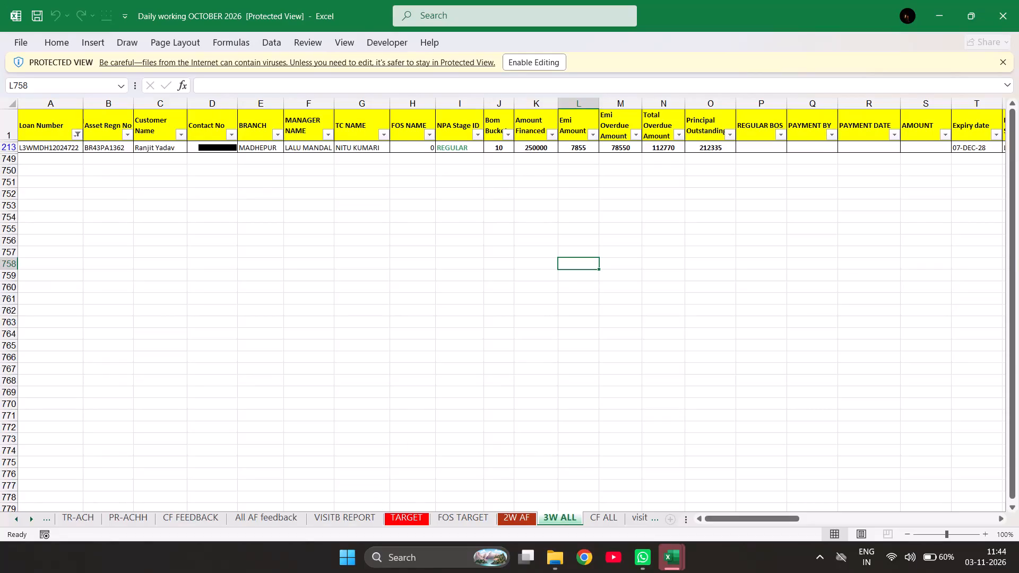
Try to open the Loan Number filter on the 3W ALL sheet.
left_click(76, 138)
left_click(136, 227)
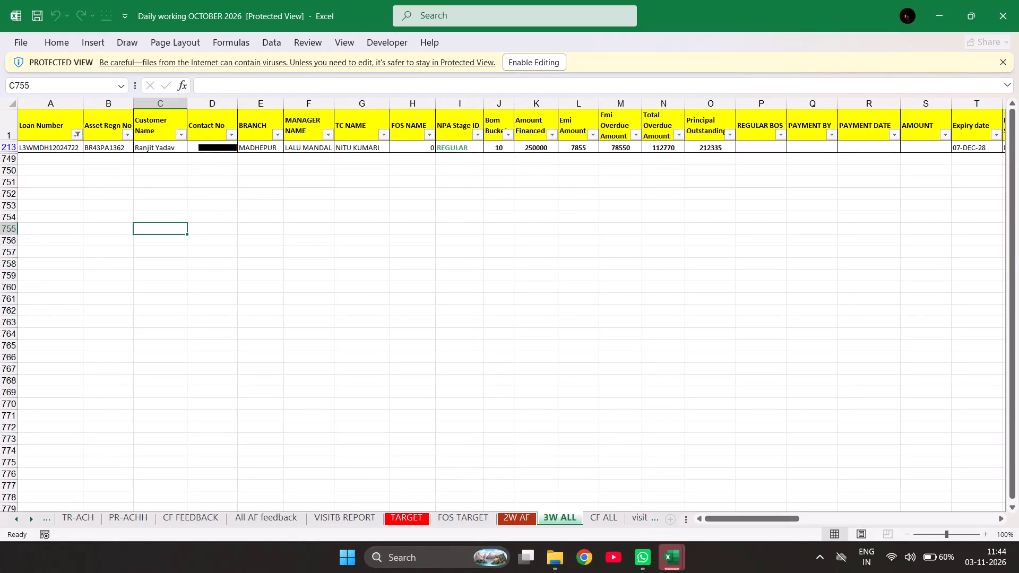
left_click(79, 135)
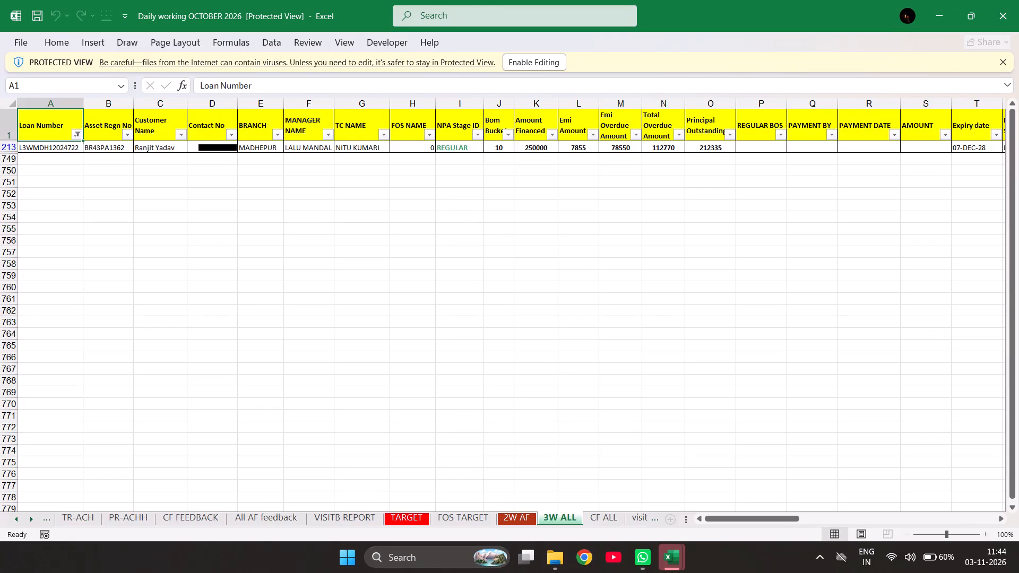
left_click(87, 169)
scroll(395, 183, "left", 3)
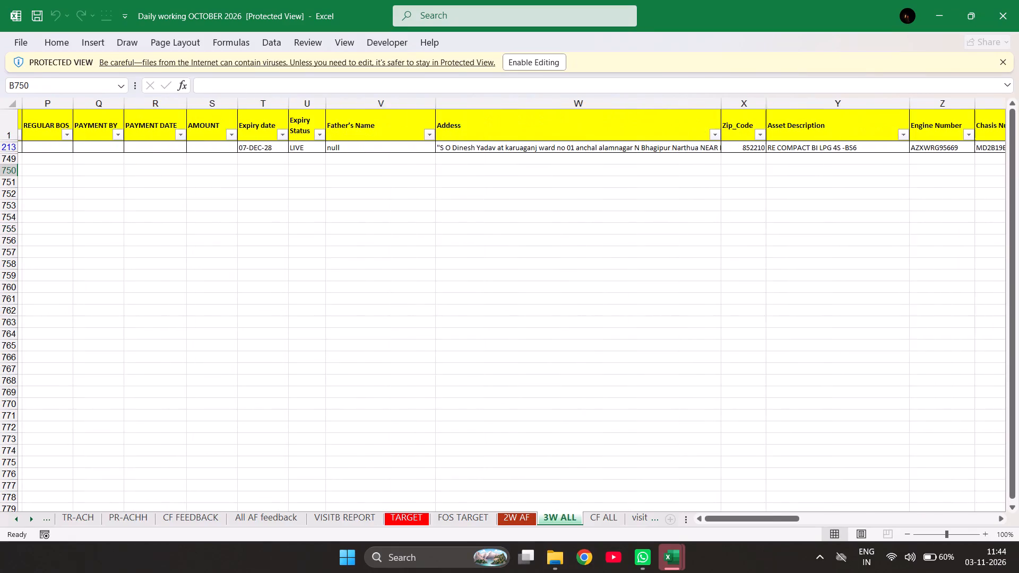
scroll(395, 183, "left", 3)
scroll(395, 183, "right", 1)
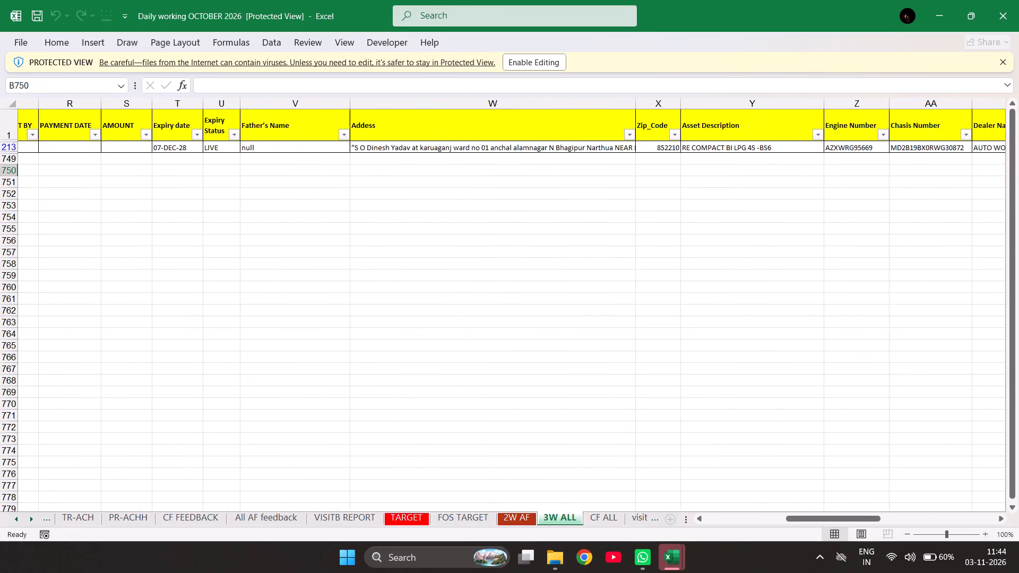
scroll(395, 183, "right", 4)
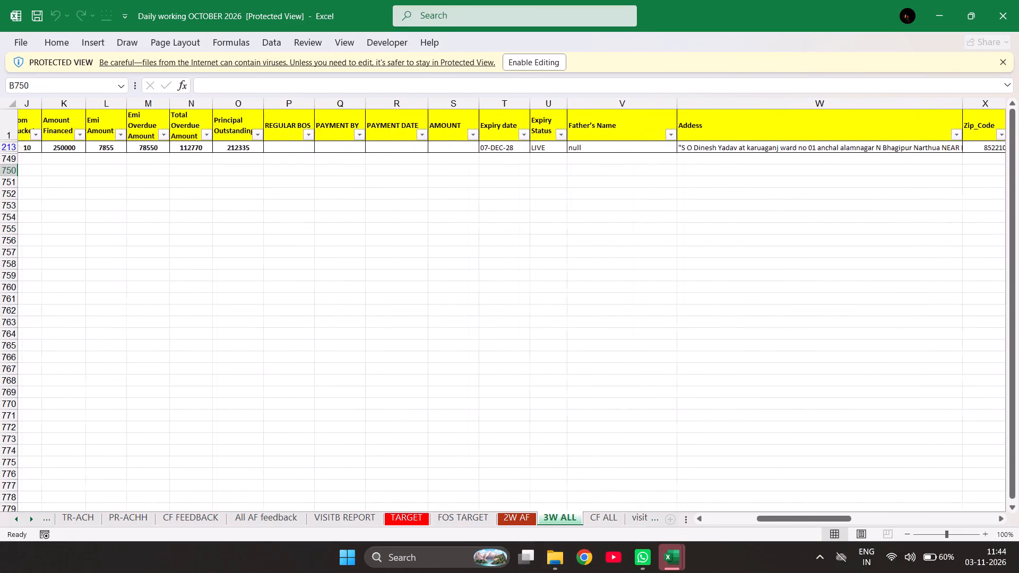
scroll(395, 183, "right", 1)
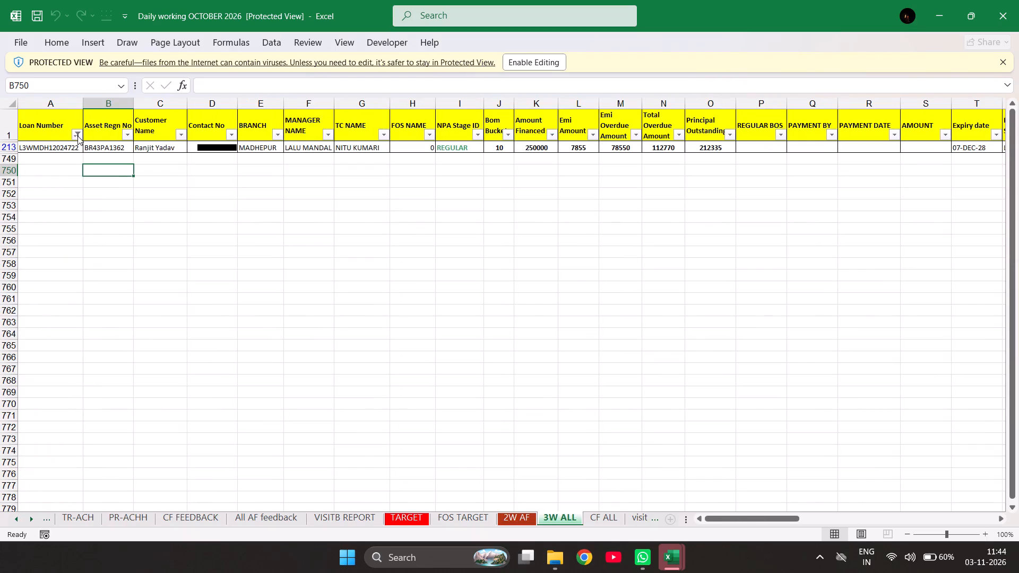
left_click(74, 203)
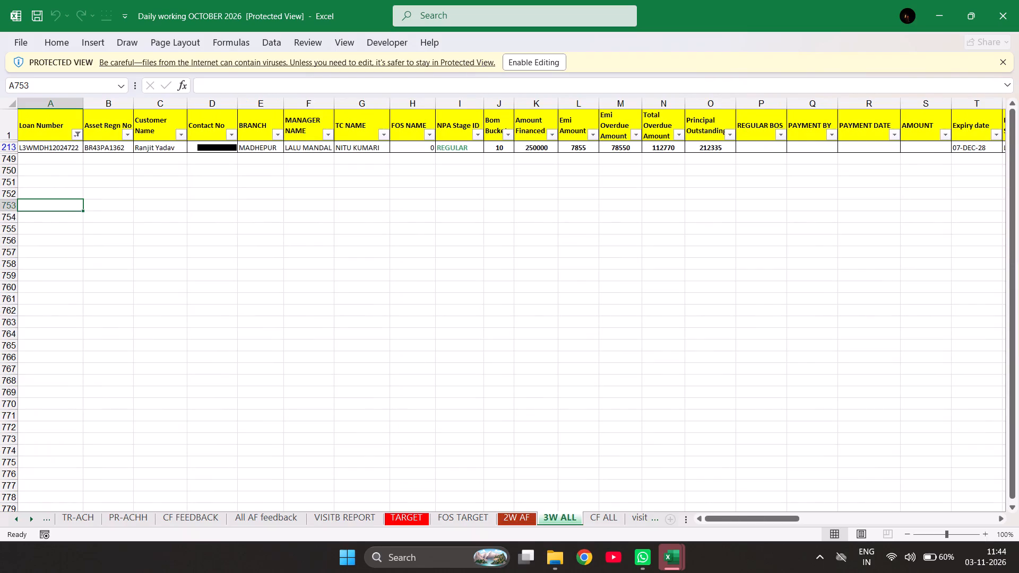
View the TARGET and FOS TARGET sheets, ending on the 2W AF sheet.
left_click(415, 523)
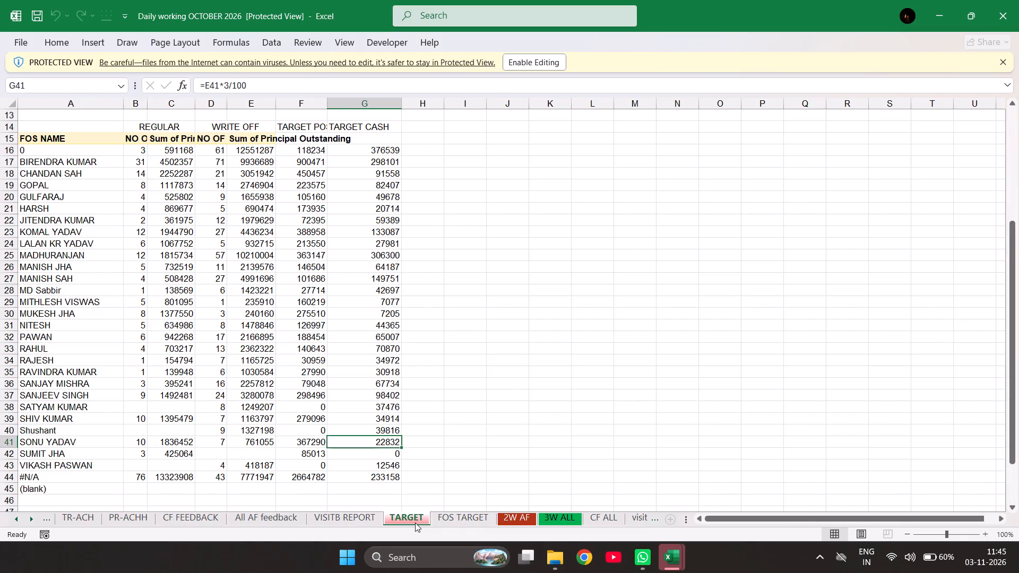
left_click(469, 518)
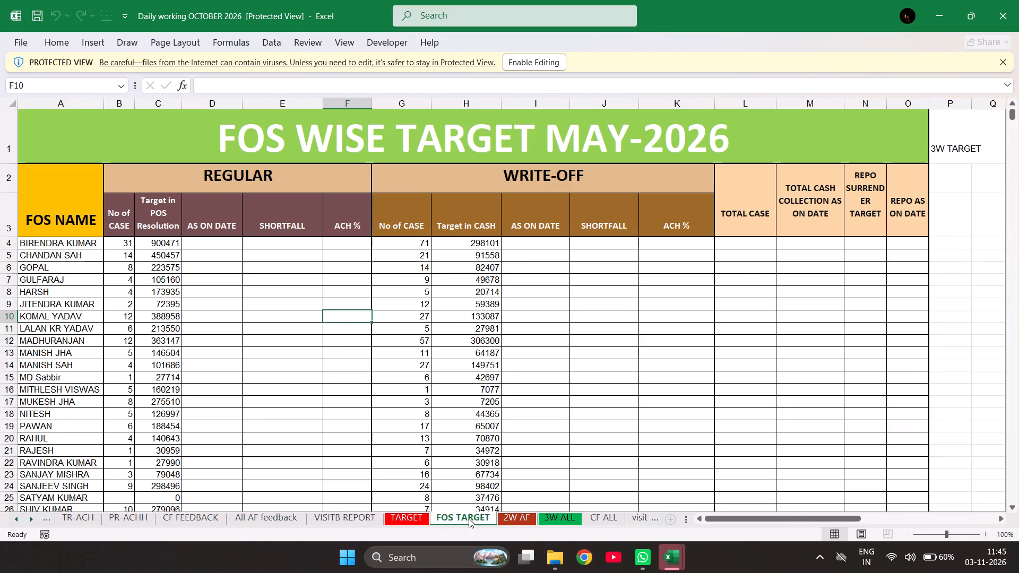
left_click(510, 515)
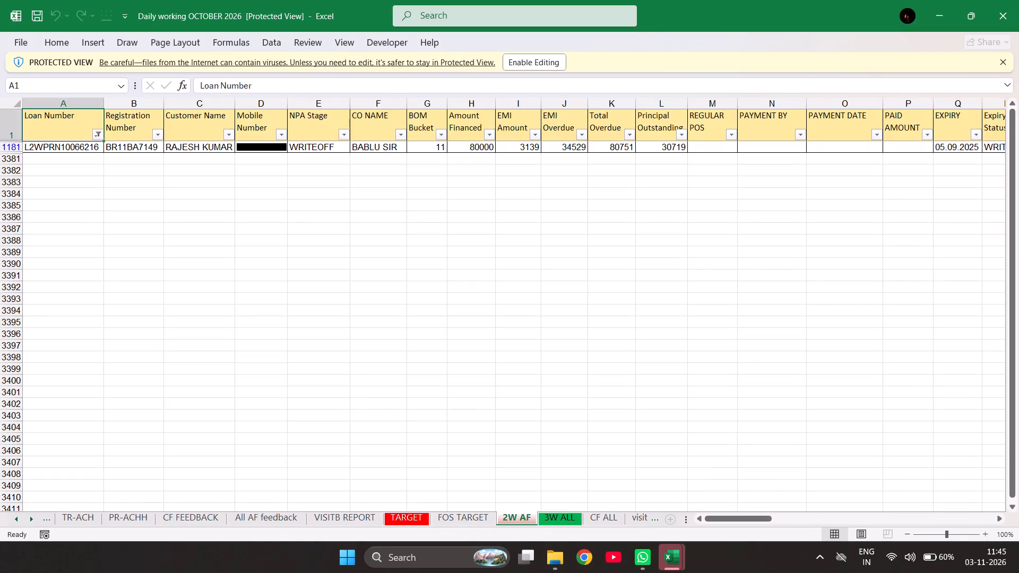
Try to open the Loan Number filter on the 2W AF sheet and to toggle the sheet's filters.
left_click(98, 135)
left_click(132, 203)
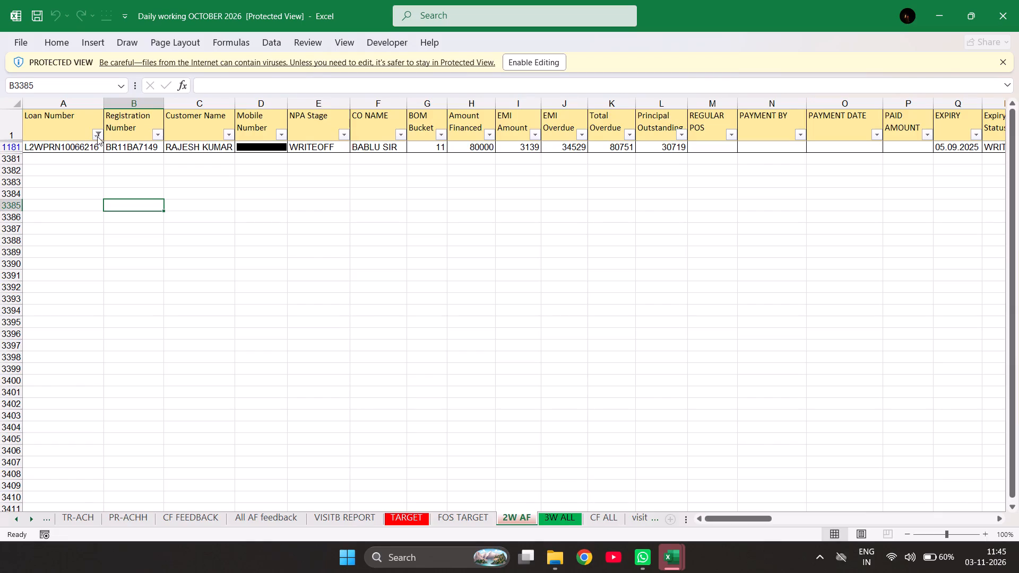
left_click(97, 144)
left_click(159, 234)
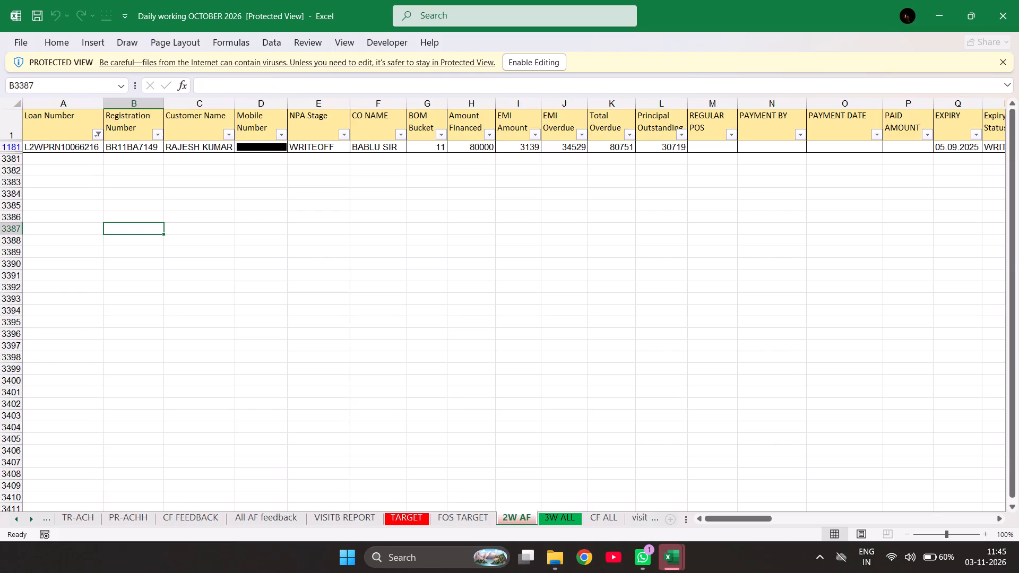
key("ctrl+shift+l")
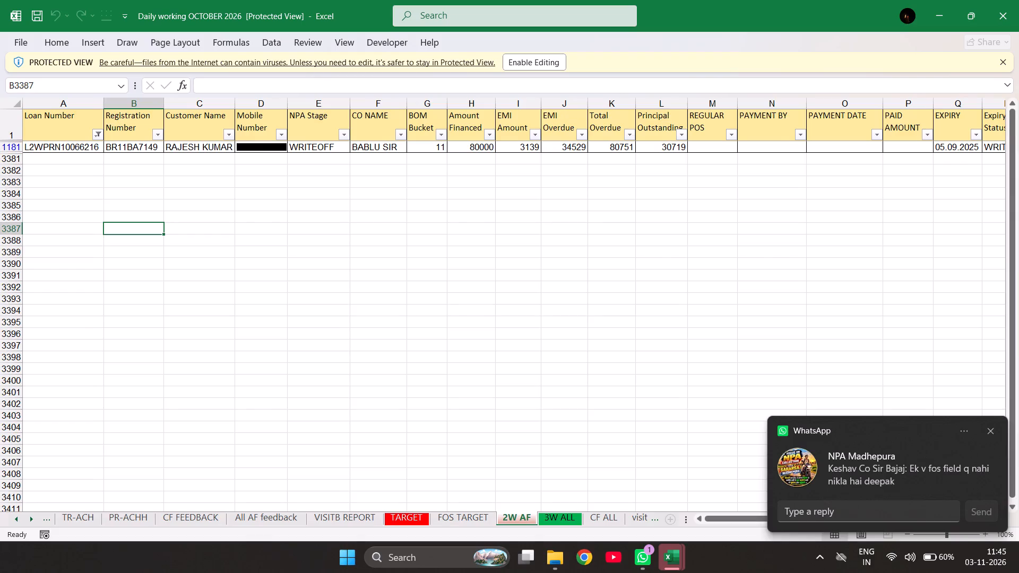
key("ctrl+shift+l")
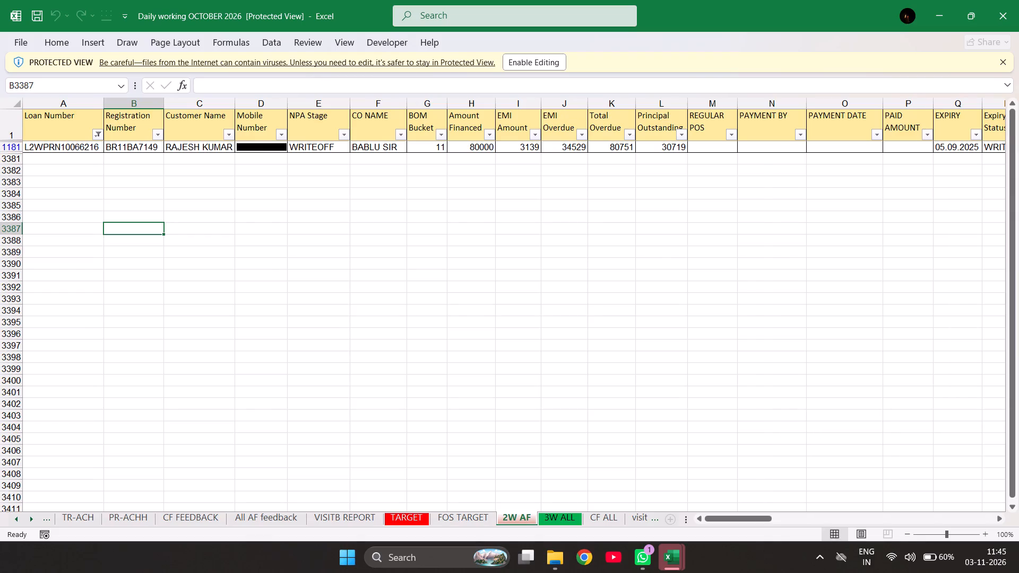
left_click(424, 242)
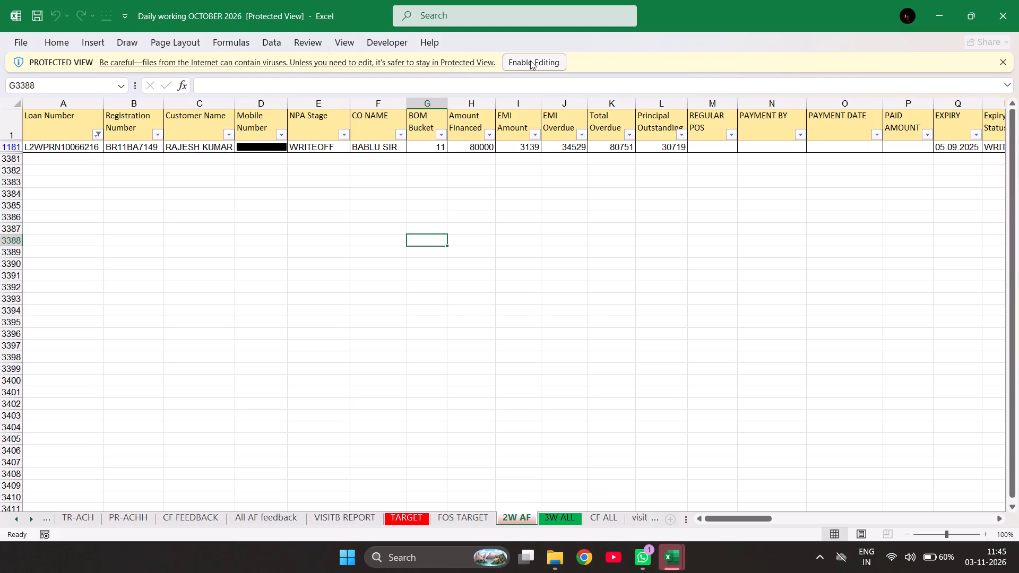
Take the workbook out of Protected View by enabling editing.
left_click(530, 60)
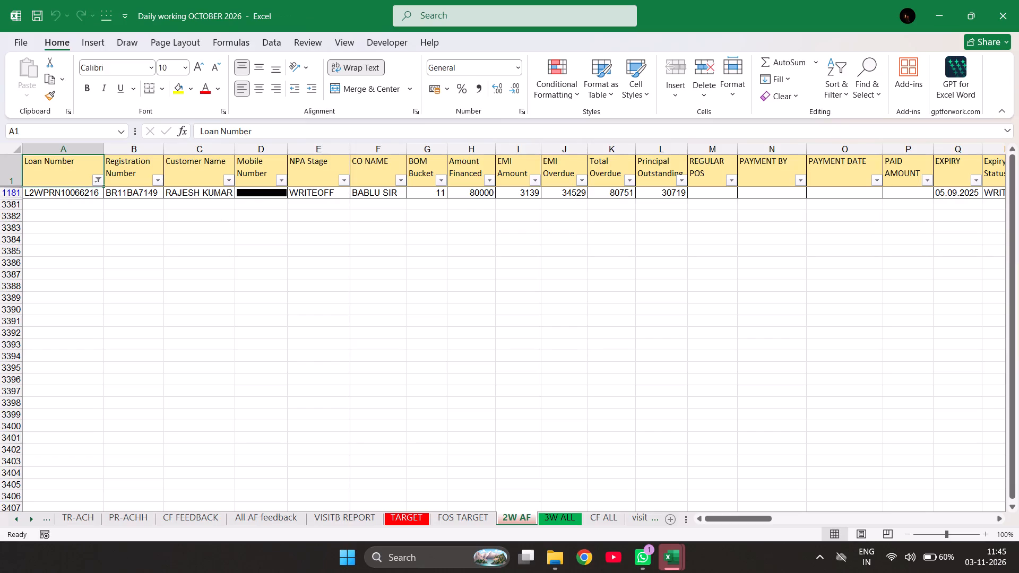
Set the Loan Number filter on the 2W AF sheet to Select All so every loan row is included.
left_click(96, 184)
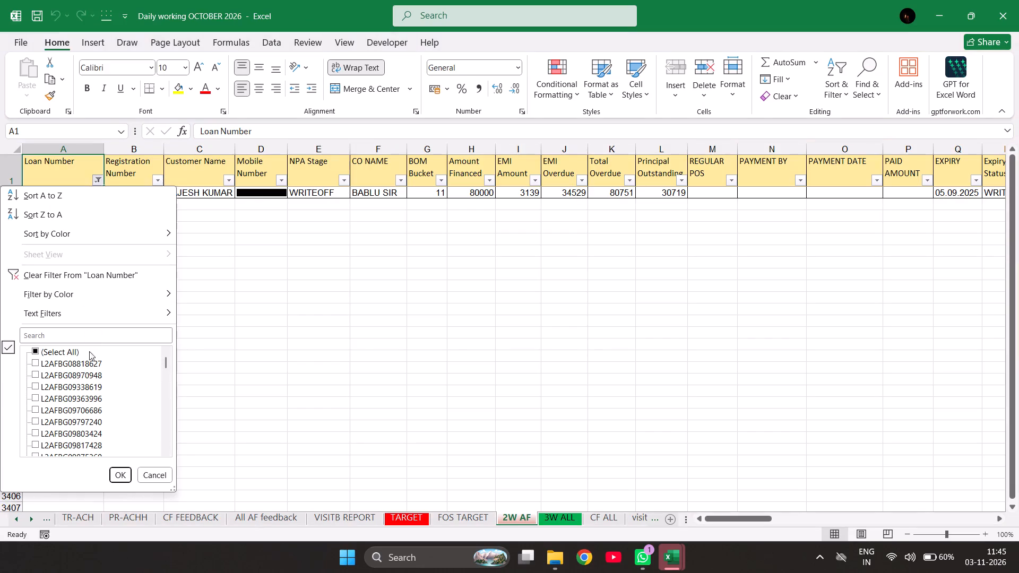
left_click(75, 352)
key("Return")
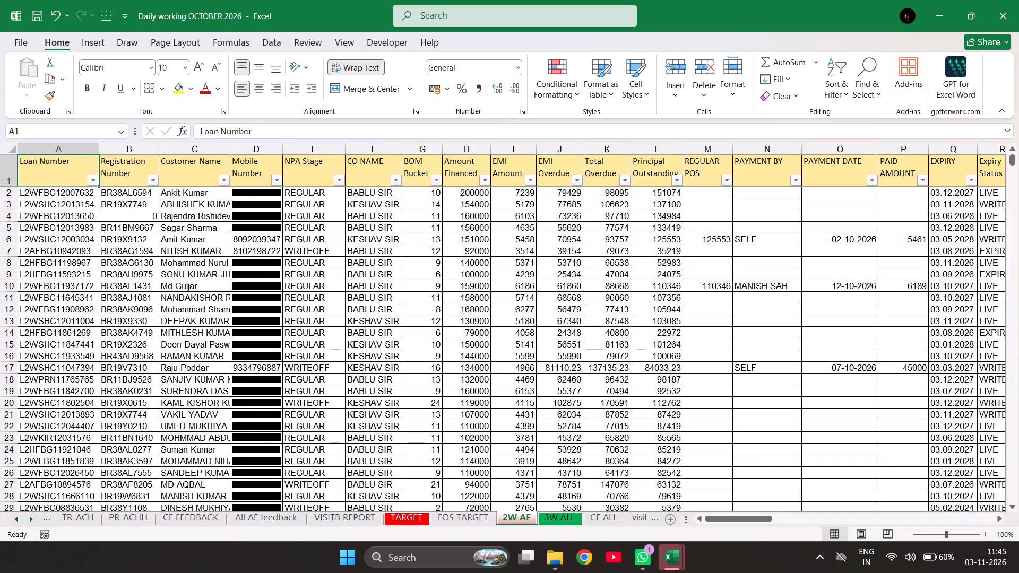
On the 3W ALL sheet, set the Loan Number filter to select all loan numbers.
left_click(555, 519)
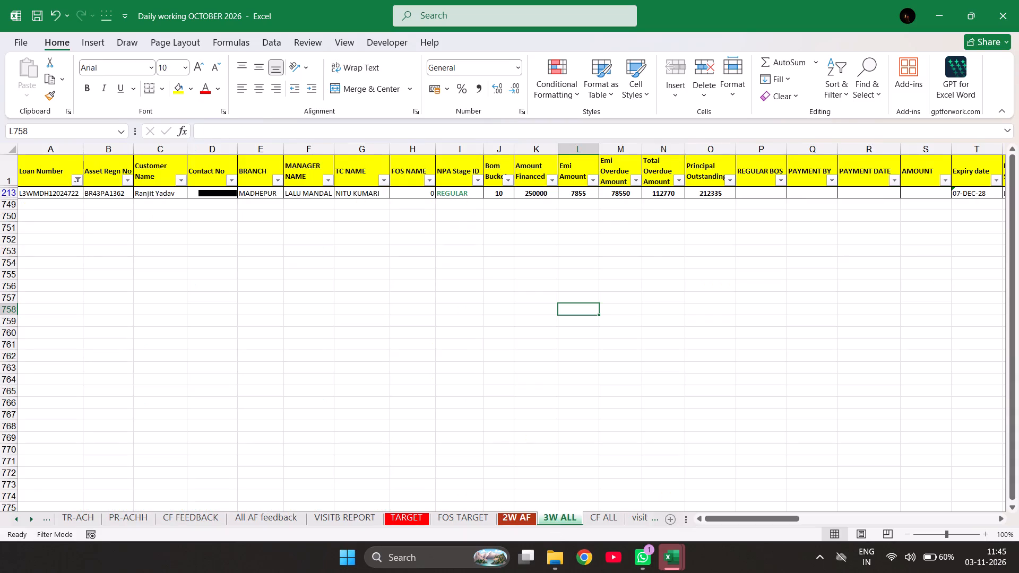
left_click(75, 178)
left_click(83, 350)
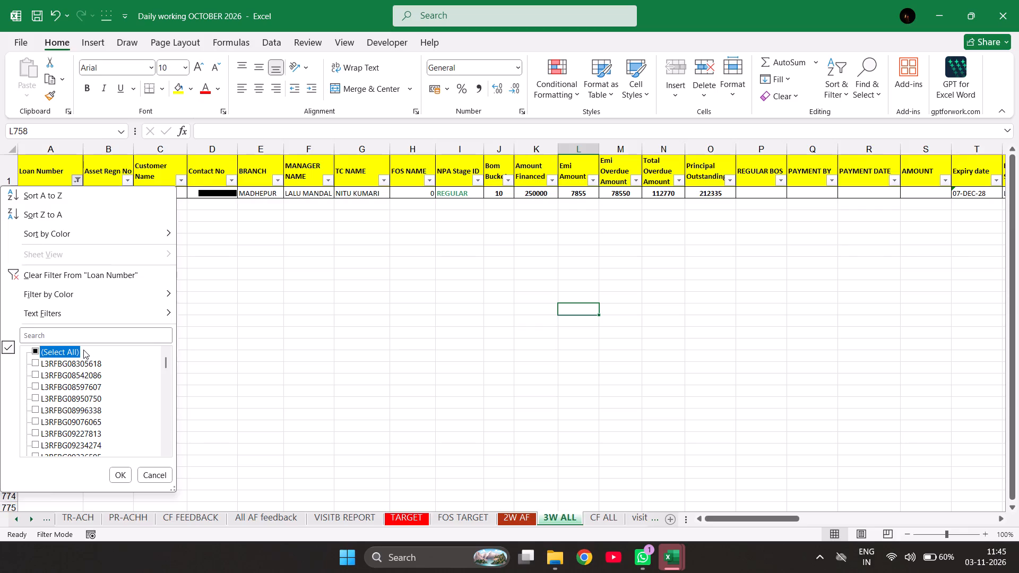
key("Return")
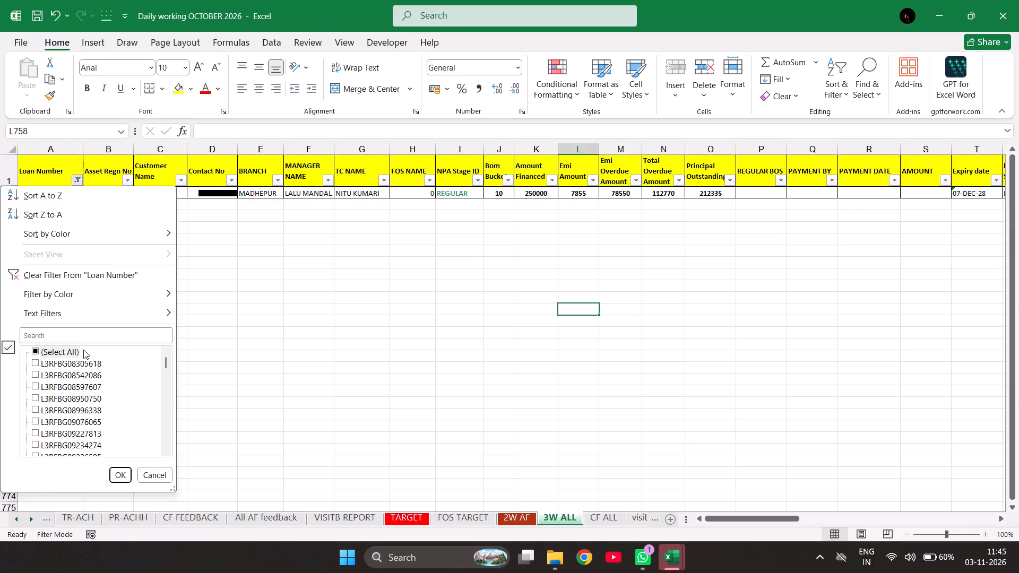
left_click(80, 184)
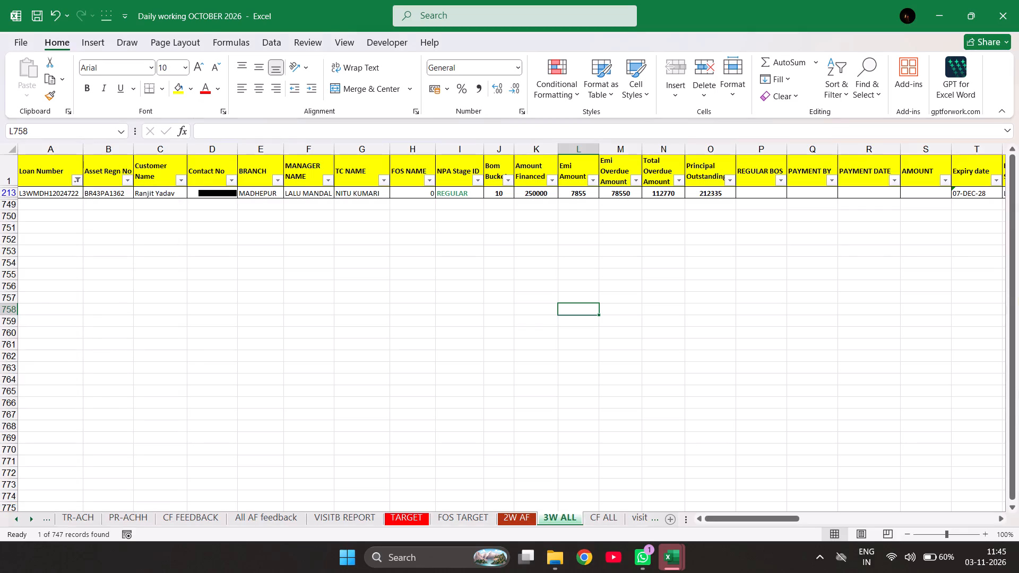
left_click(75, 350)
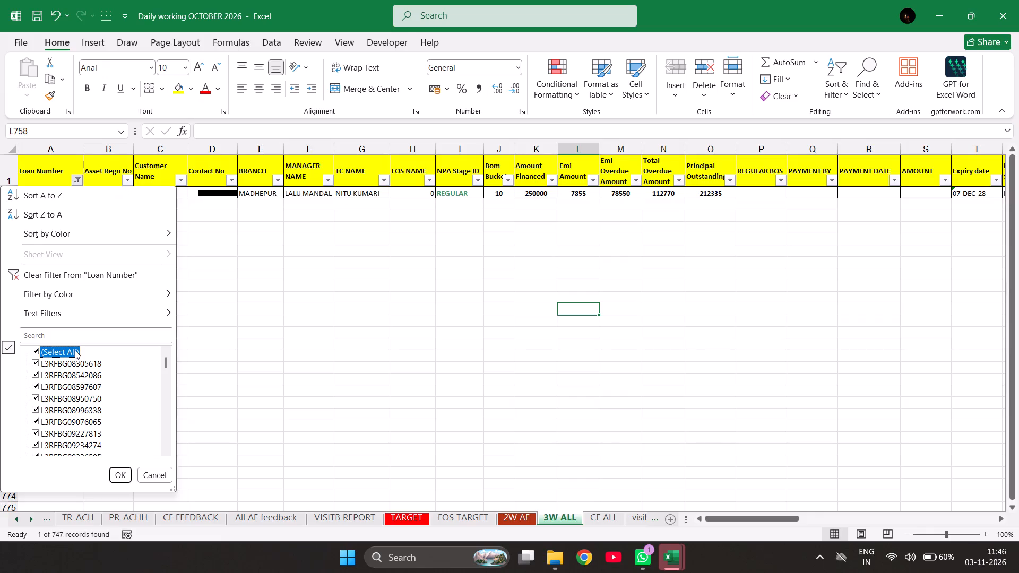
key("Return")
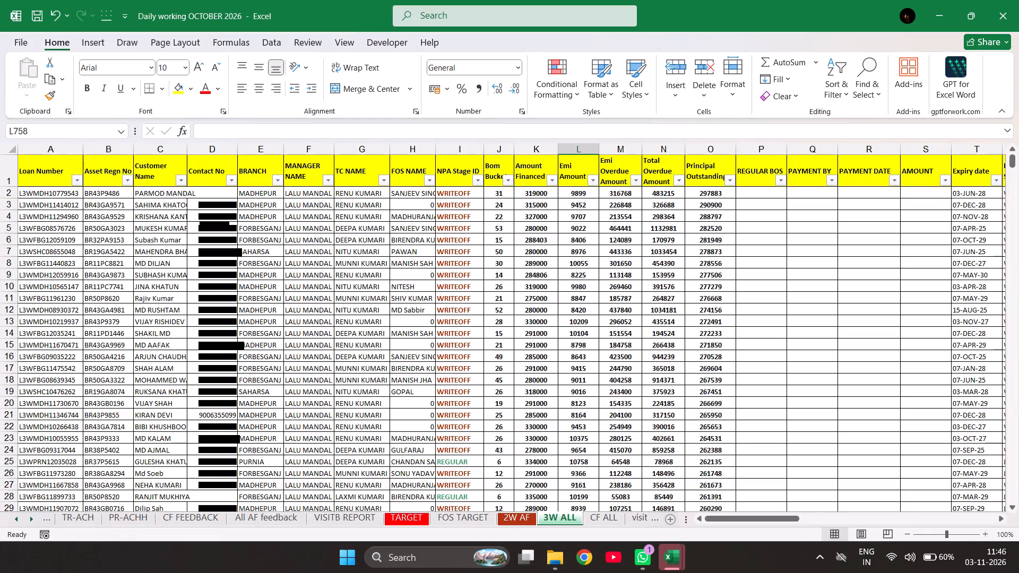
Insert a PivotTable on a new worksheet from the 2W AF data range $A$1:$AO$3380.
left_click(471, 529)
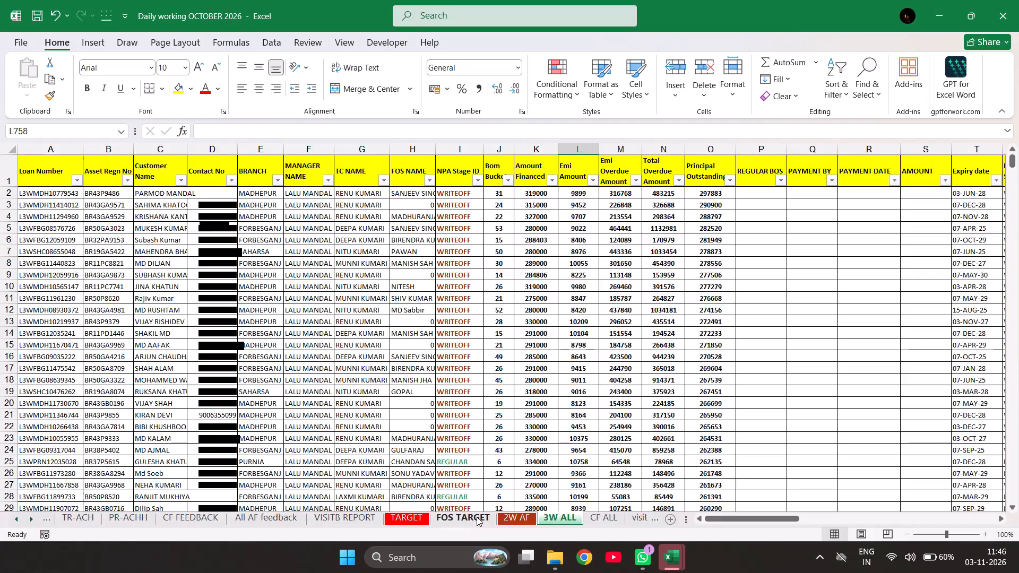
left_click(477, 517)
left_click(529, 522)
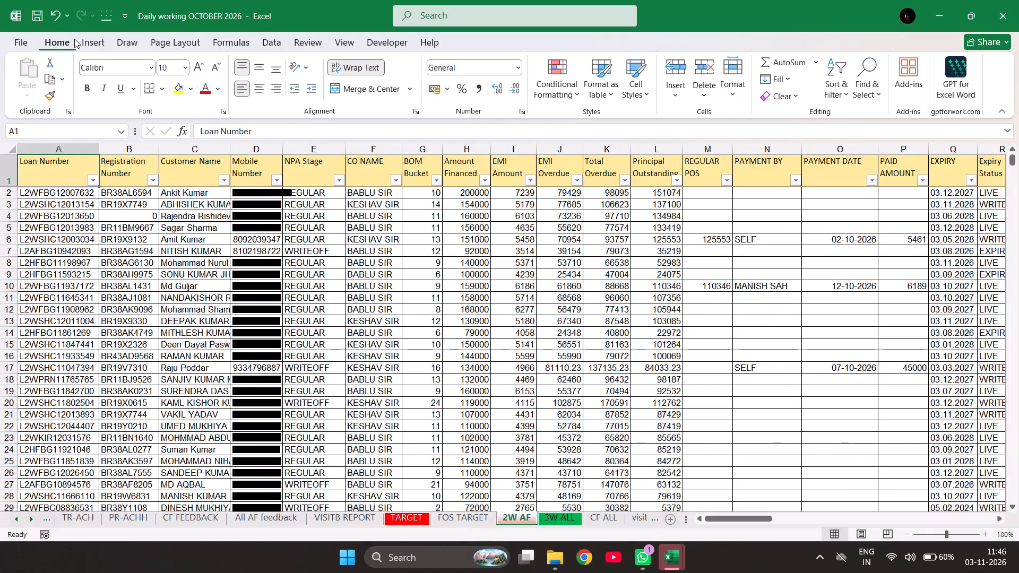
left_click(88, 38)
left_click(33, 83)
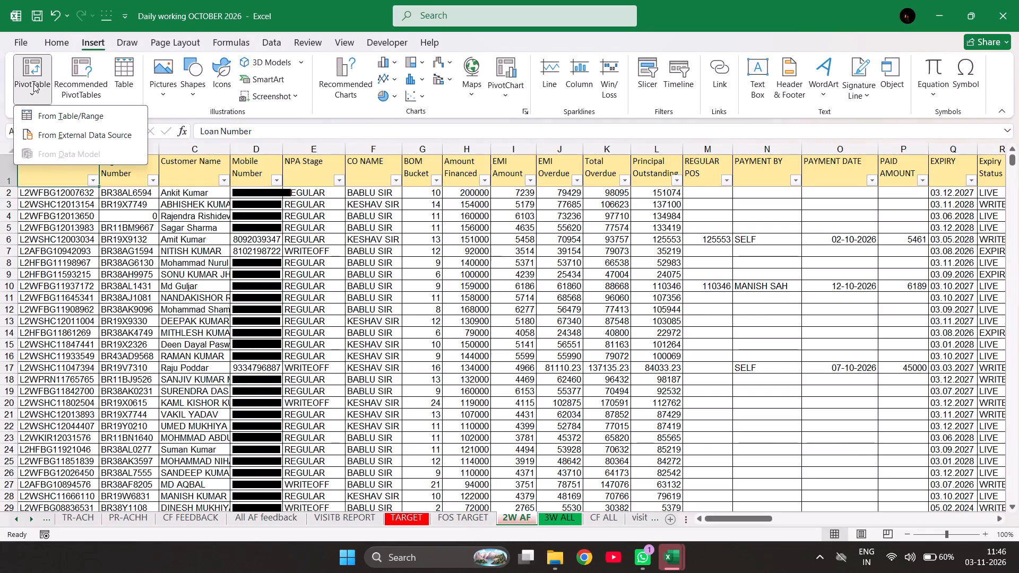
left_click(66, 116)
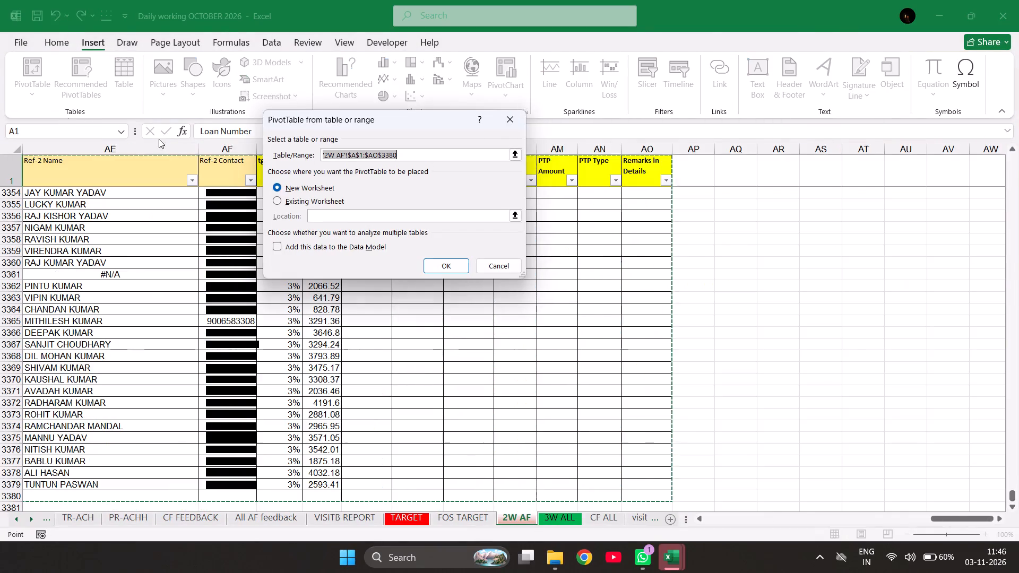
left_click(445, 267)
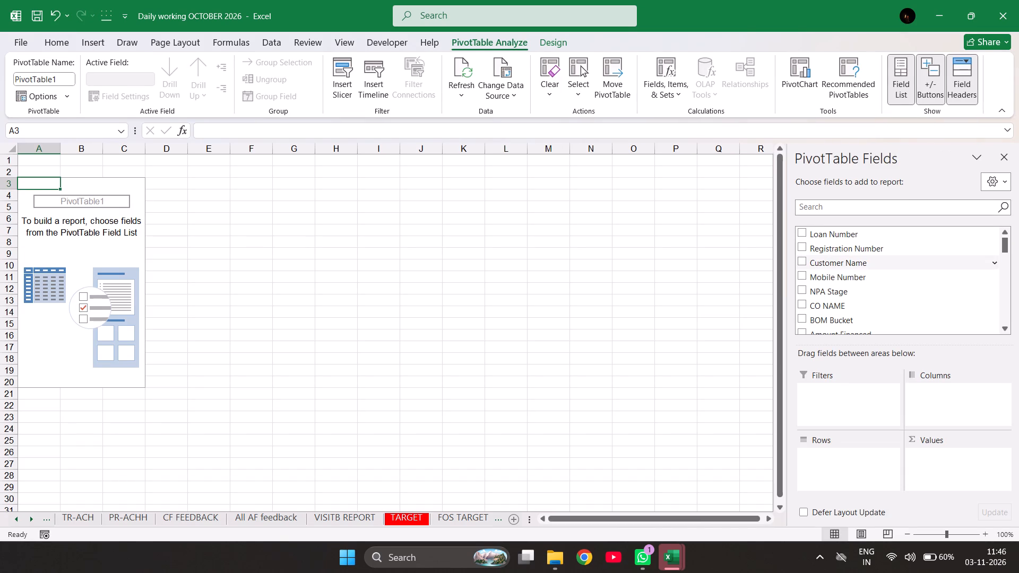
Add the FOS NAME field to the PivotTable and place it in the Rows area.
scroll(849, 276, "down", 1)
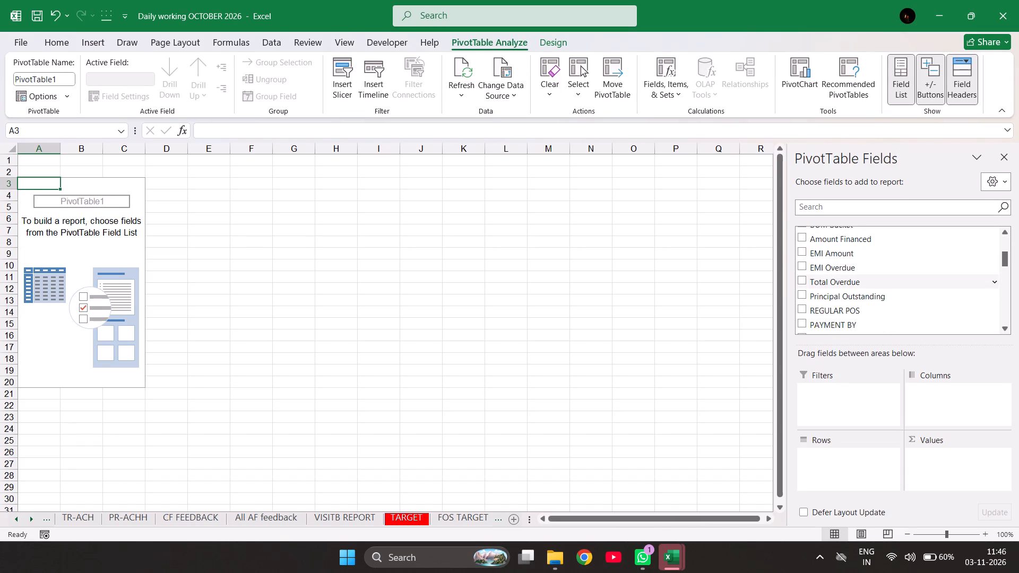
scroll(849, 276, "down", 1)
scroll(849, 276, "up", 2)
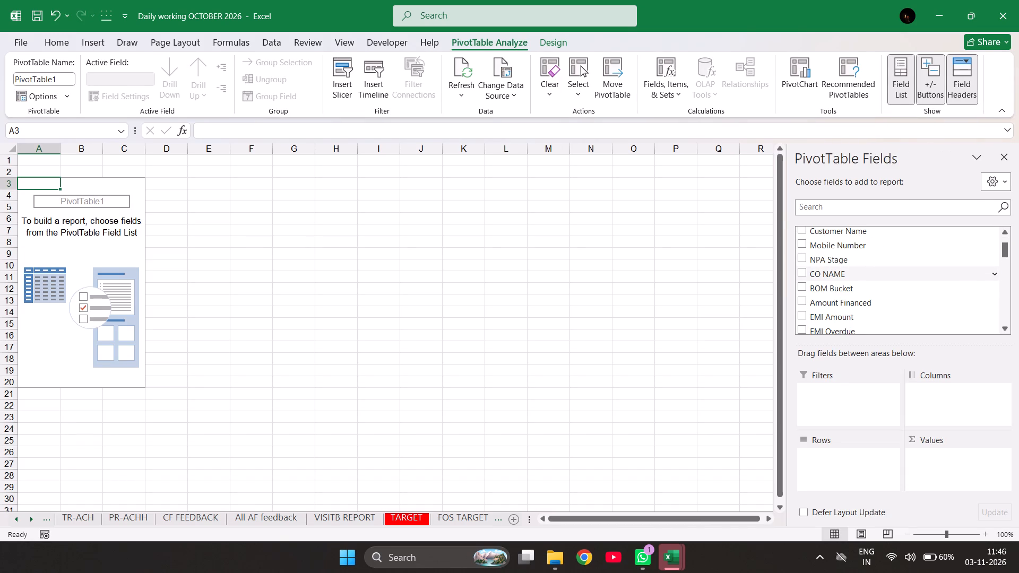
scroll(849, 276, "down", 2)
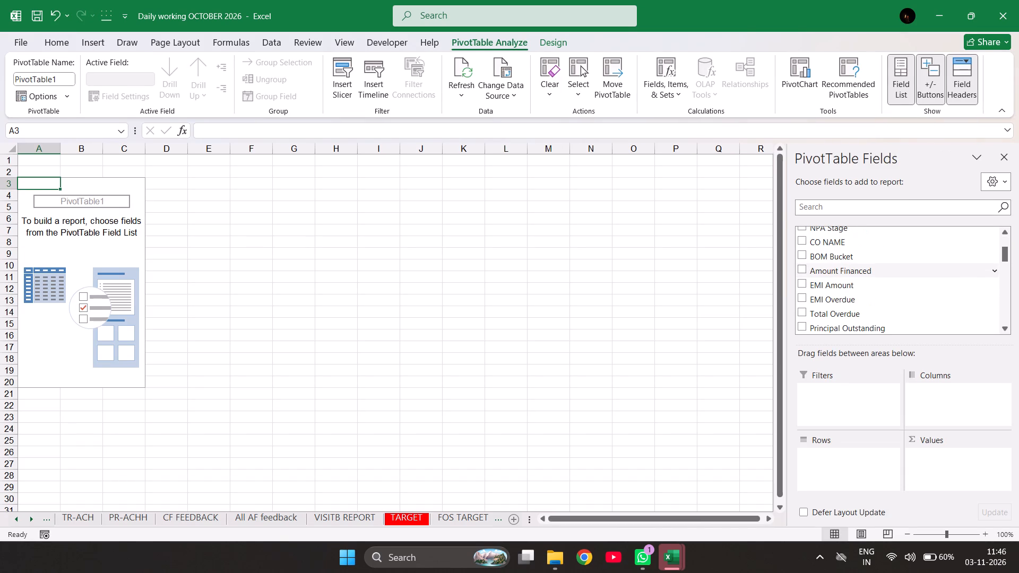
scroll(849, 276, "down", 2)
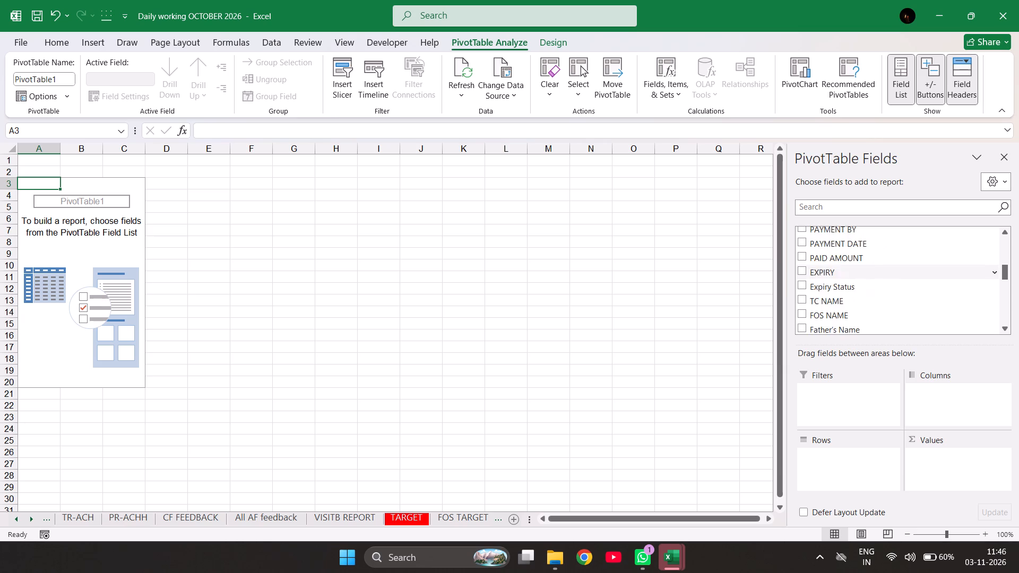
scroll(849, 276, "down", 2)
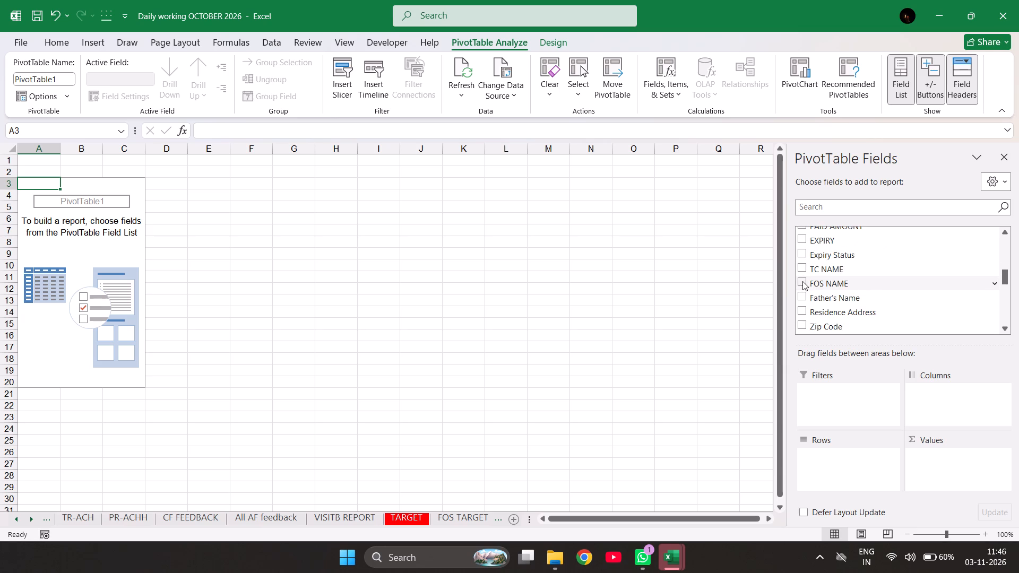
left_click_drag(802, 281, 807, 304)
left_click_drag(807, 304, 828, 376)
left_click_drag(811, 281, 823, 310)
left_click_drag(823, 310, 842, 392)
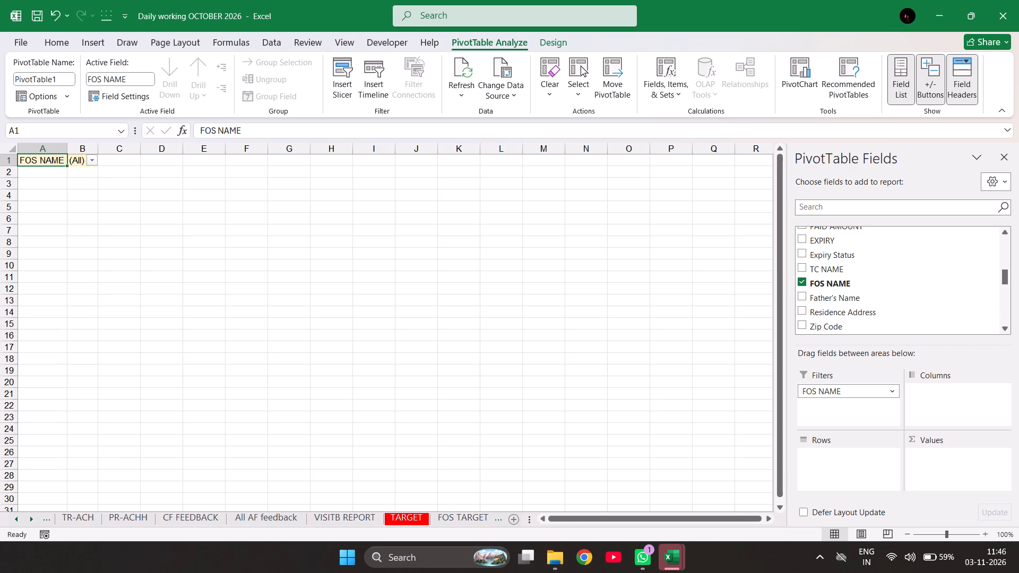
left_click_drag(842, 392, 838, 463)
Move the FOS NAME field from the PivotTable's Filters area into the Rows area.
left_click_drag(838, 463, 834, 457)
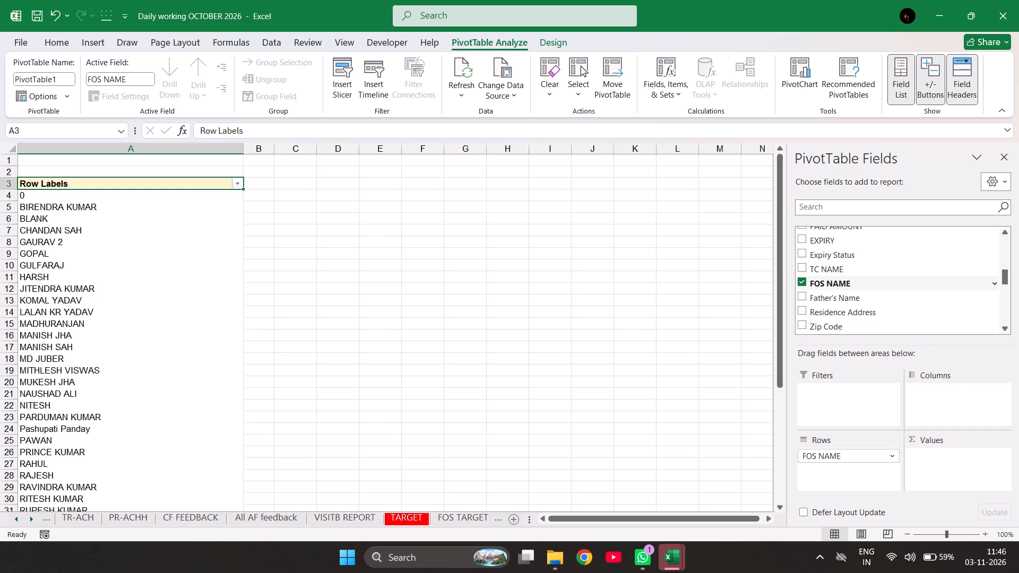
Add the Loan Number field to the PivotTable's Values area as a count for each FOS name.
scroll(858, 290, "up", 3)
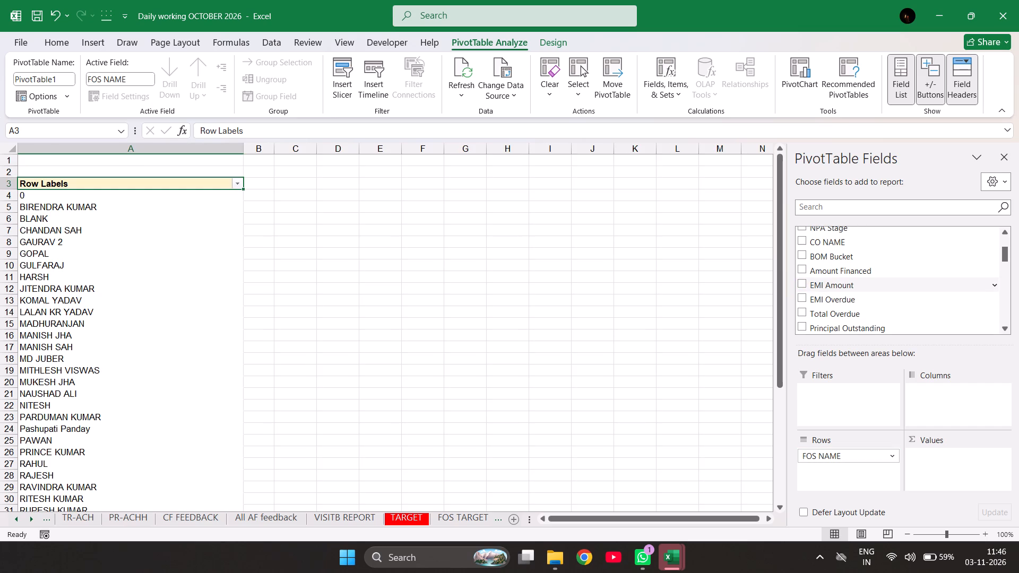
scroll(858, 290, "up", 2)
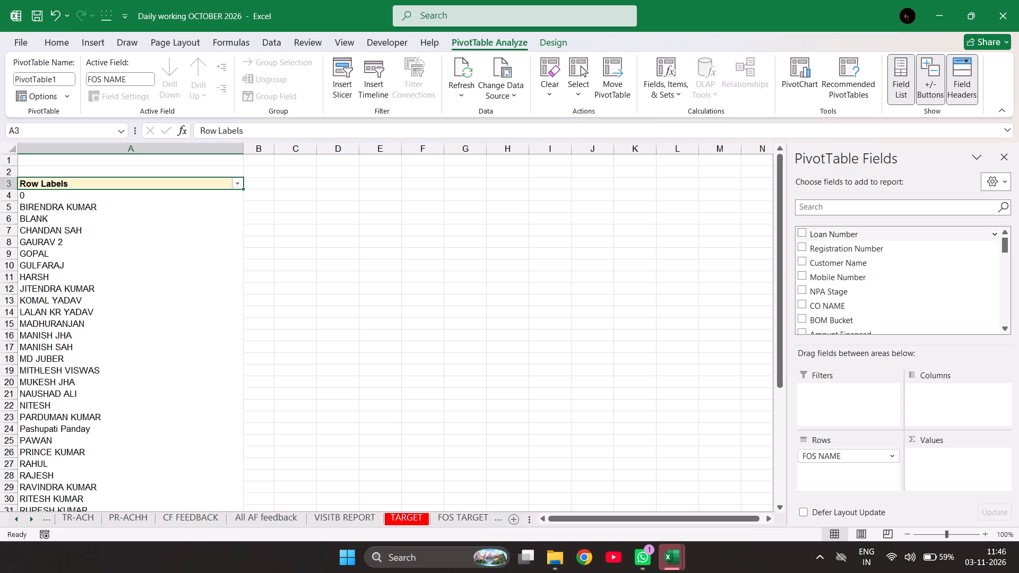
left_click_drag(827, 235, 862, 364)
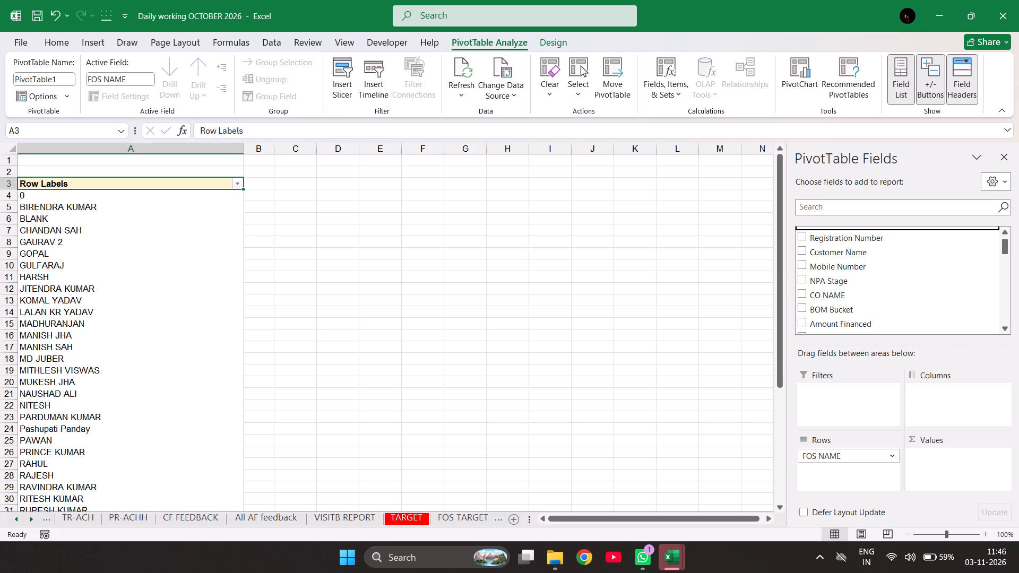
left_click_drag(862, 364, 919, 462)
left_click_drag(919, 462, 974, 454)
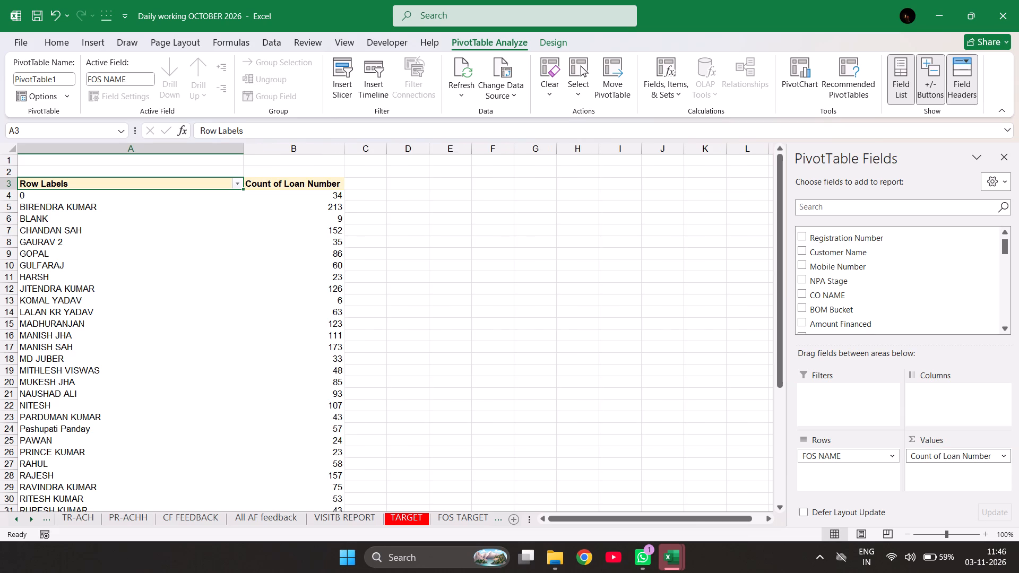
Examine the FOS-wise loan counts in the PivotTable, from the first row label down to the grand total.
left_click(572, 384)
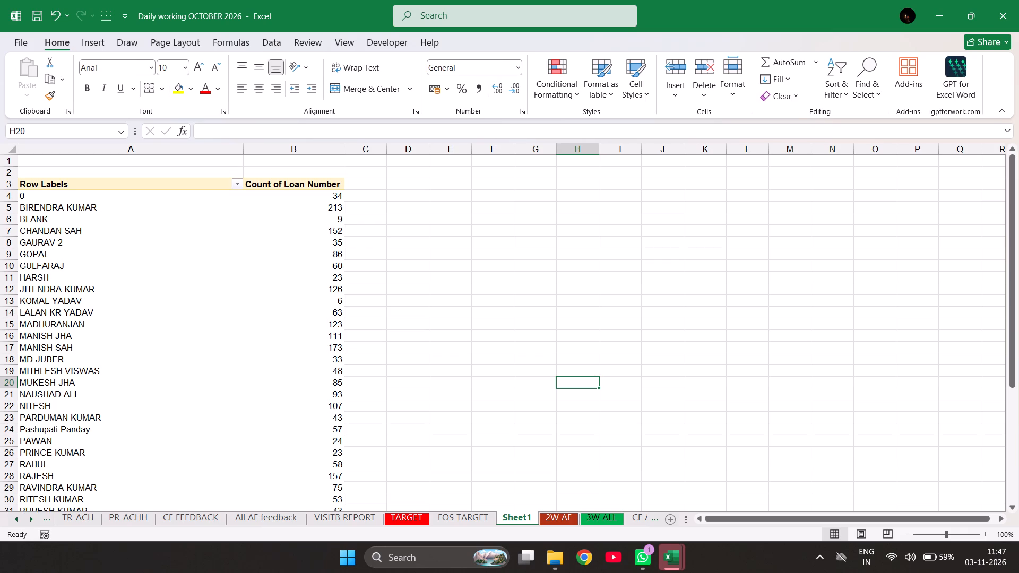
scroll(542, 268, "down", 2)
scroll(542, 268, "up", 2)
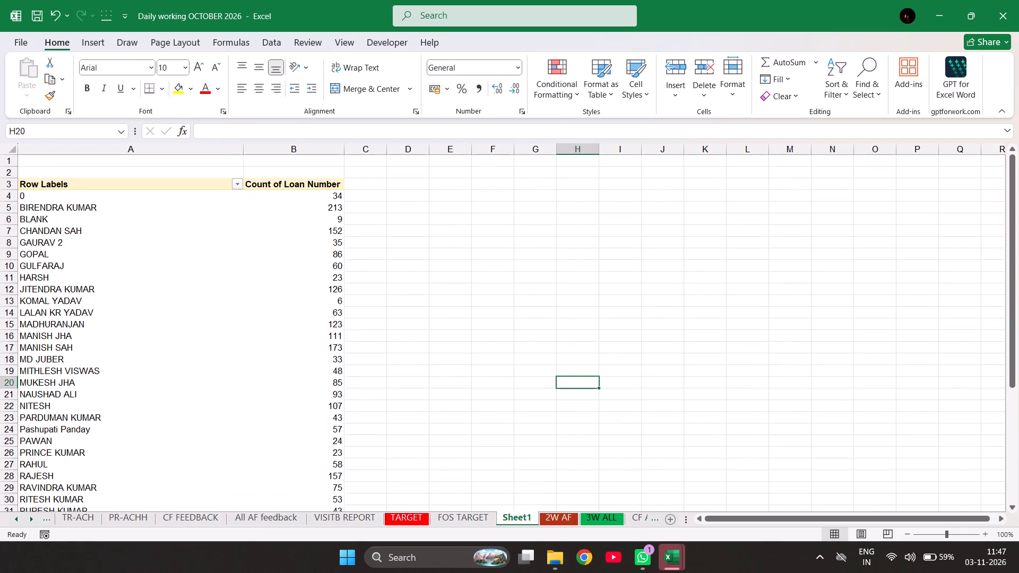
scroll(483, 373, "down", 3)
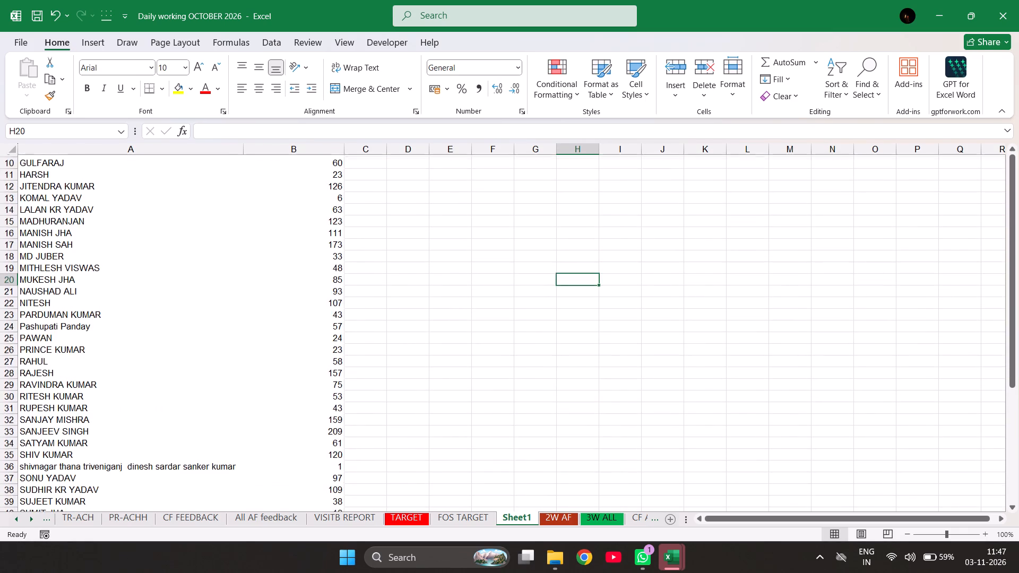
scroll(483, 373, "down", 2)
scroll(483, 373, "up", 3)
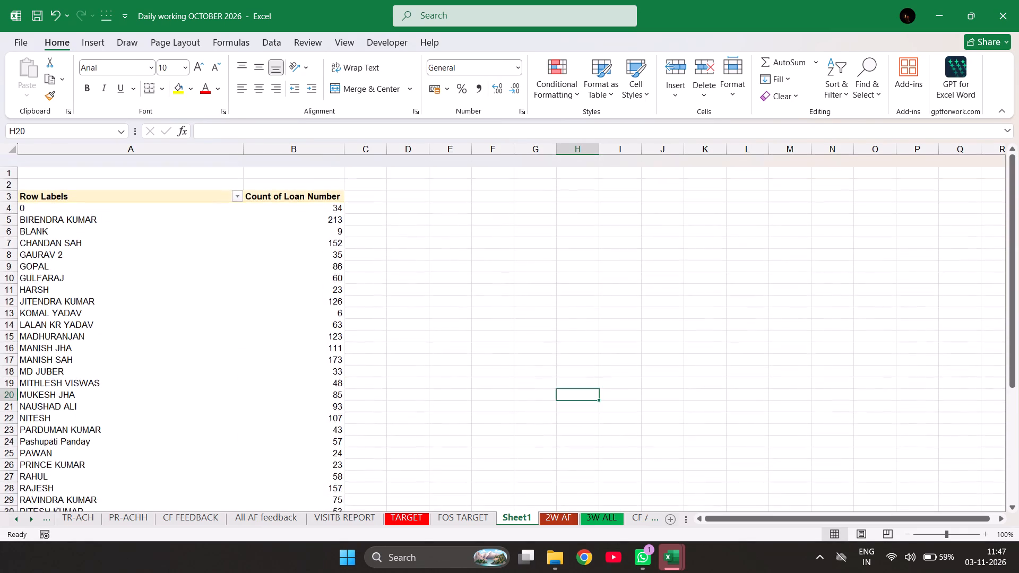
scroll(483, 373, "down", 3)
scroll(483, 373, "up", 1)
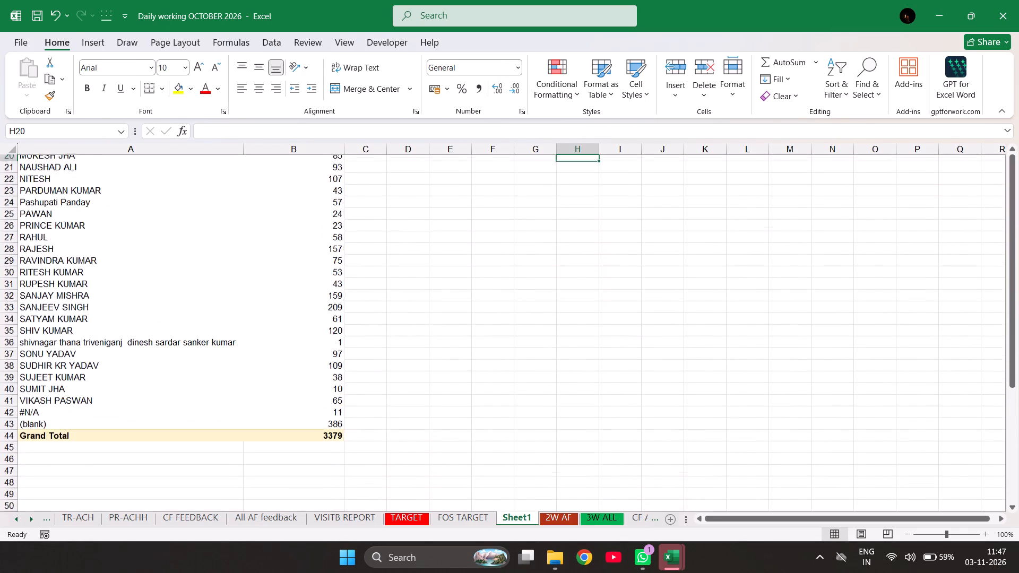
scroll(483, 373, "up", 1)
scroll(483, 373, "down", 1)
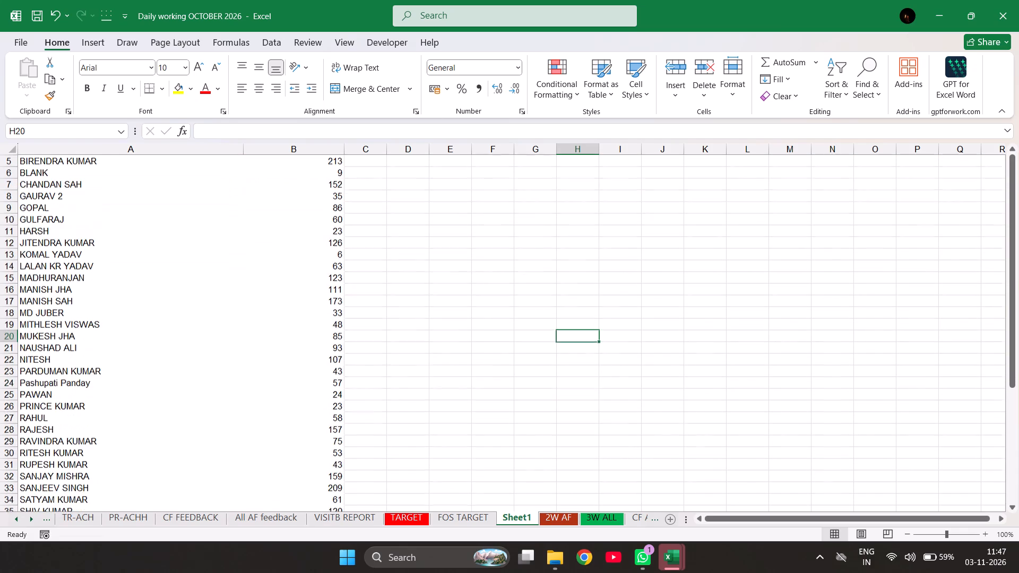
scroll(483, 373, "down", 1)
scroll(483, 373, "up", 1)
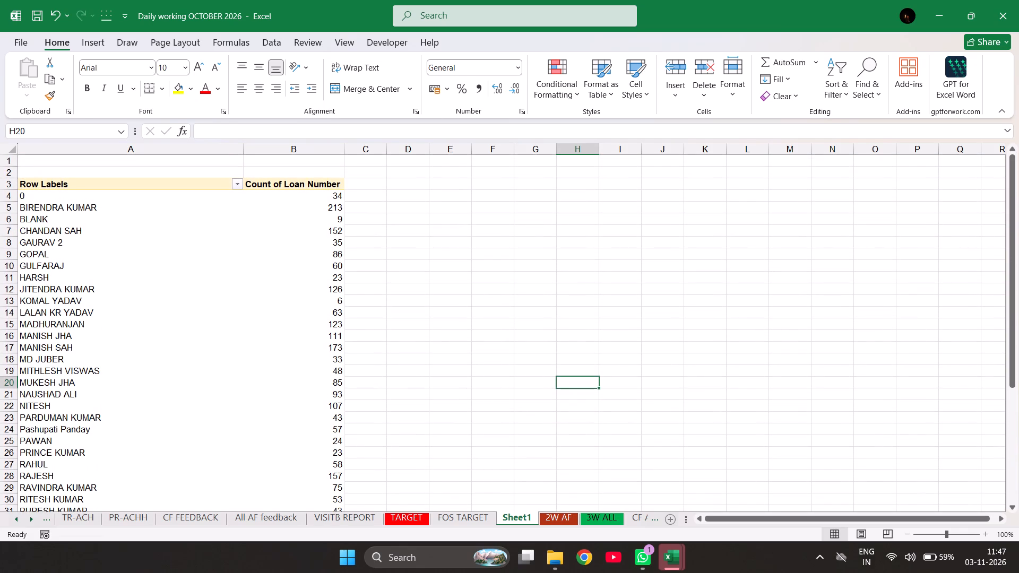
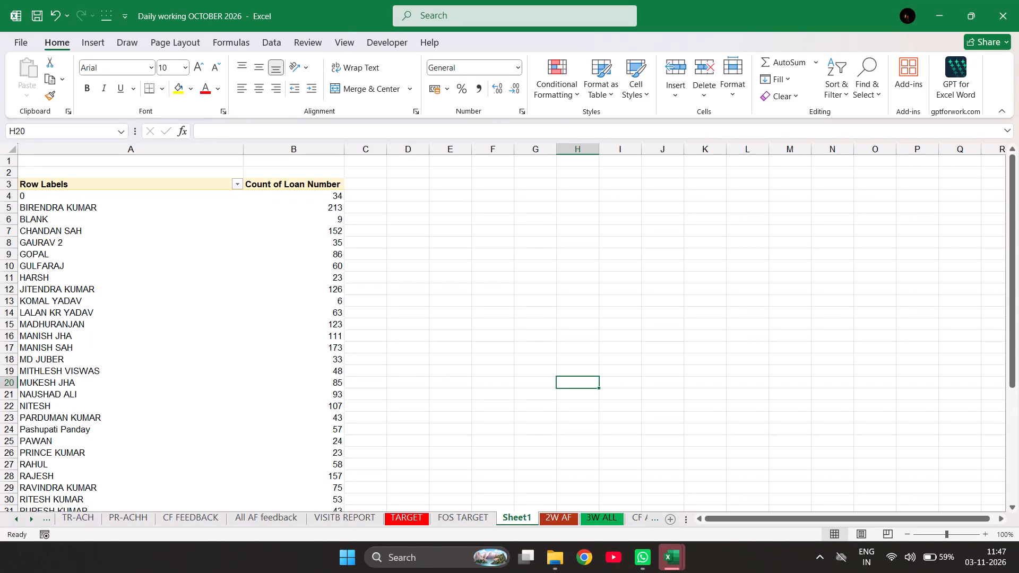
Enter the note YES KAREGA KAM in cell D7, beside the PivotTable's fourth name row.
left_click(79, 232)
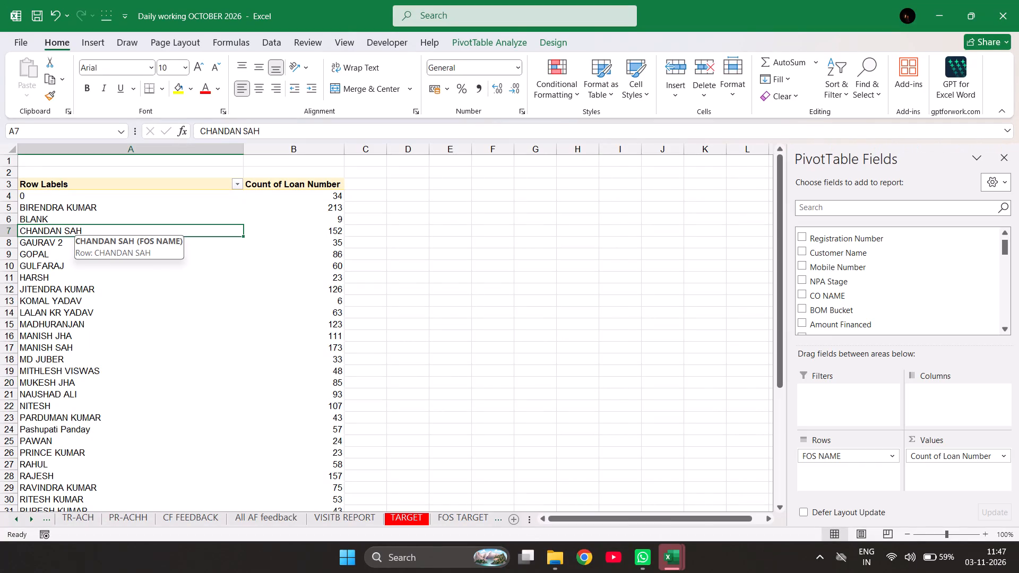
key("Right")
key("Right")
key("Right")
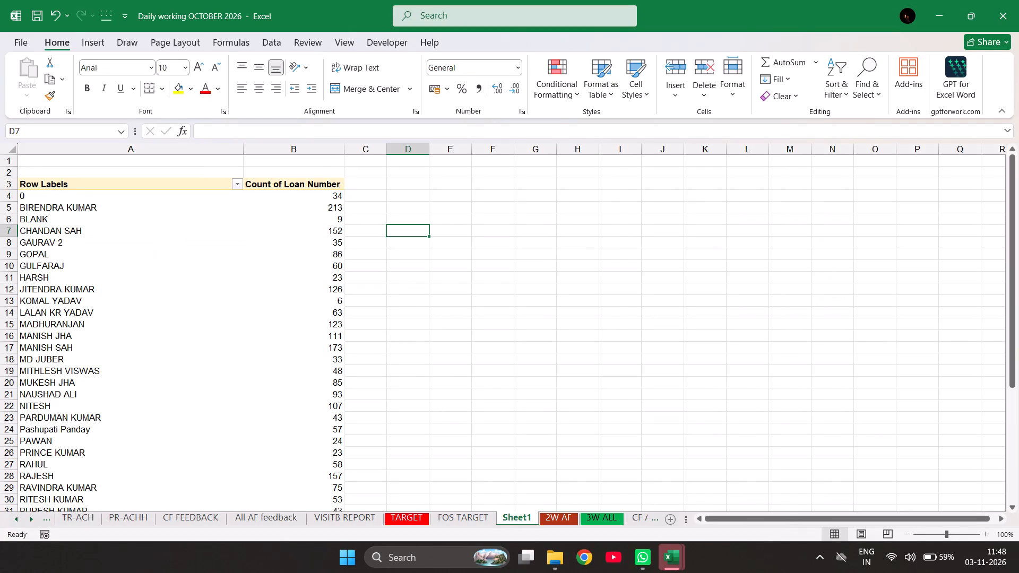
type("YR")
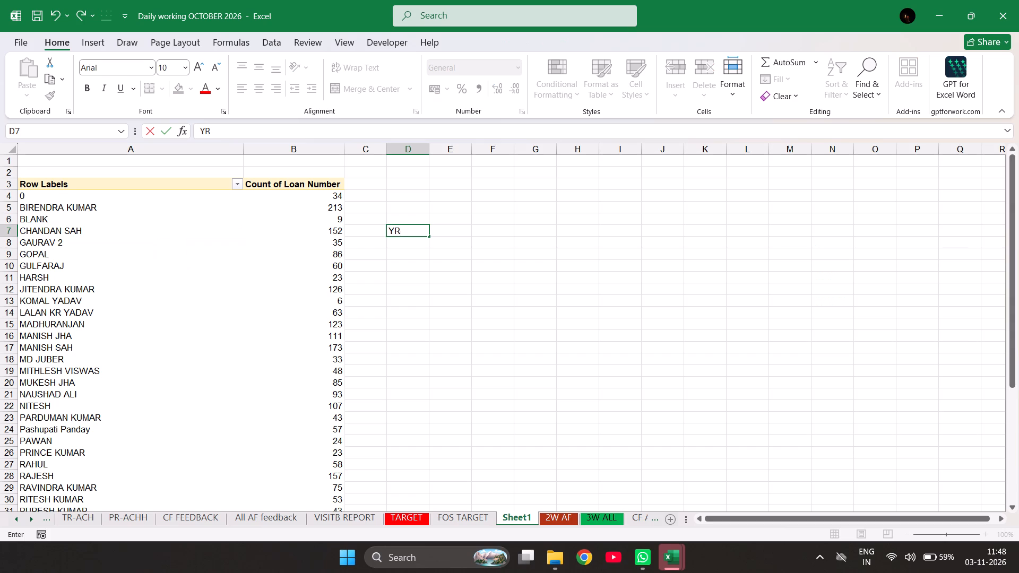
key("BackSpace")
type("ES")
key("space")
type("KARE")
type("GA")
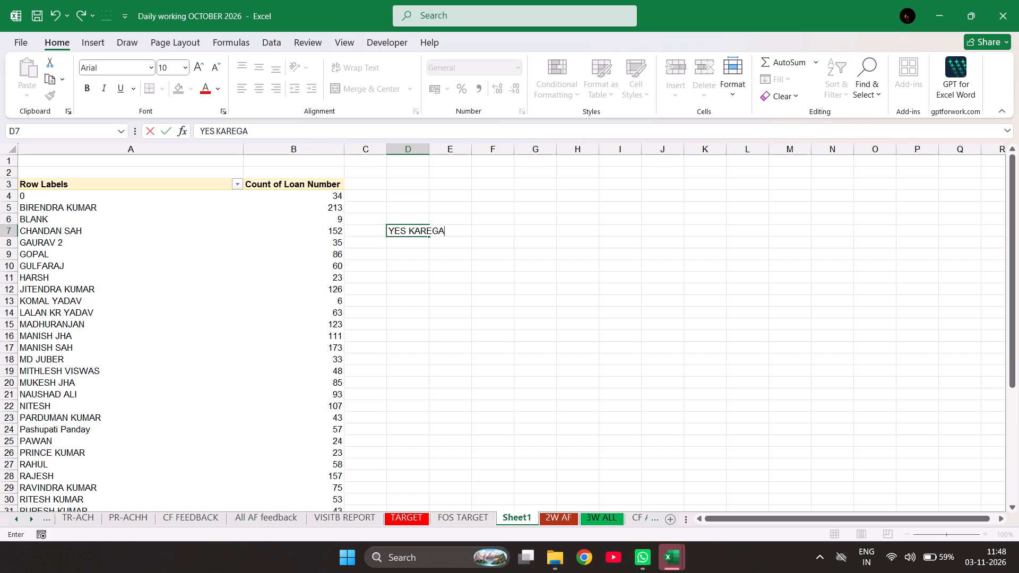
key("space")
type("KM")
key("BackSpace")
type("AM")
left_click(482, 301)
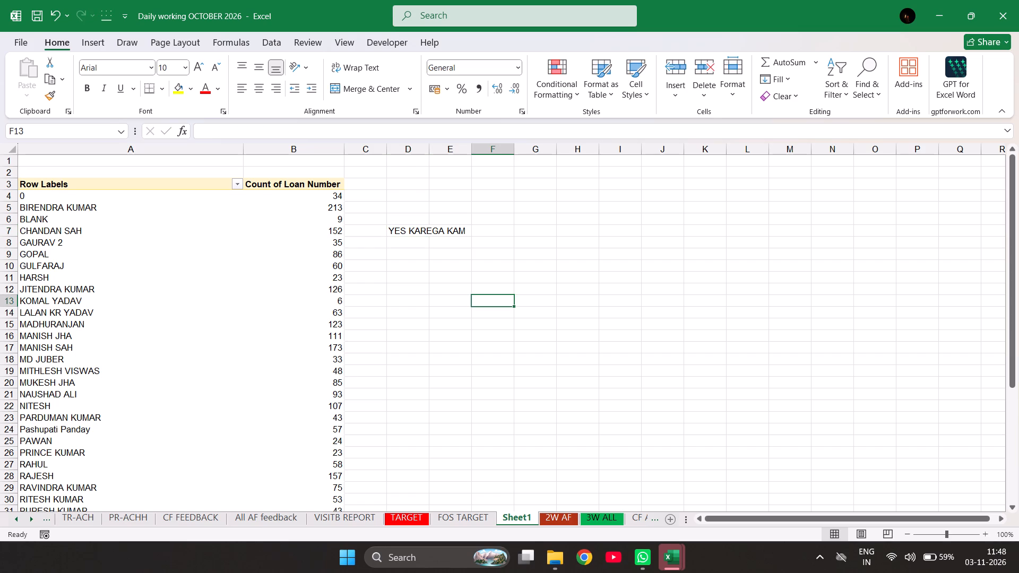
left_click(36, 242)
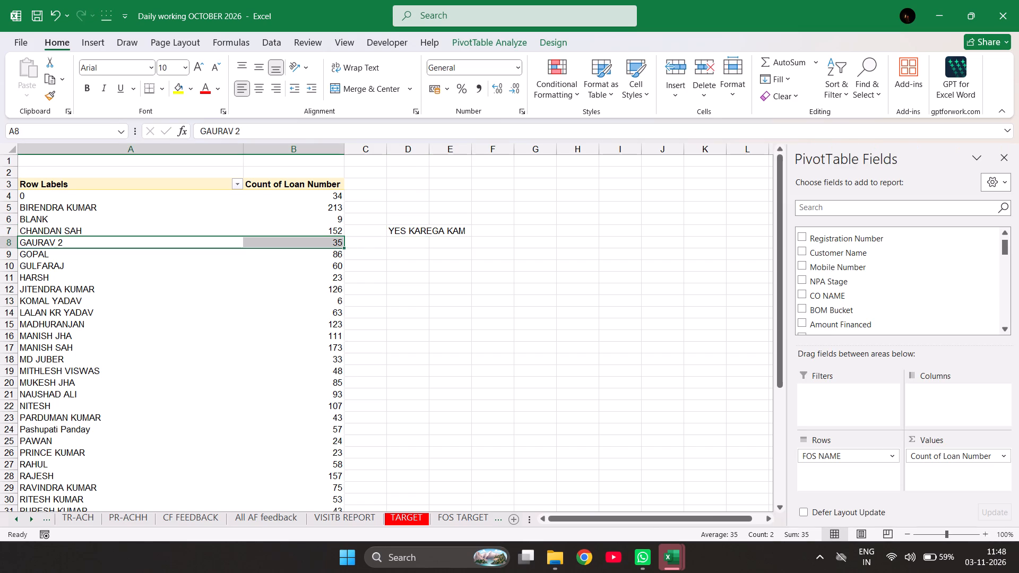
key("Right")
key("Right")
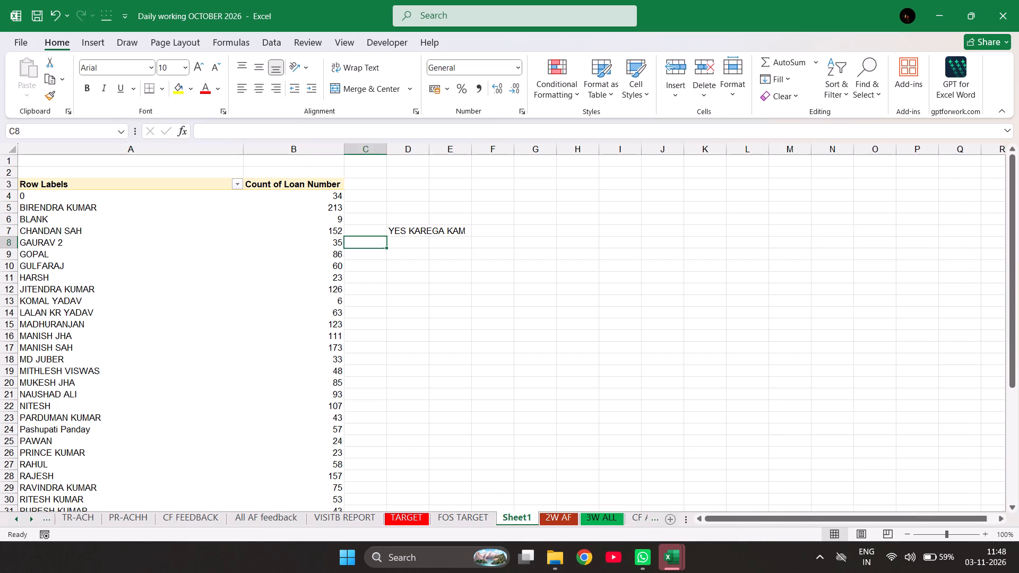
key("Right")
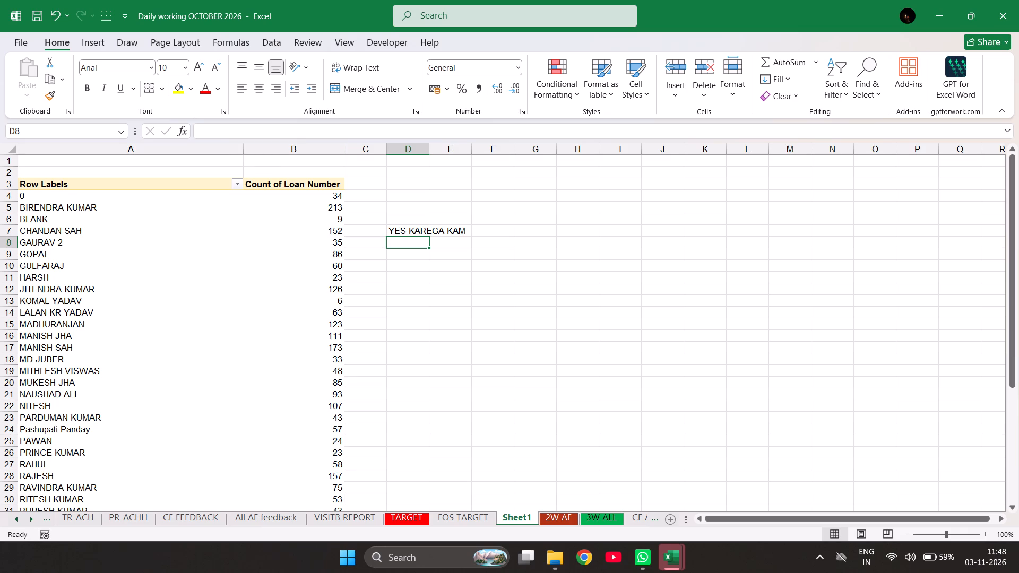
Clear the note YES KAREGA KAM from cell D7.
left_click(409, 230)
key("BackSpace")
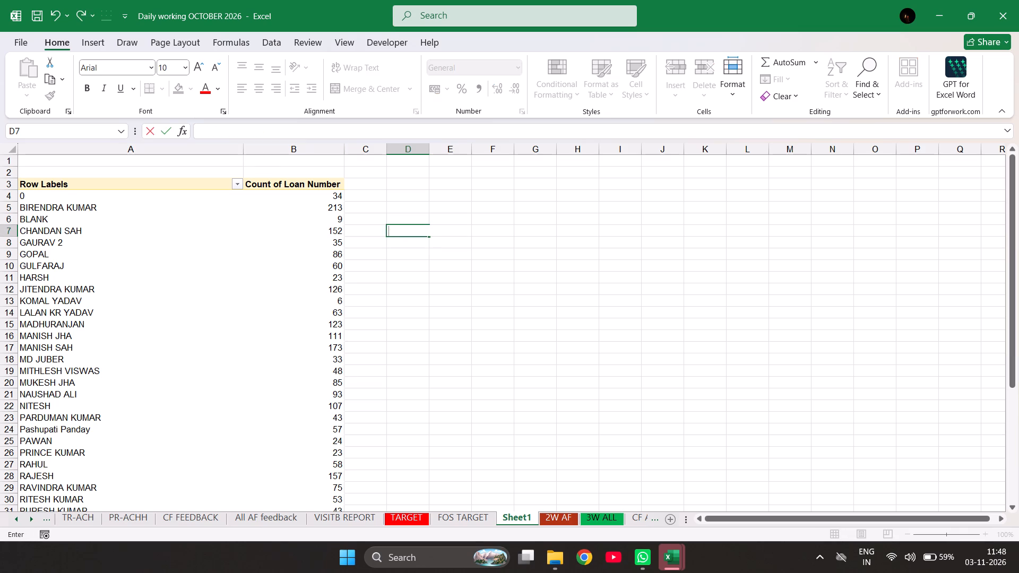
Enter the column headers 2W REG in cell D3 and 2W WRI in cell E3, beside the PivotTable's header row.
left_click(403, 185)
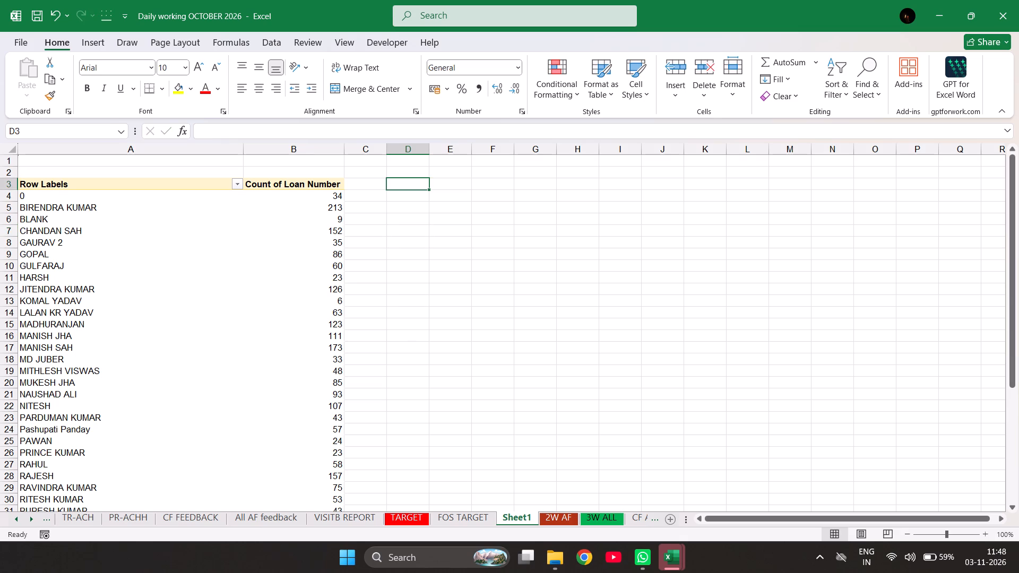
key("2")
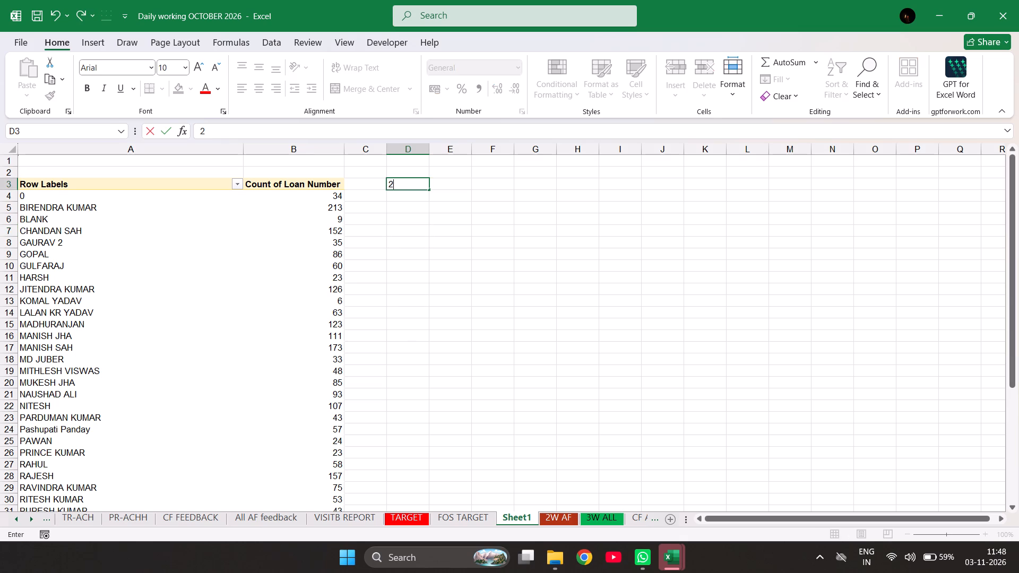
key("w")
key("space")
type("RE")
key("g")
key("Right")
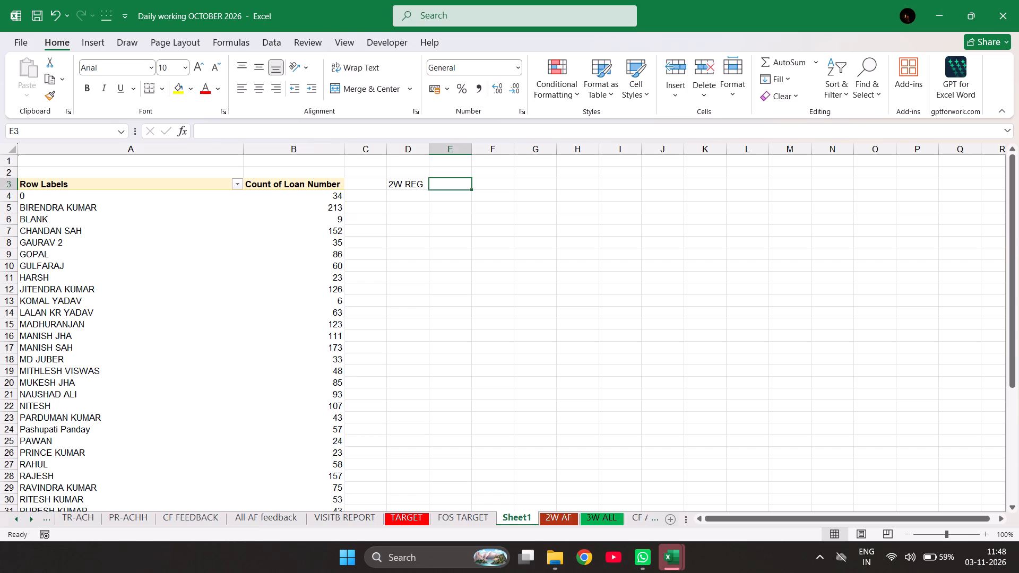
type("2W")
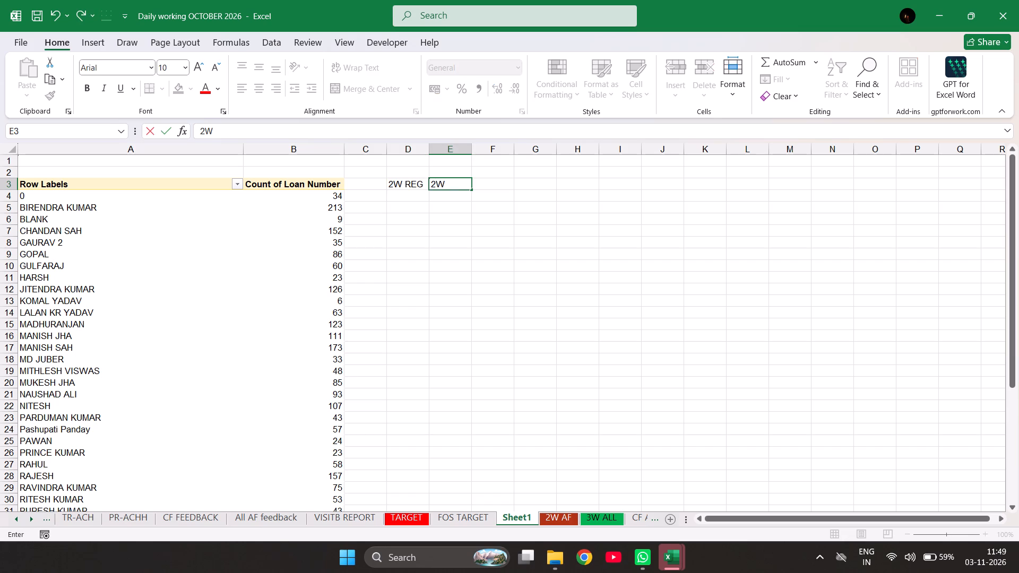
key("space")
type("WR")
key("i")
key("Right")
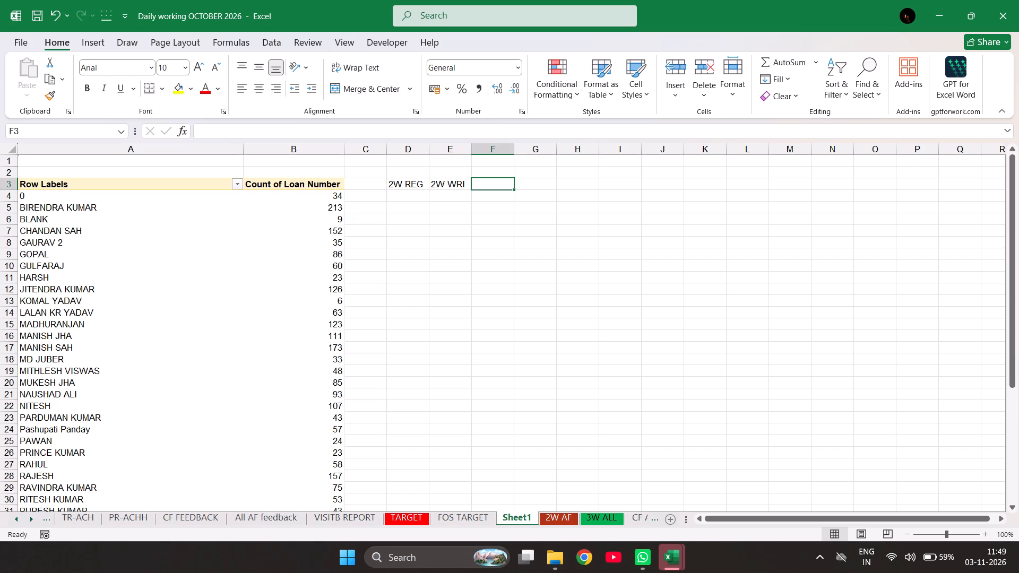
Enter the column header 3W REG in cell F3, beside the 2W WRI header.
type("3W")
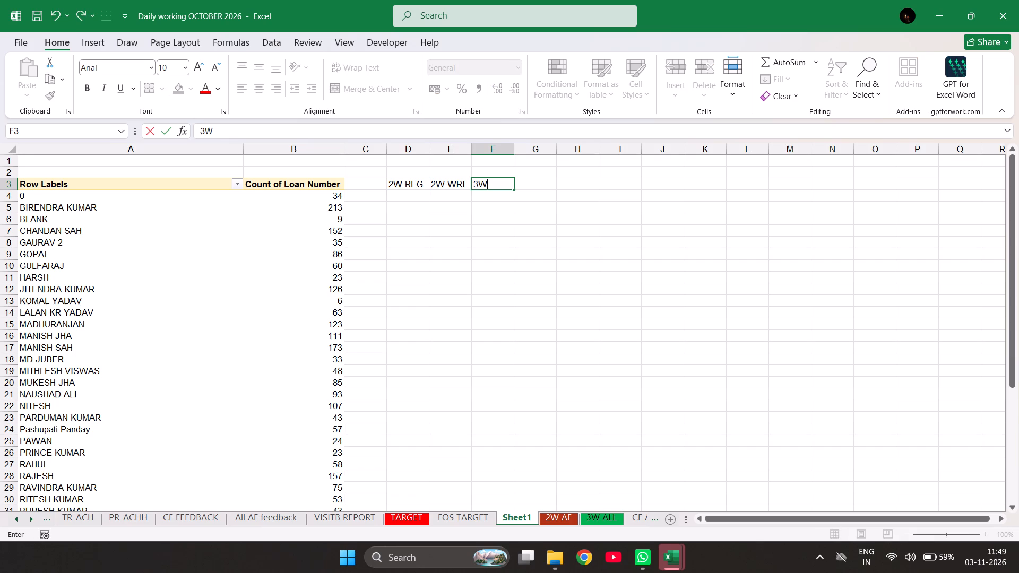
scroll(317, 334, "down", 5)
scroll(317, 334, "right", 1)
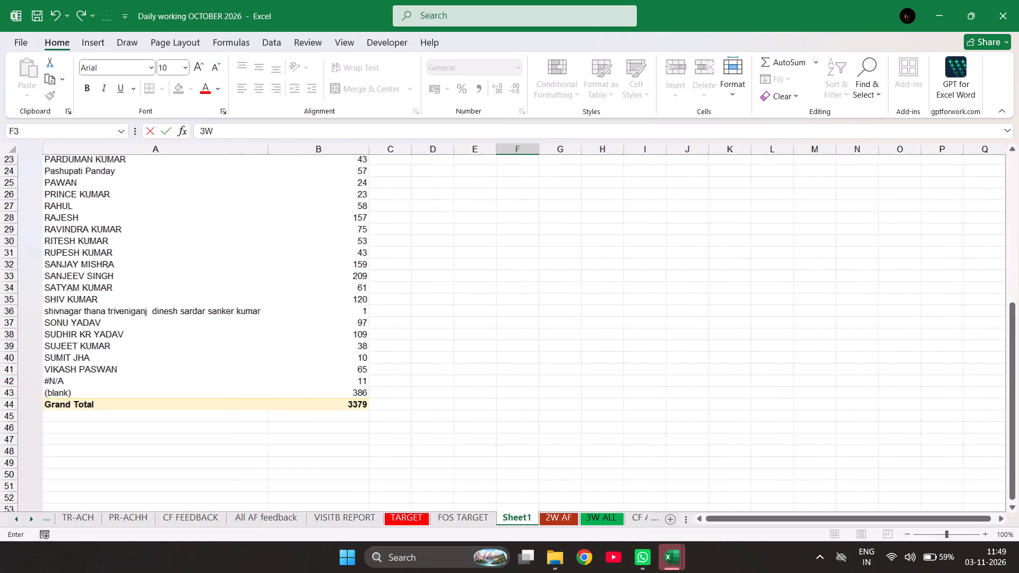
scroll(317, 334, "up", 3)
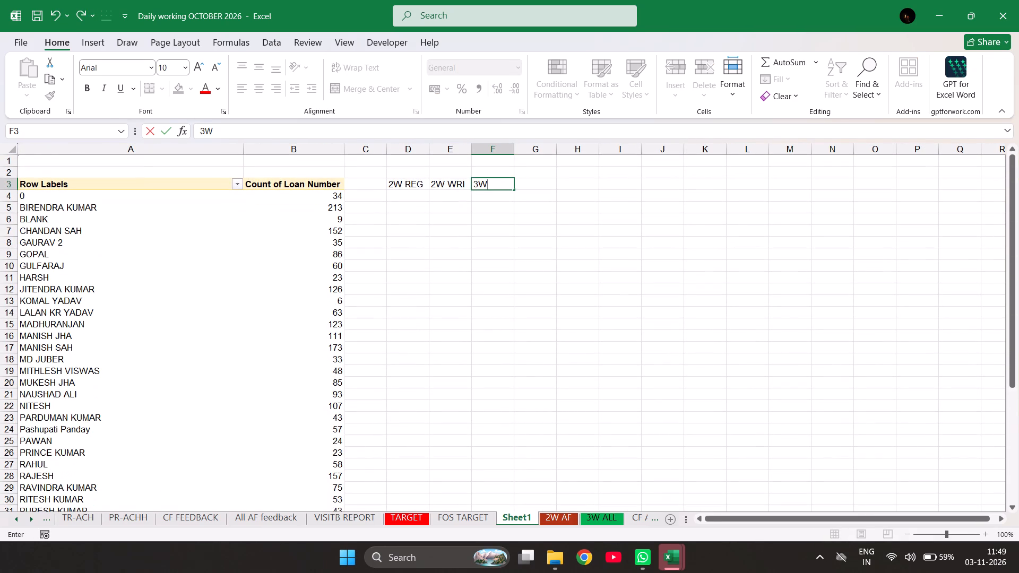
key("space")
key("space")
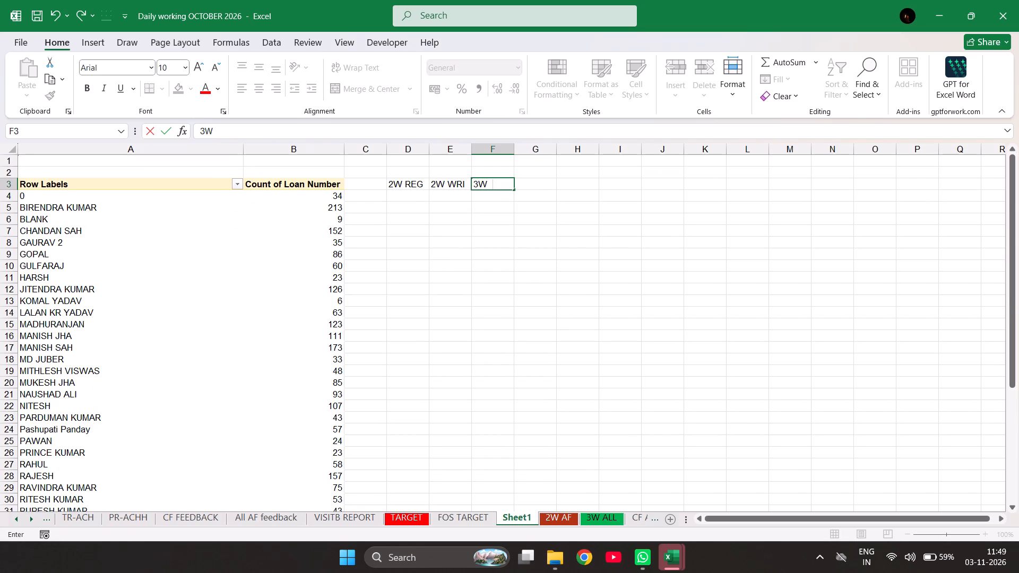
type("RE")
key("g")
key("Right")
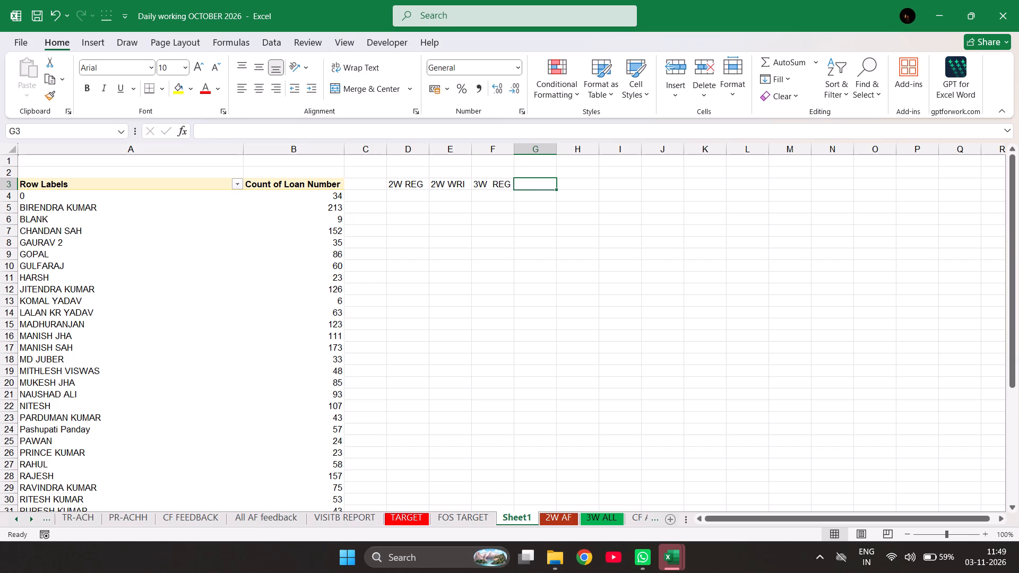
Enter the column header 3W WRI in cell G3, beside the 3W REG header.
key("3")
key("w")
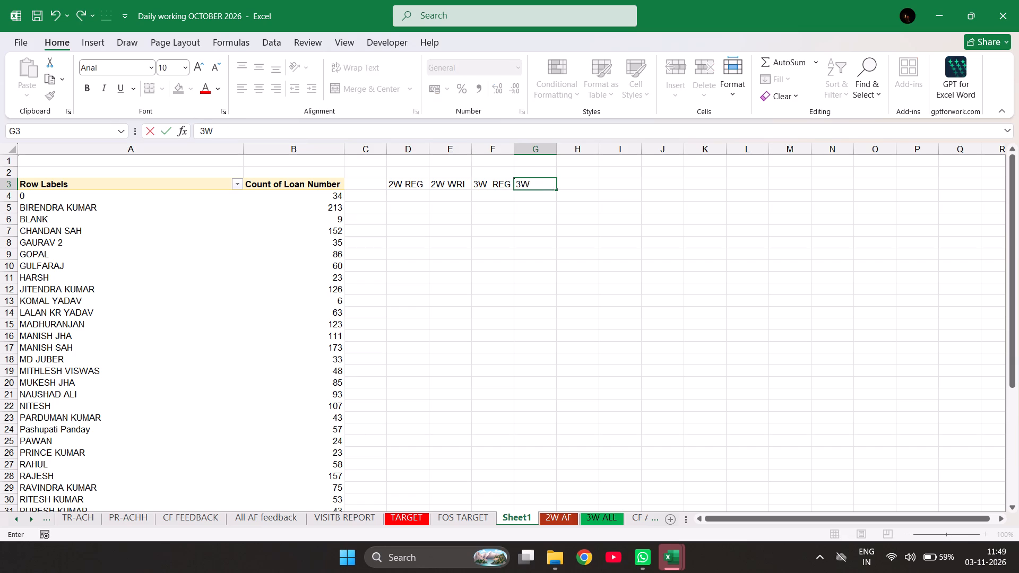
key("Right")
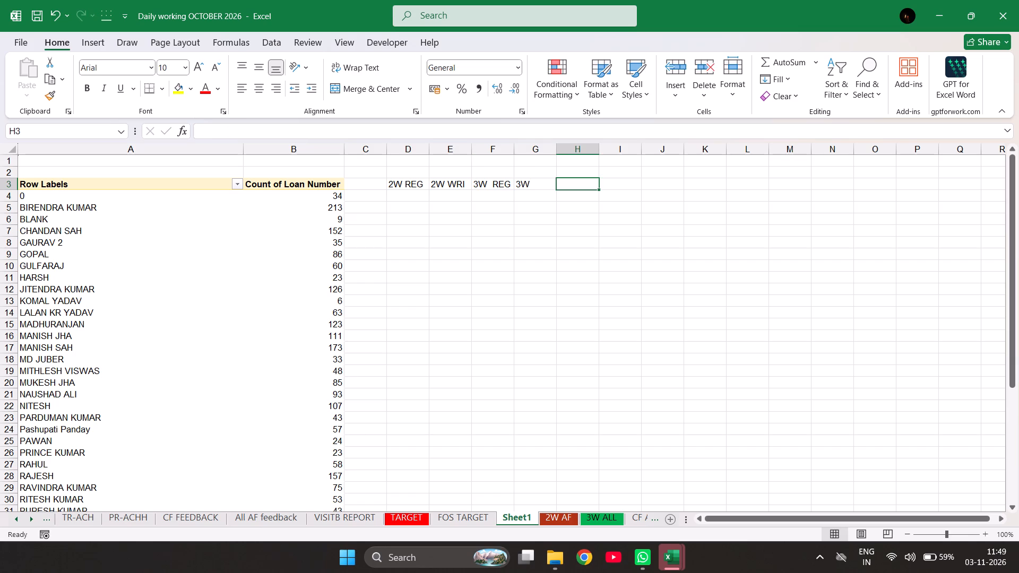
key("Left")
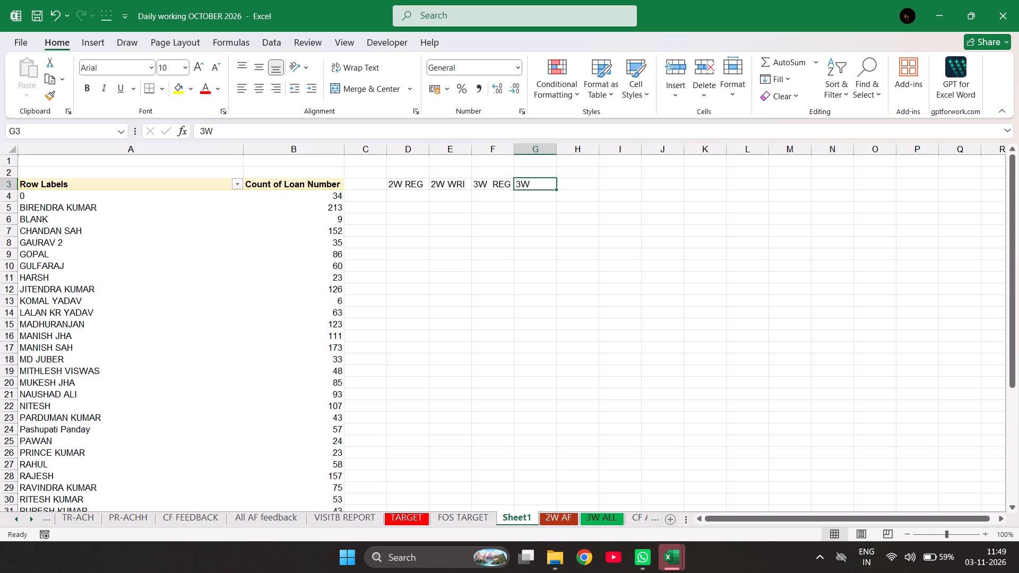
left_click(241, 130)
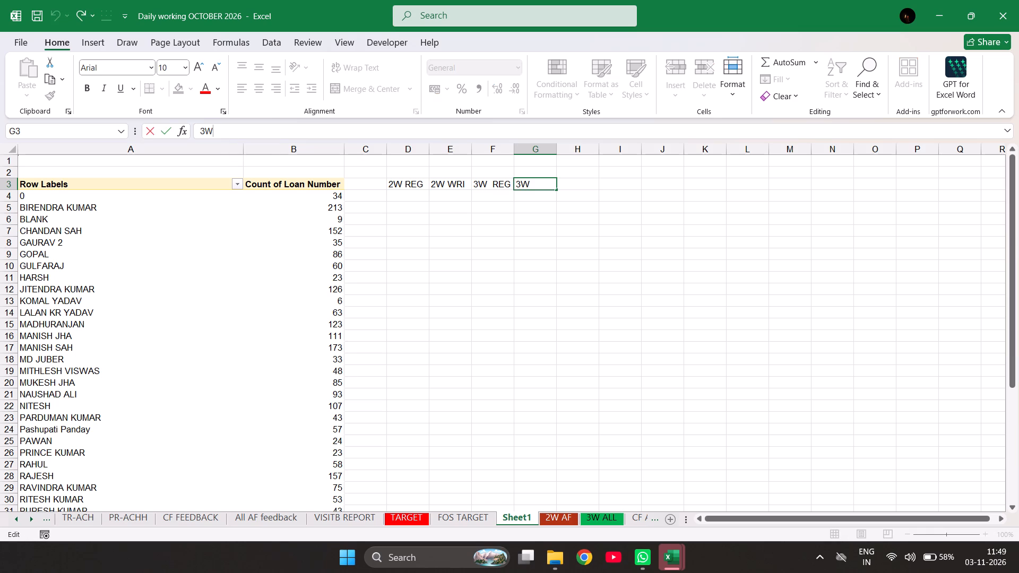
key("space")
type("WR")
key("i")
left_click(557, 291)
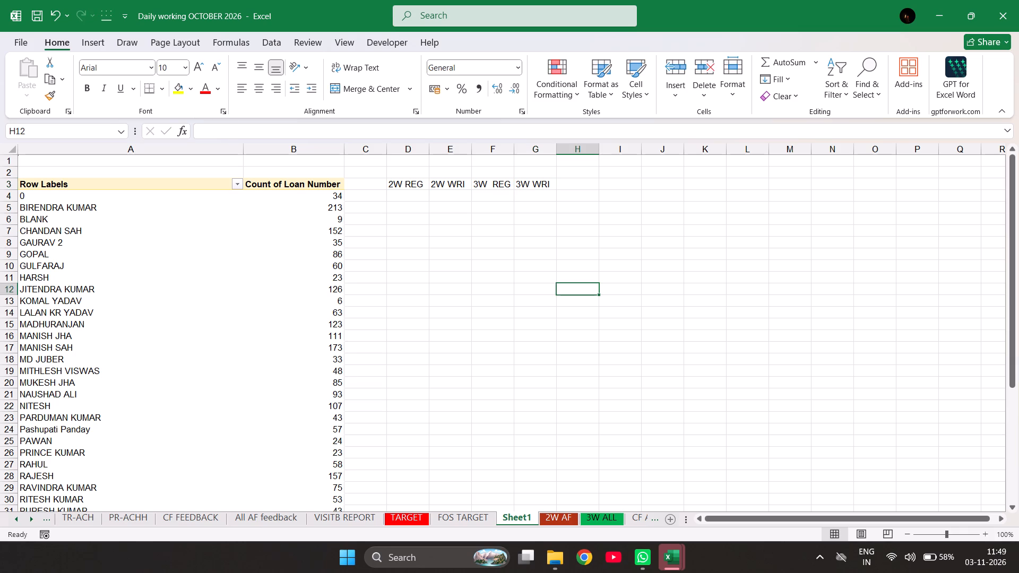
Fill row 7, the PivotTable's fourth name row, with YES for 2W REG, YES for 2W WRI, NO for 3W REG and YES for 3W WRI.
left_click(63, 231)
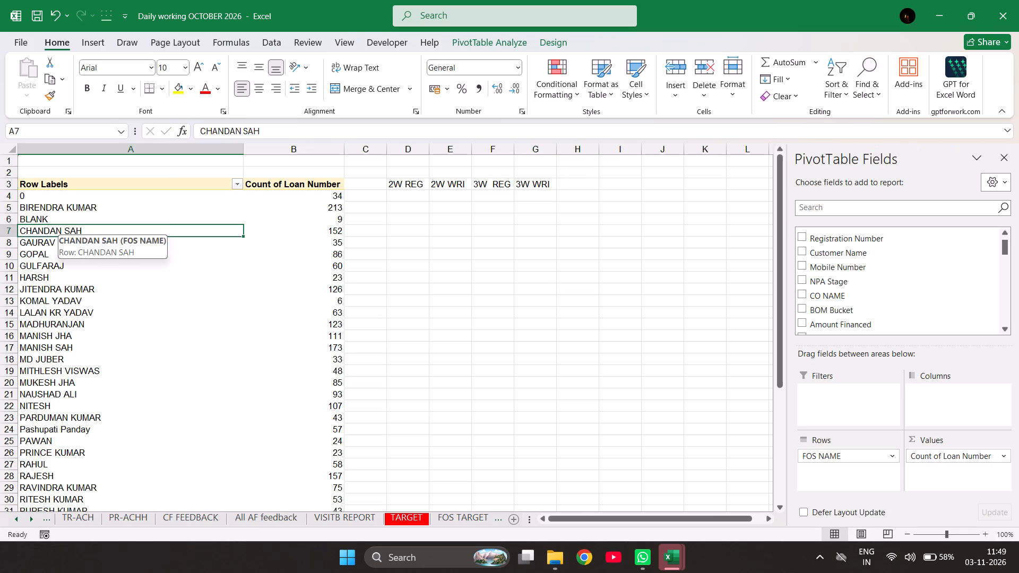
key("Right")
key("Right")
key("Right")
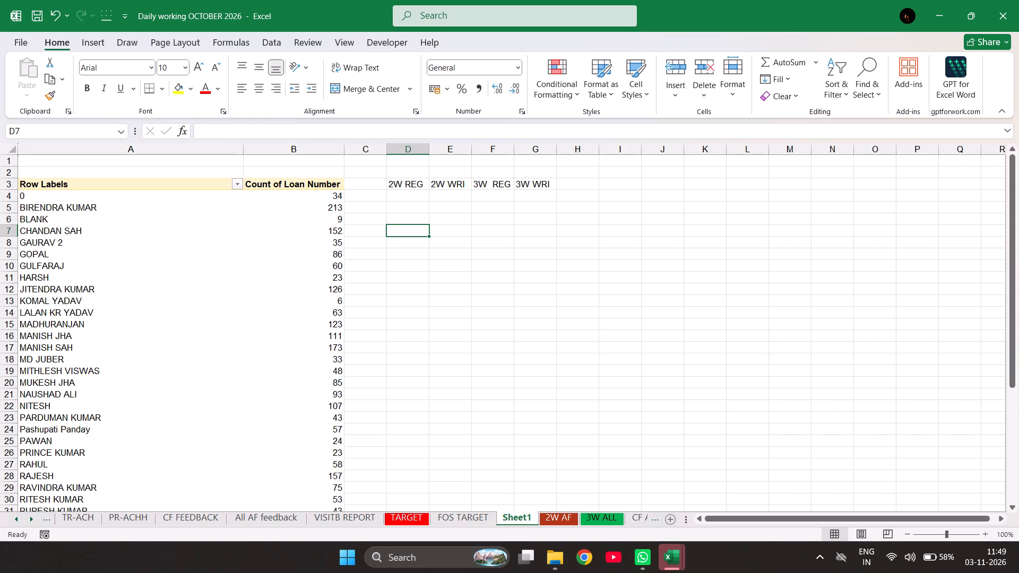
type("YES")
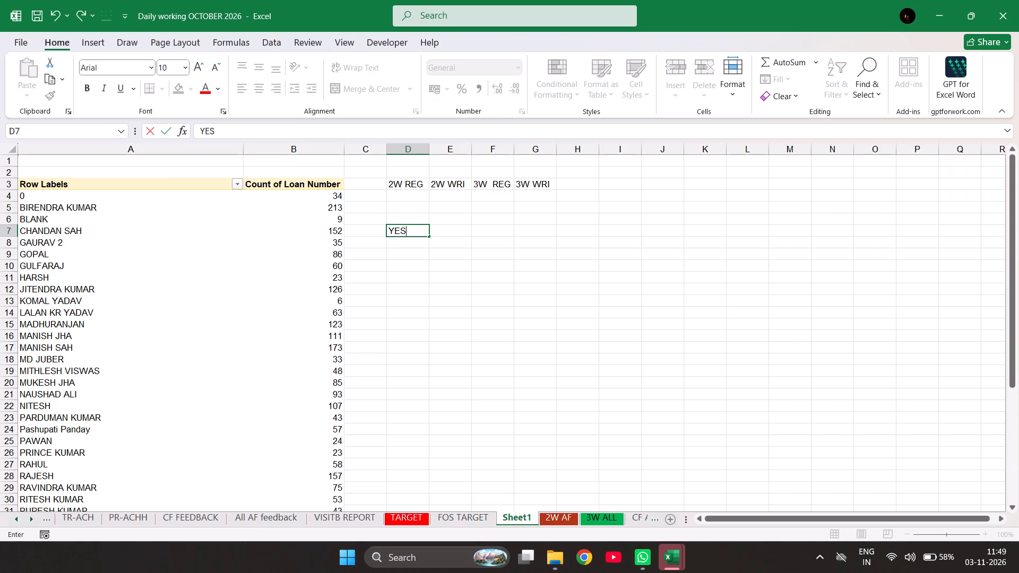
key("Right")
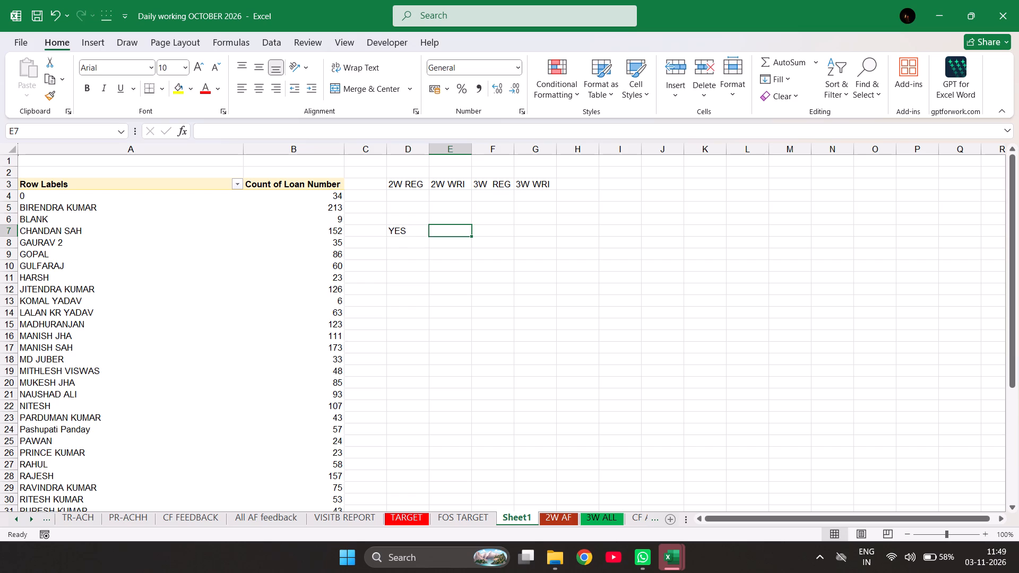
type("YES")
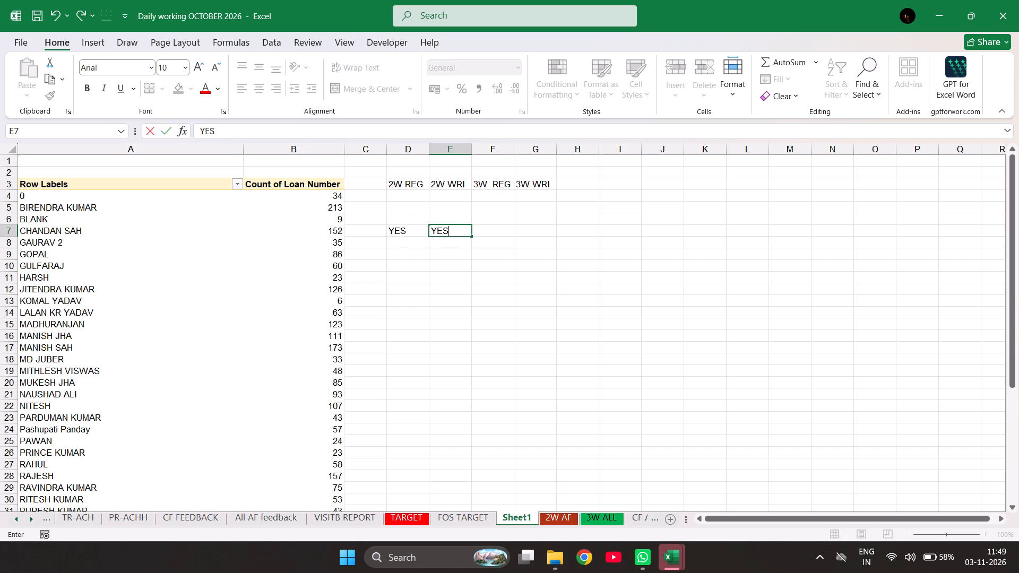
key("Right")
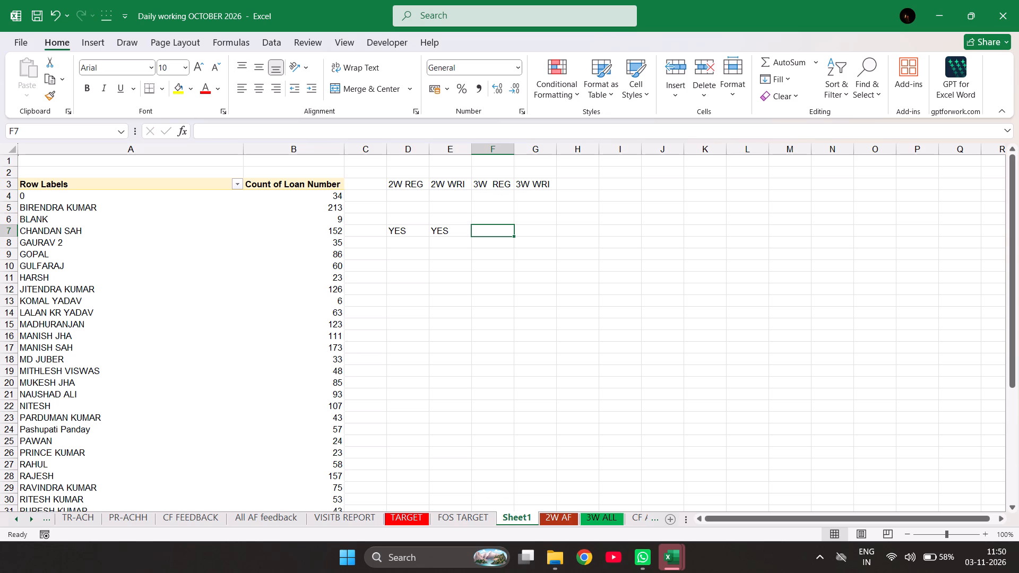
type("NO")
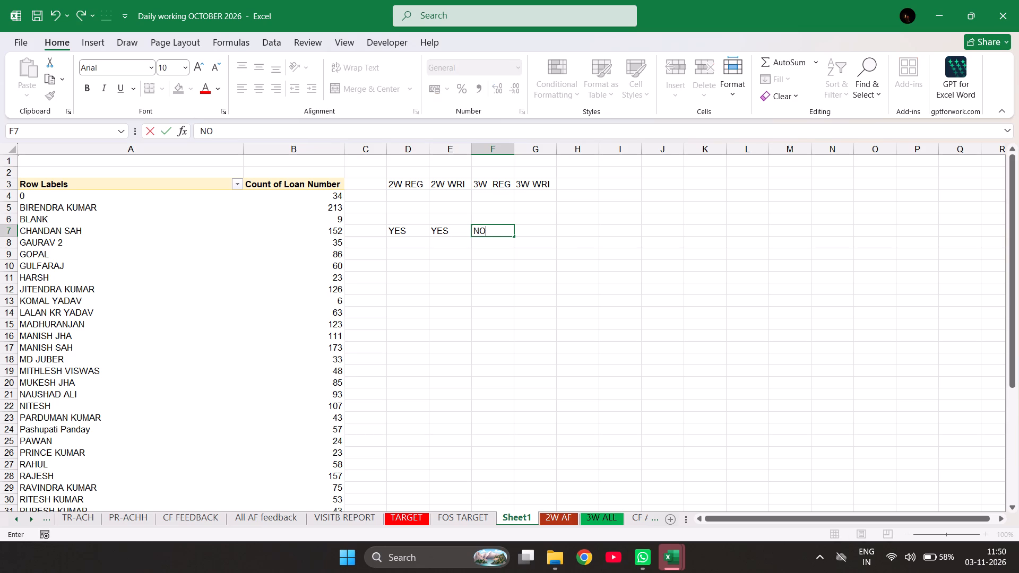
key("Right")
type("YES")
key("Right")
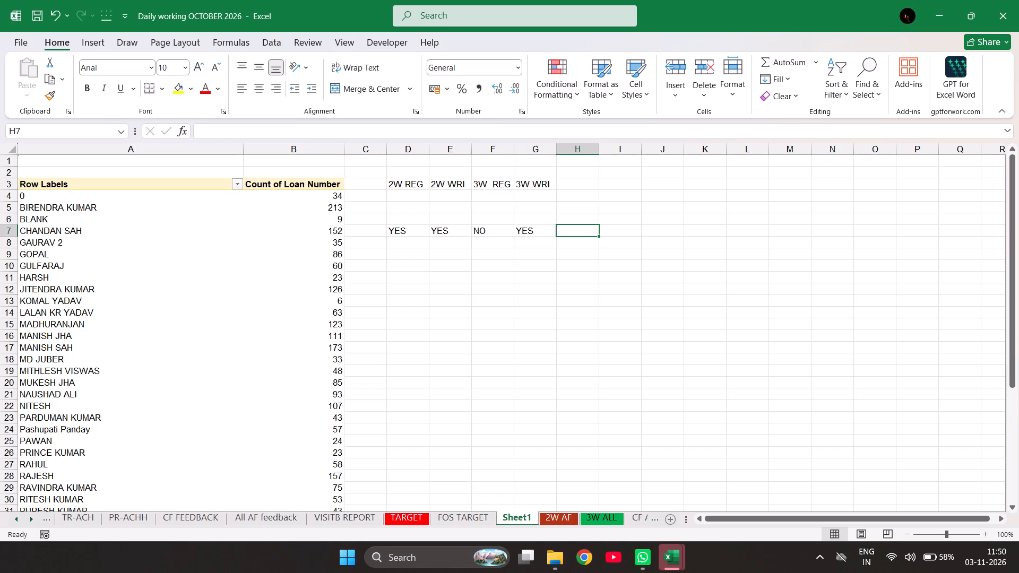
Go to cell D8, the 2W REG cell of the PivotTable's fifth name row, ready for its category entries.
key("Down")
key("Left")
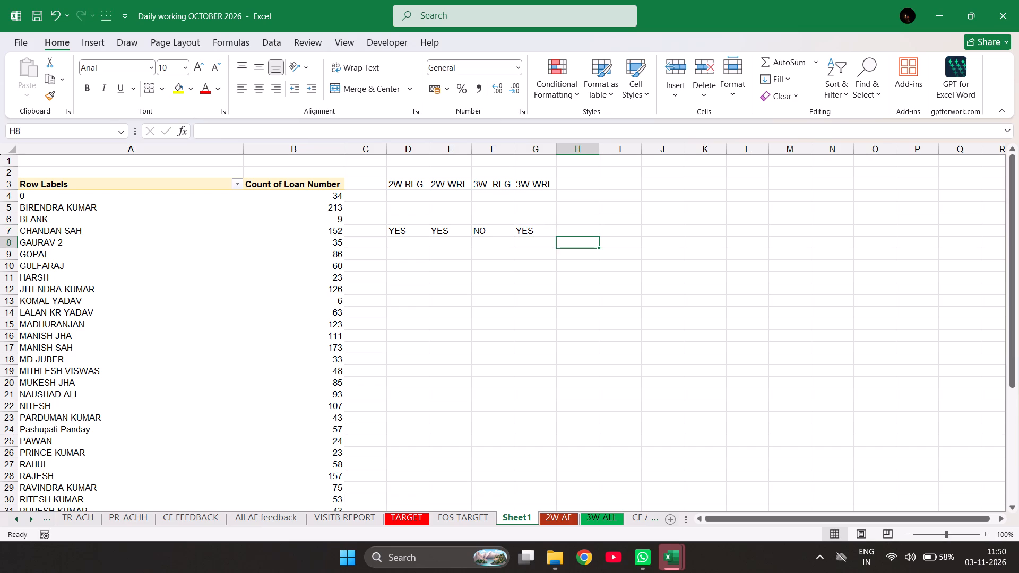
key("Left")
key("Left")
key("Left")
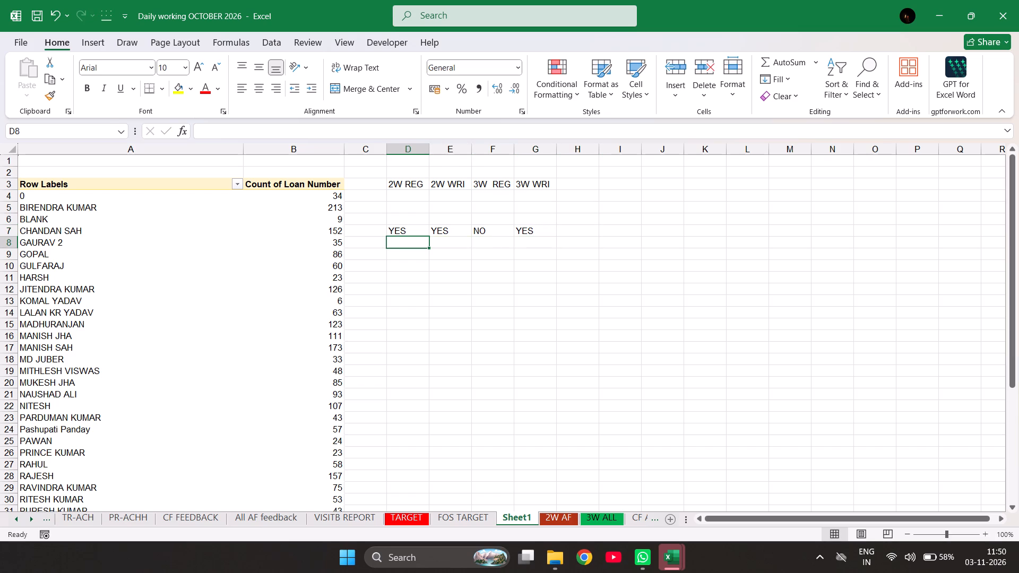
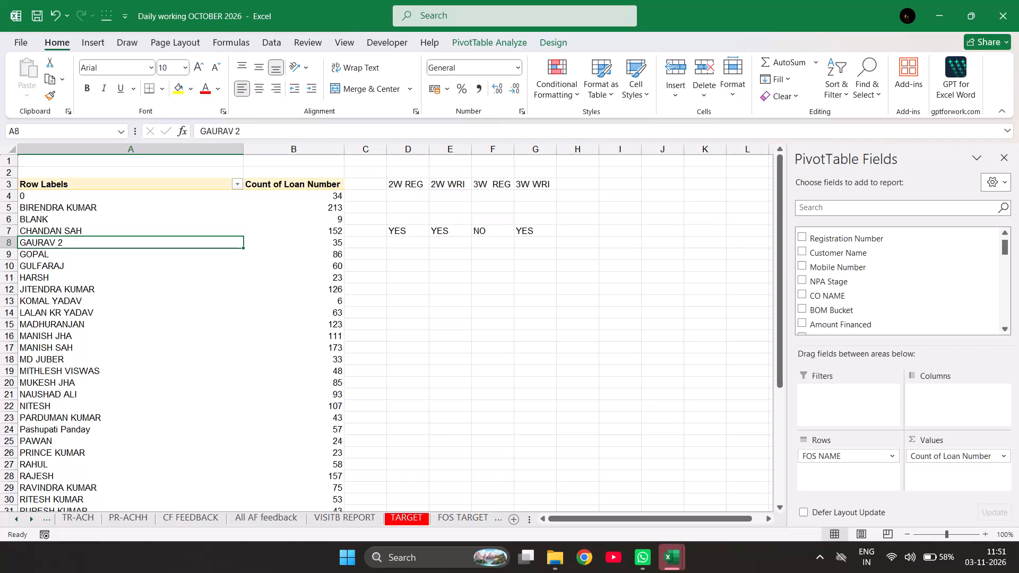
Move back to cell D8, the 2W REG cell in the row of the PivotTable's fifth name.
key("Right")
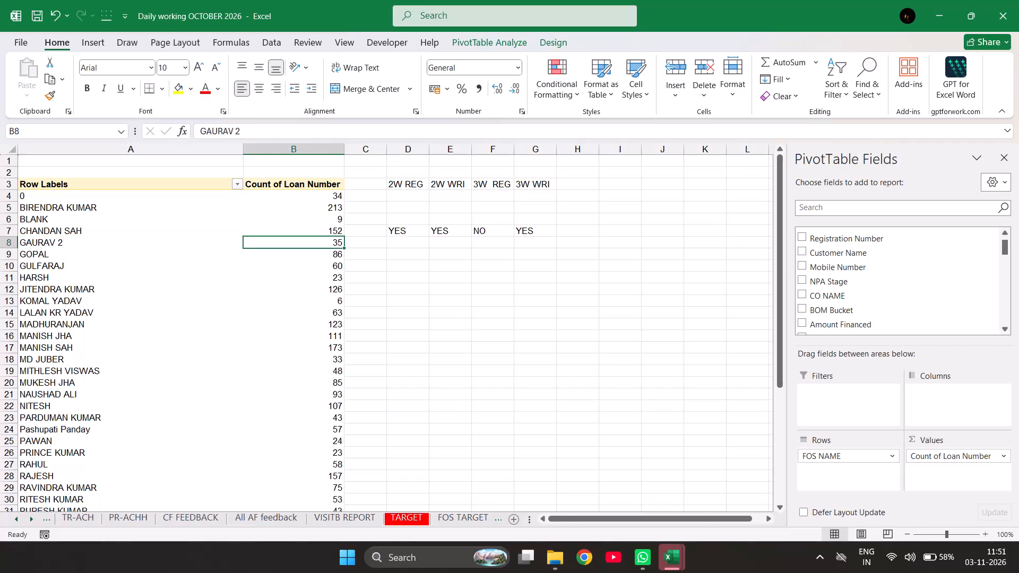
key("Right")
key("Right")
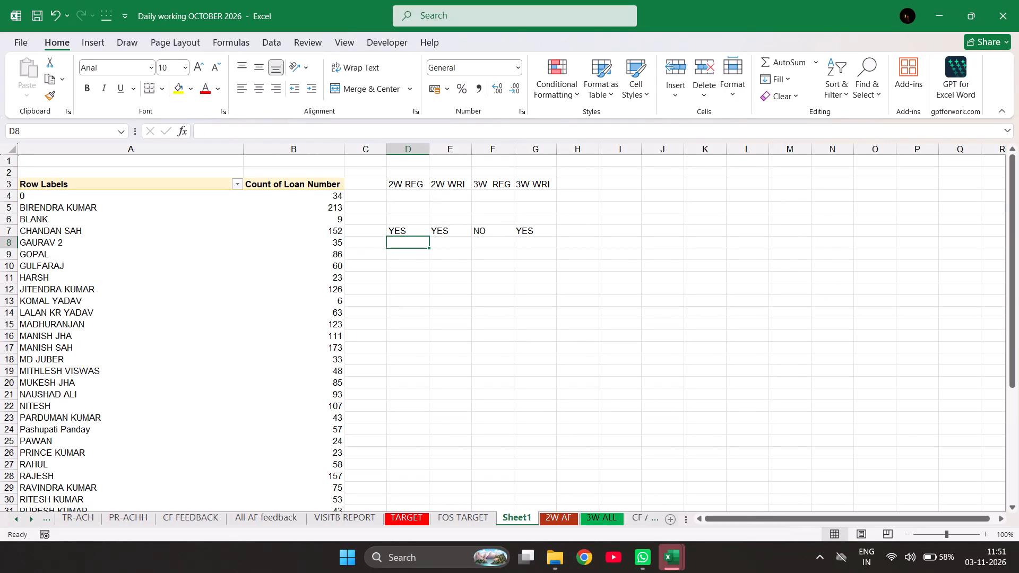
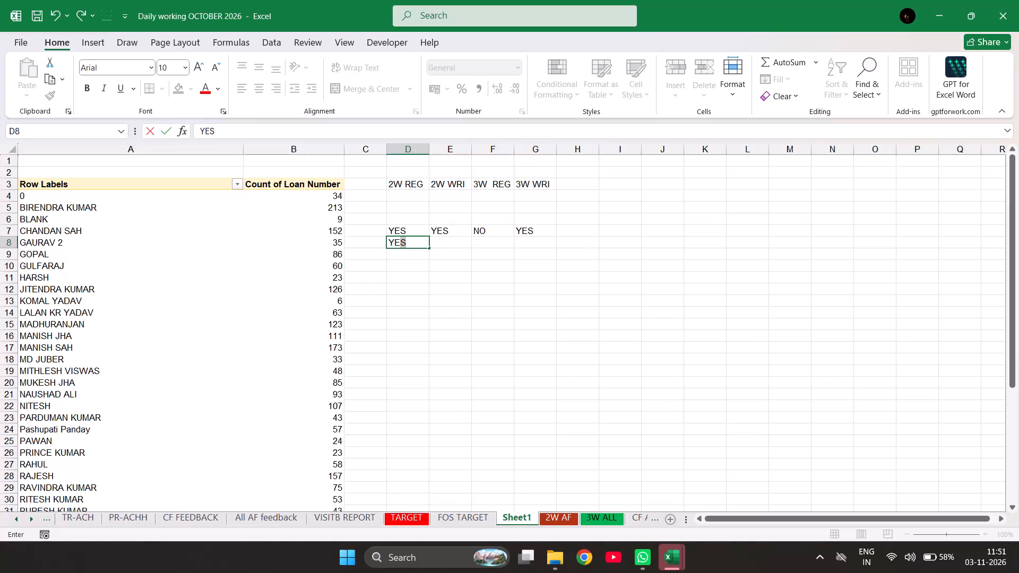
Mark YES under 2W REG and 2W WRI in row 8, cells D8 and E8.
key("Right")
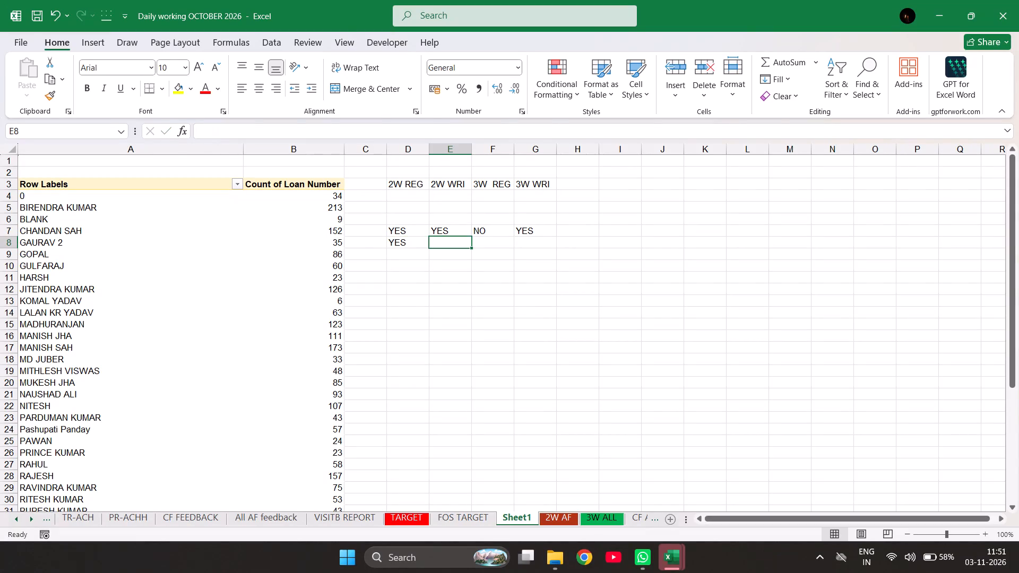
type("YES")
key("Down")
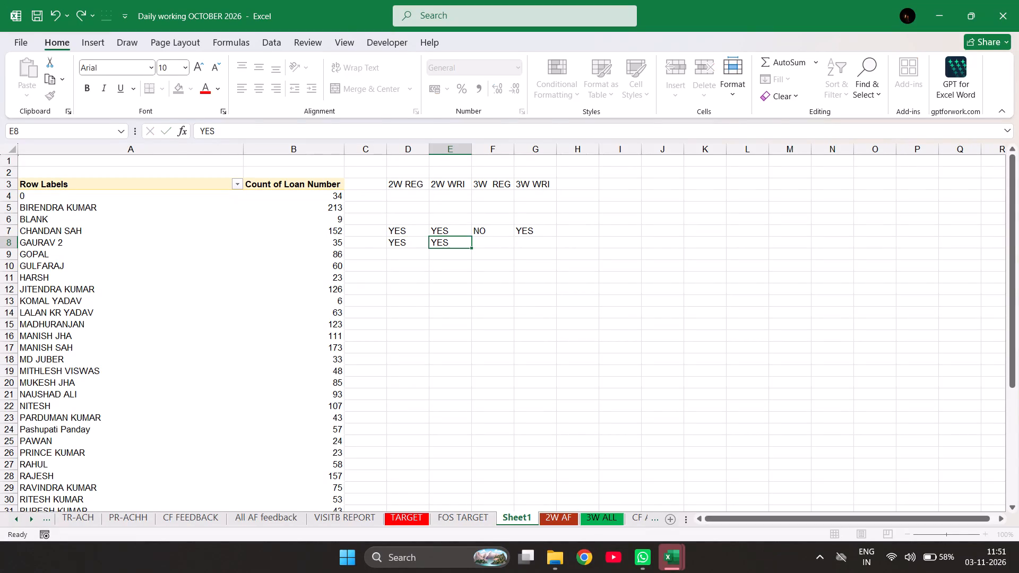
Fill row 9 beside the PivotTable with YES for 2W REG, YES for 2W WRI, NO for 3W REG and NO for 3W WRI.
key("Left")
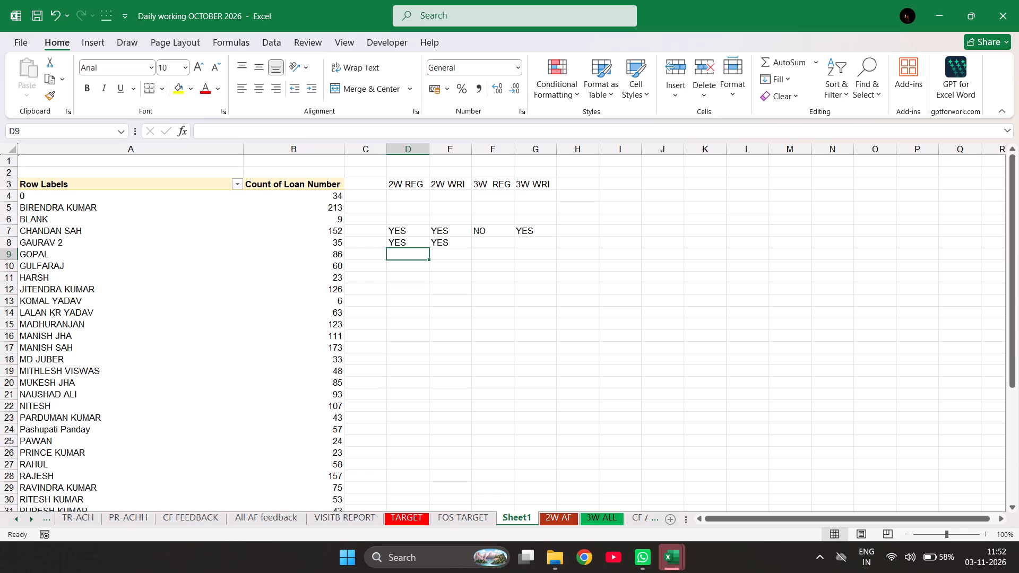
key("Left")
key("Left")
key("Left")
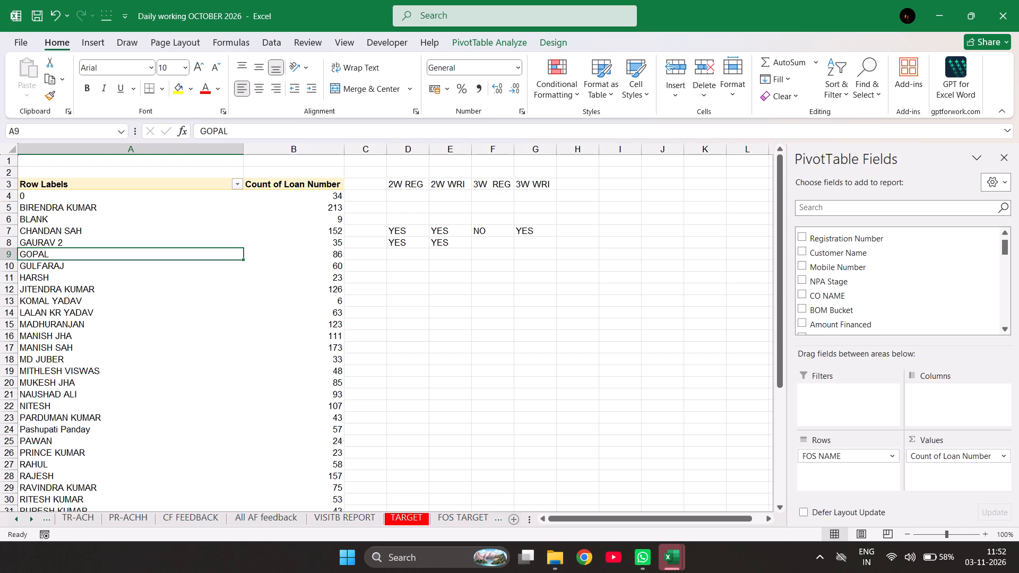
key("Right")
key("Right")
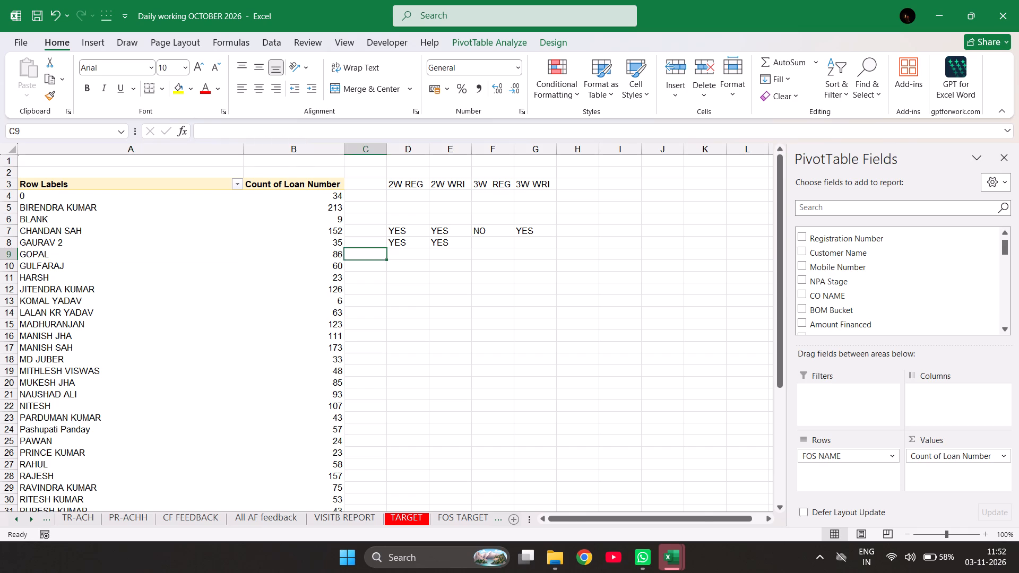
key("Right")
key("Right")
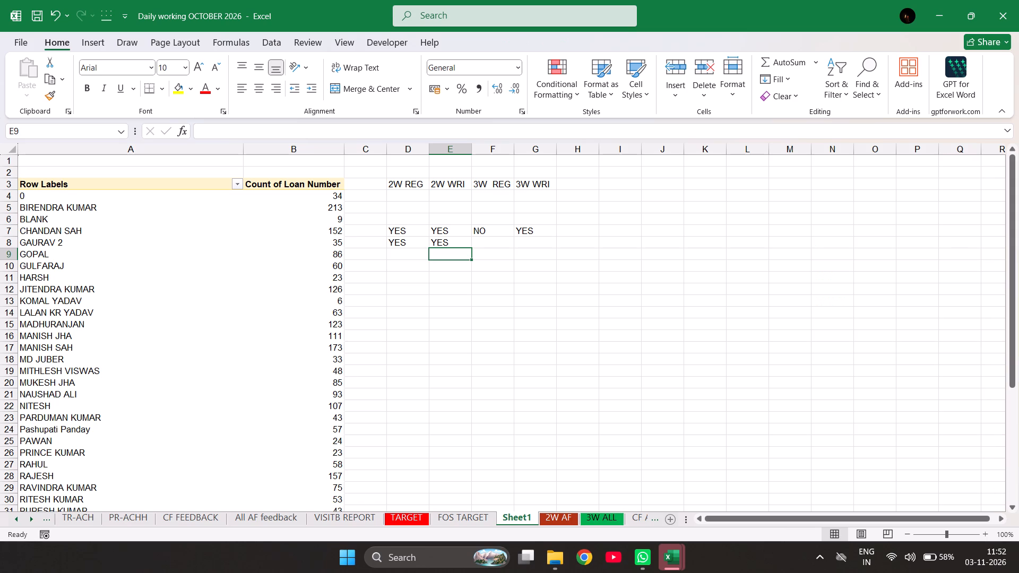
key("Left")
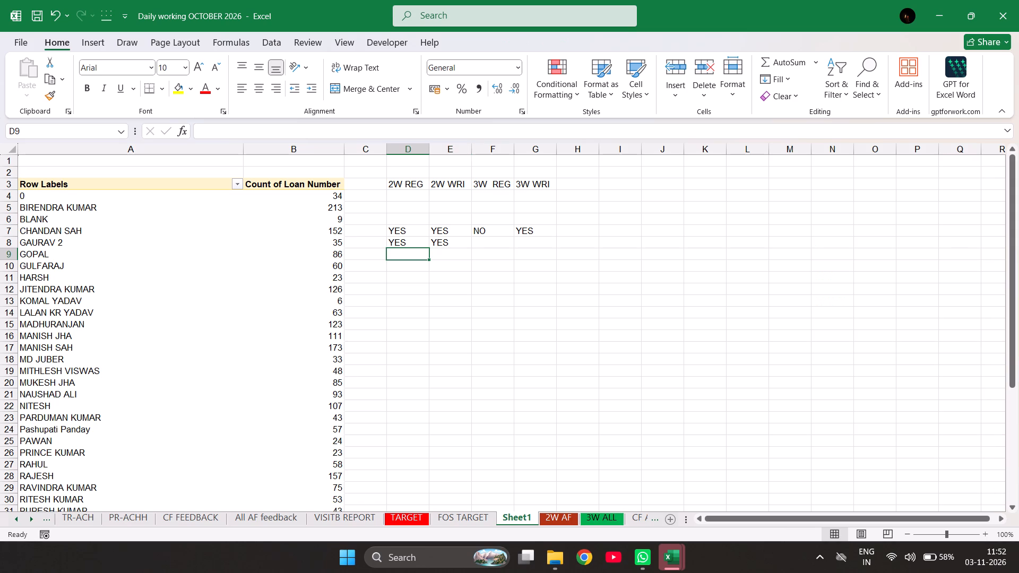
type("YE")
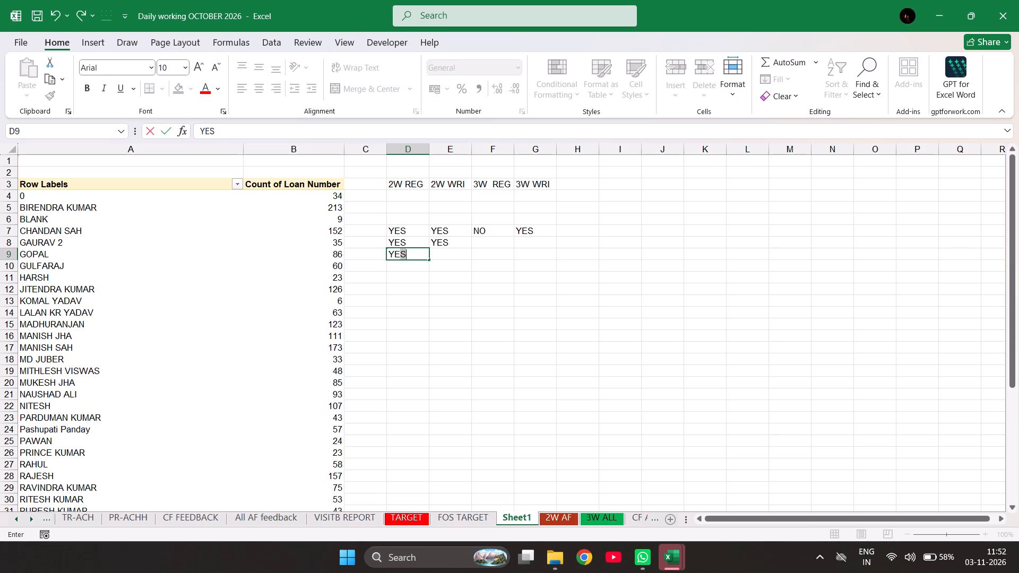
key("Right")
type("YE")
key("Right")
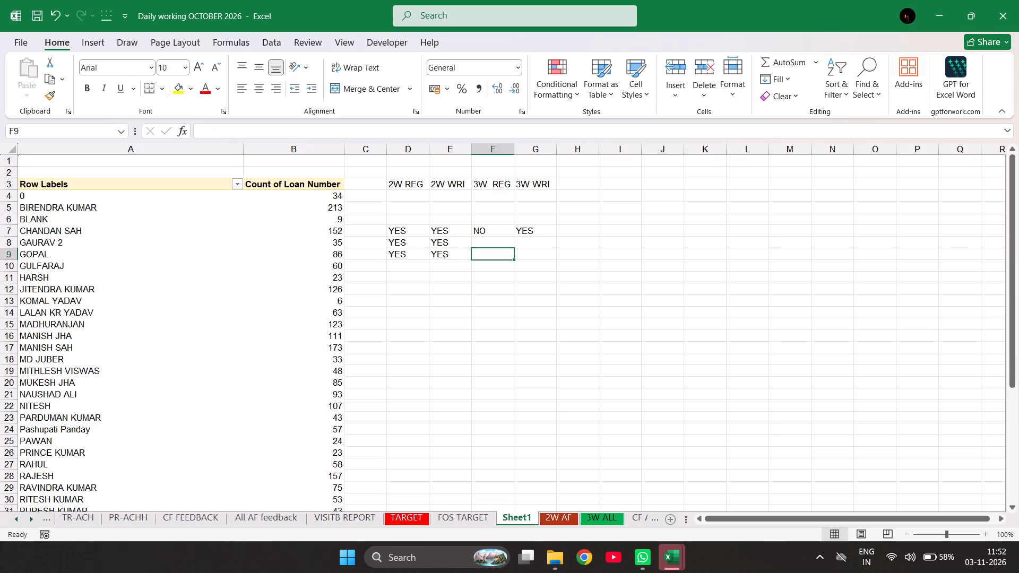
type("NO")
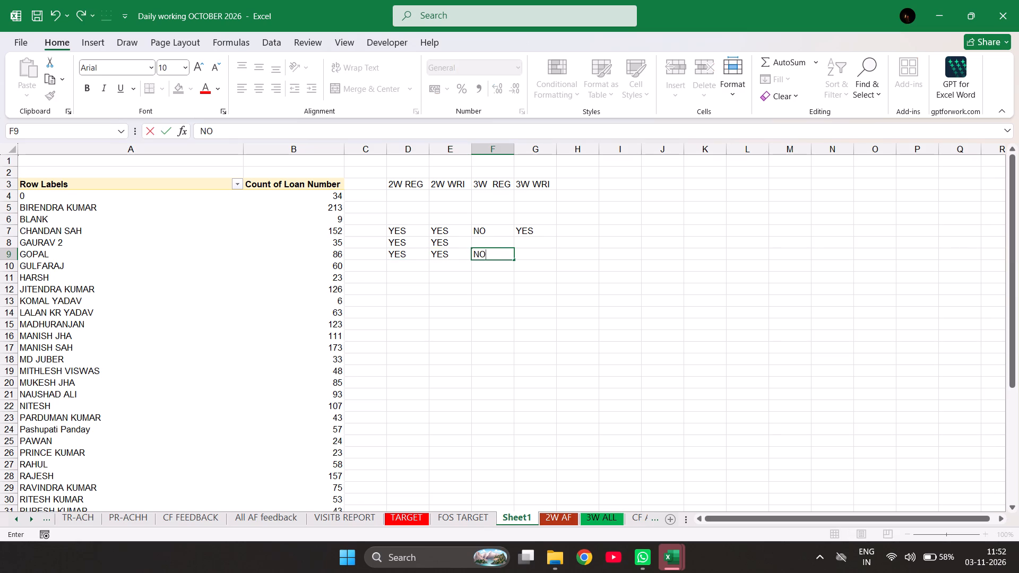
key("Right")
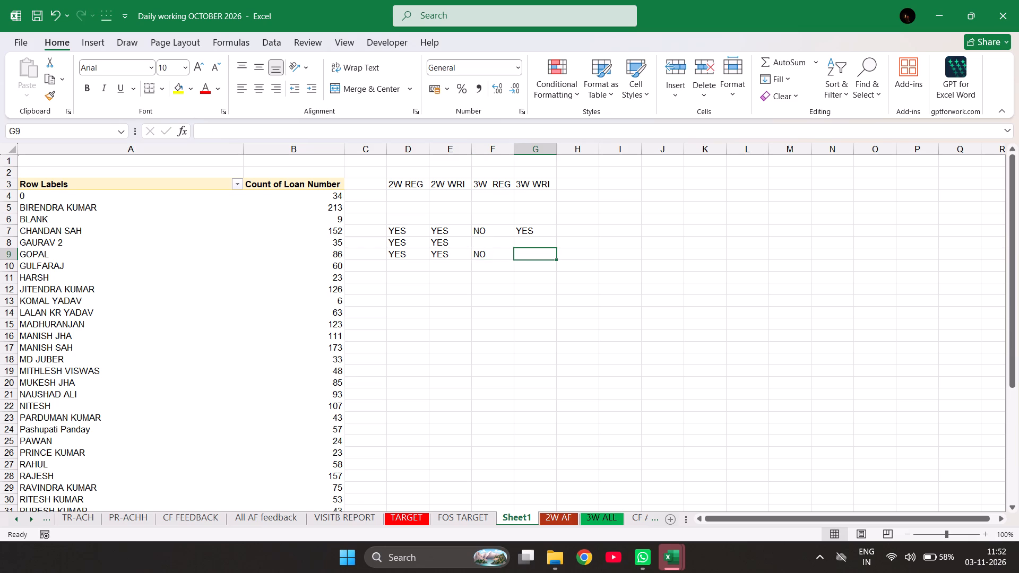
type("NO")
key("Right")
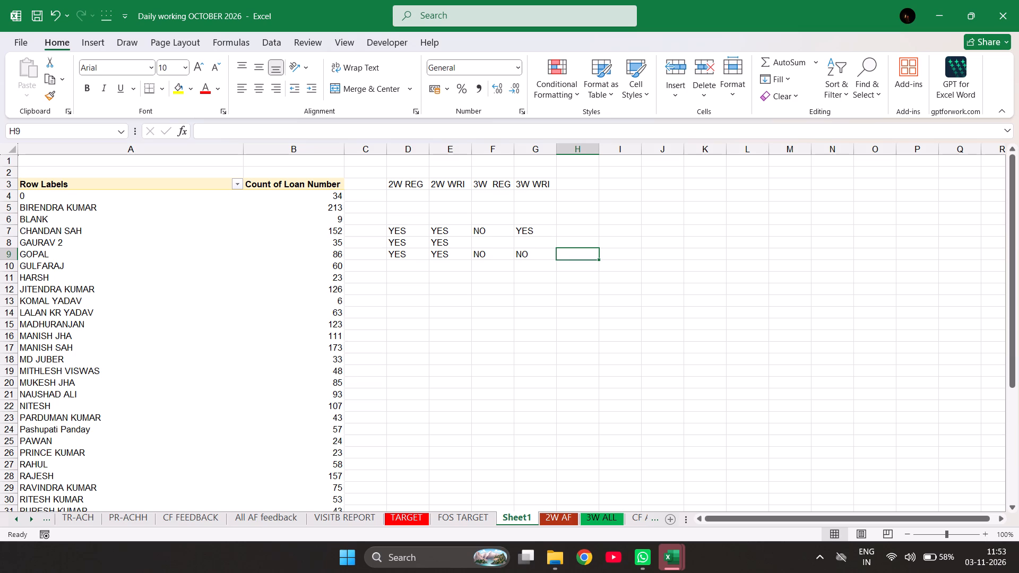
Save the workbook.
key("ctrl+s")
key("ctrl+s")
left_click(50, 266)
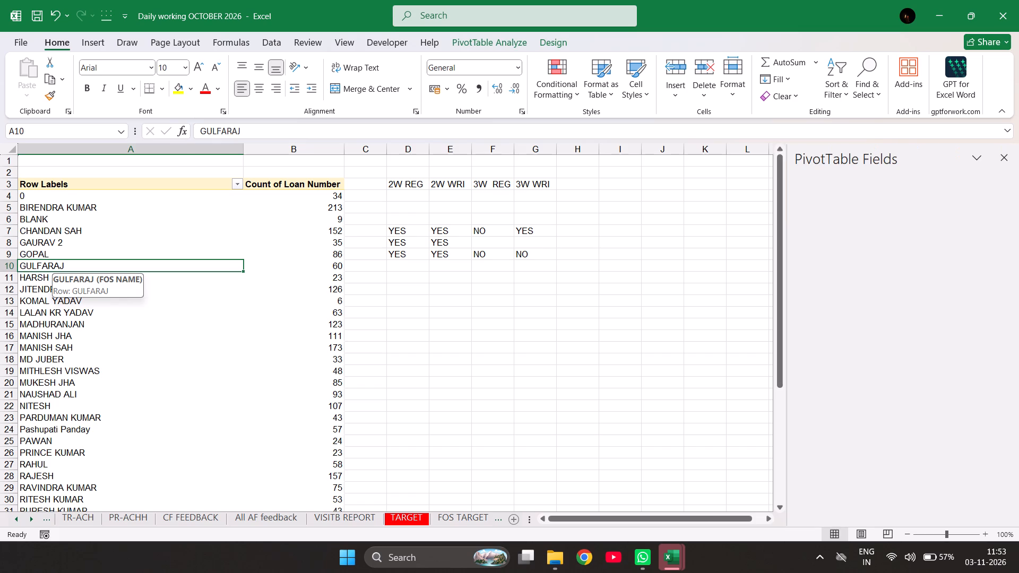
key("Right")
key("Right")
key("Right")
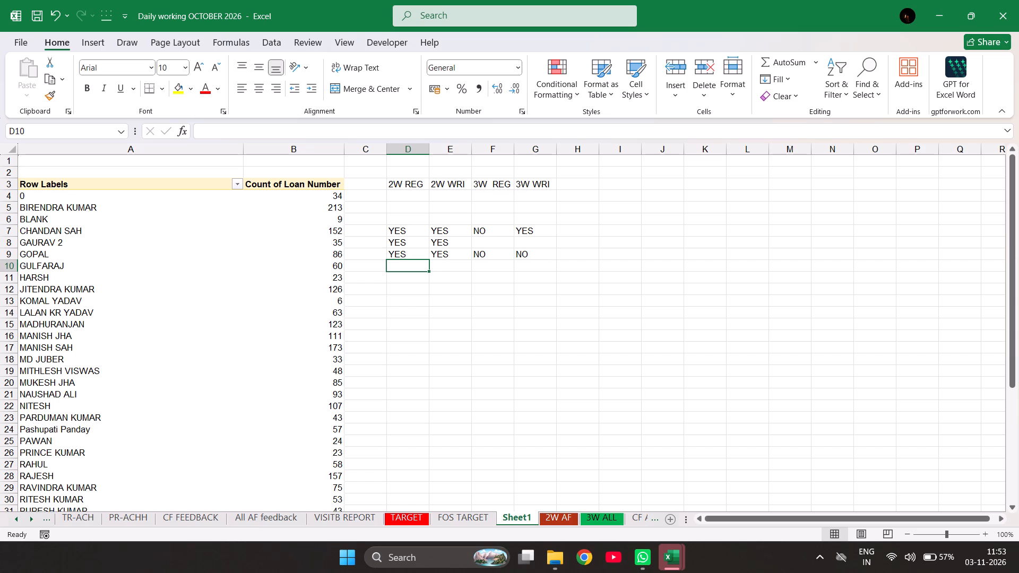
Complete row 8 by entering NO under both 3W REG and 3W WRI, cells F8 and G8.
left_click(492, 241)
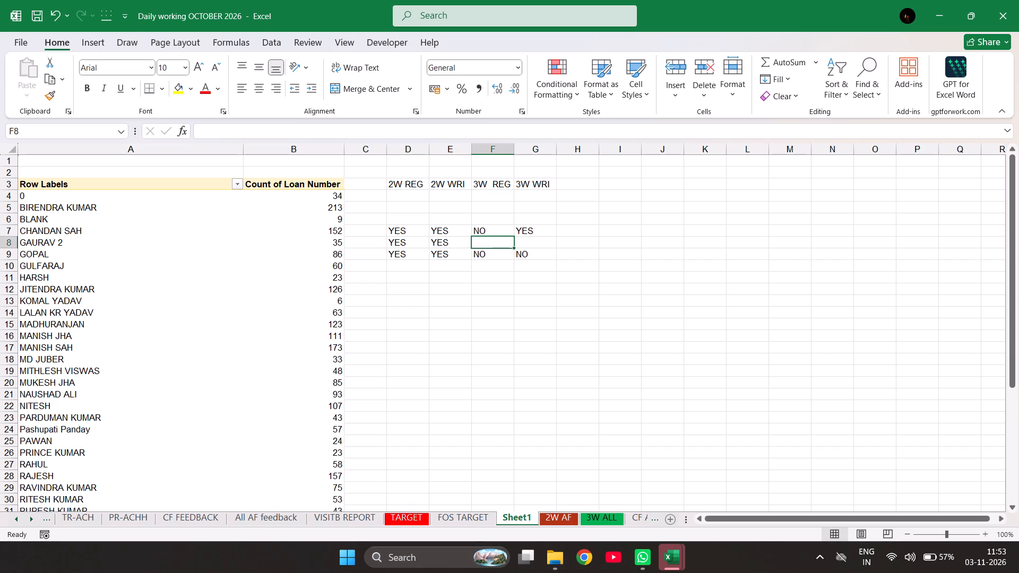
type("NO")
key("Right")
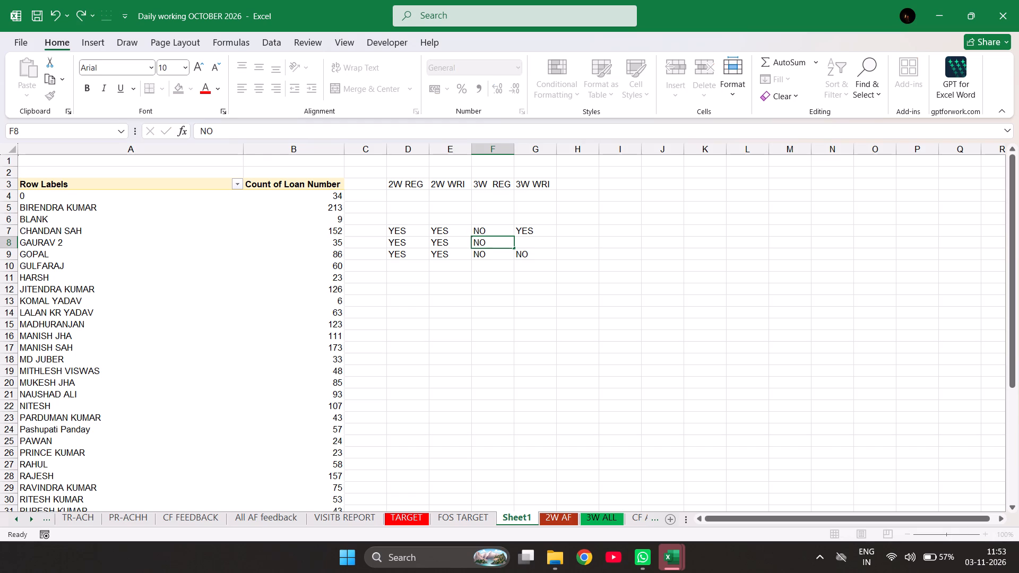
type("NO")
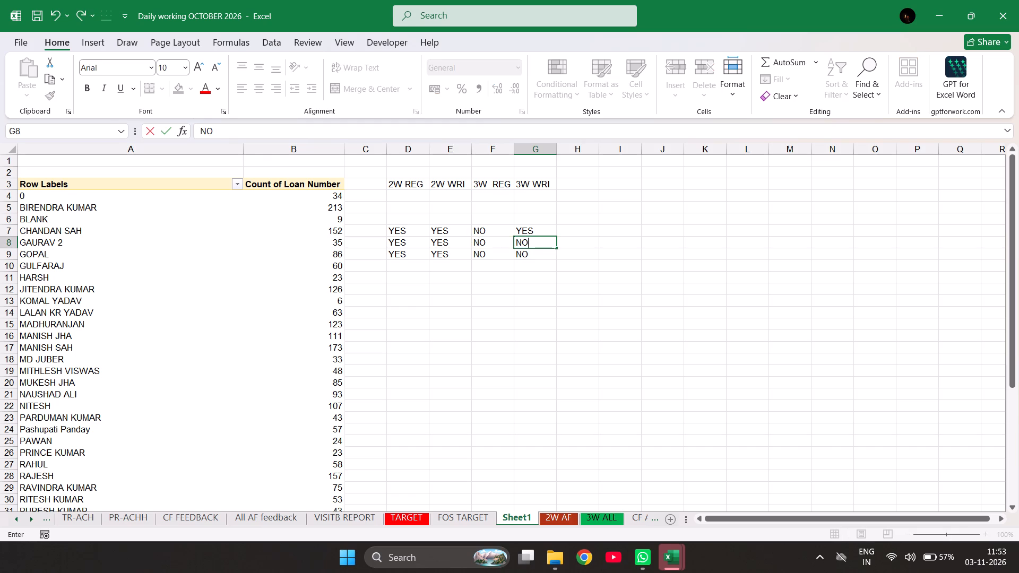
left_click(552, 380)
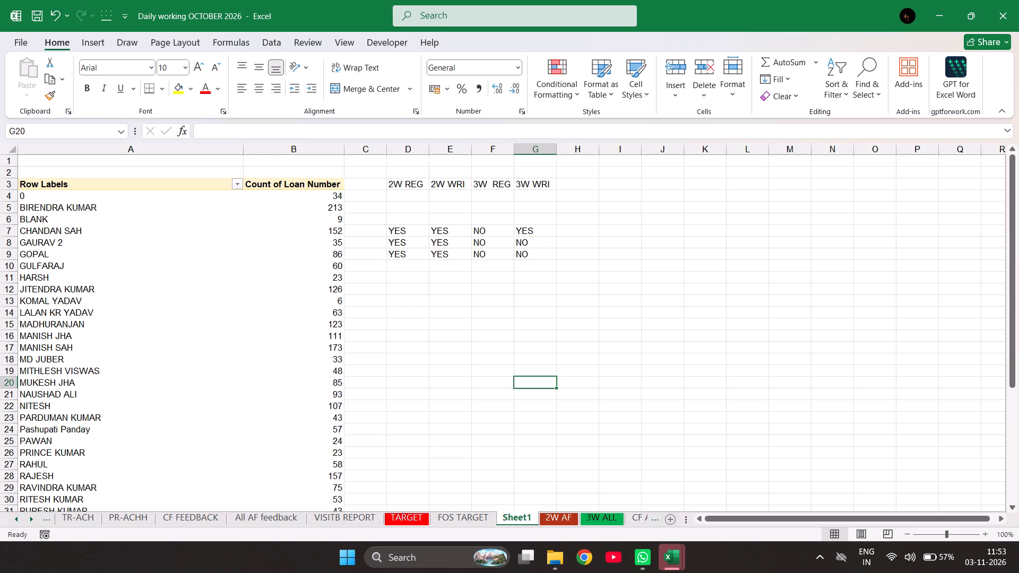
Fill row 10 beside the PivotTable with YES under all four headers, 2W REG, 2W WRI, 3W REG and 3W WRI.
left_click(407, 268)
key("Left")
key("Left")
key("Left")
key("Left")
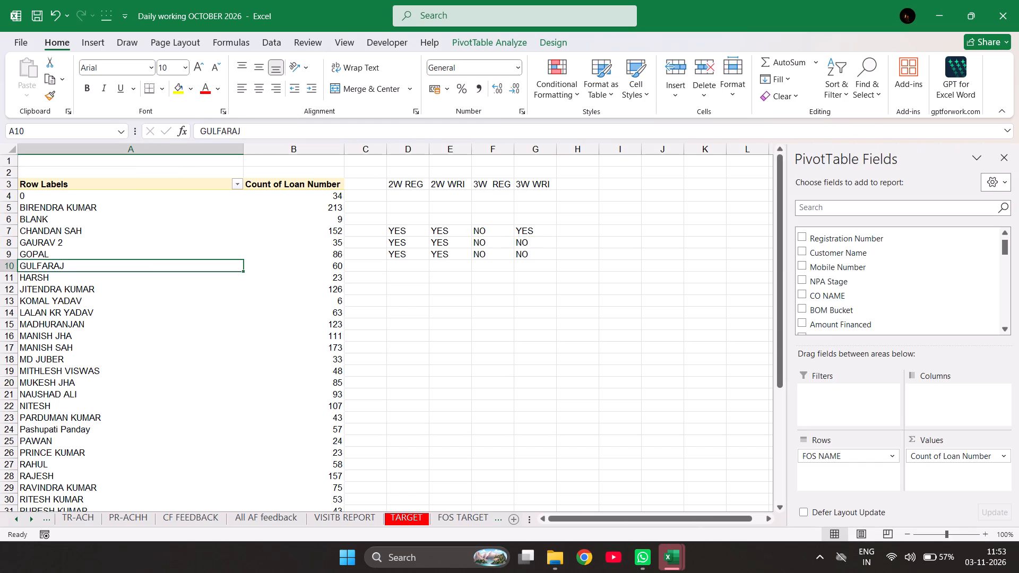
key("Right")
key("Right")
key("Right")
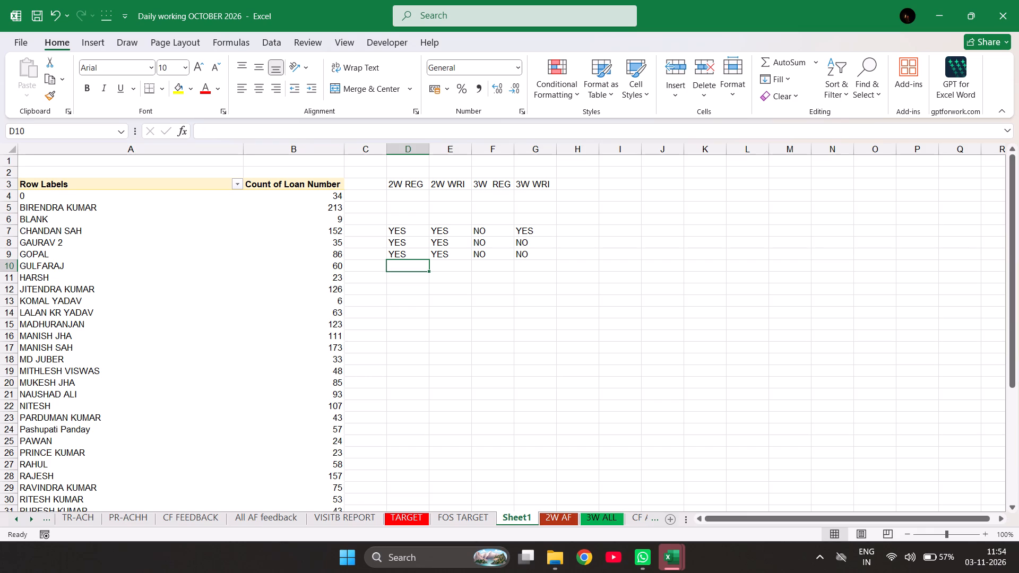
type("YES")
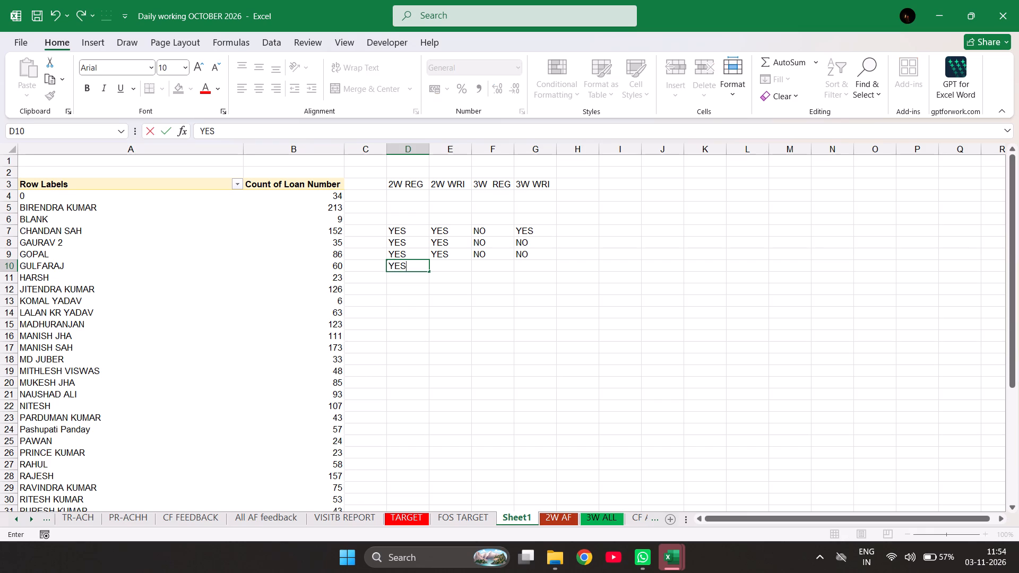
key("Right")
type("YES")
key("Right")
key("Right")
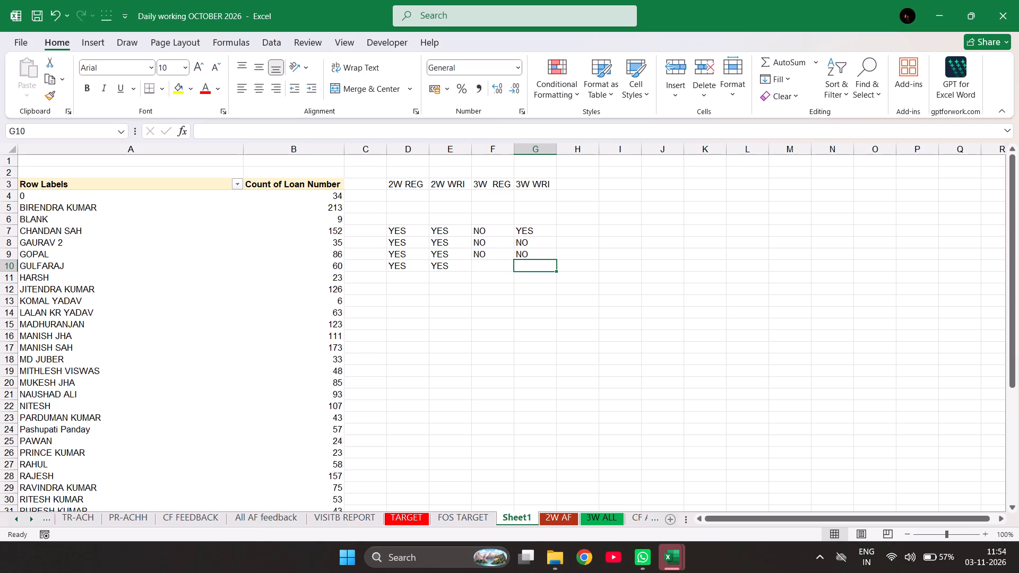
key("Left")
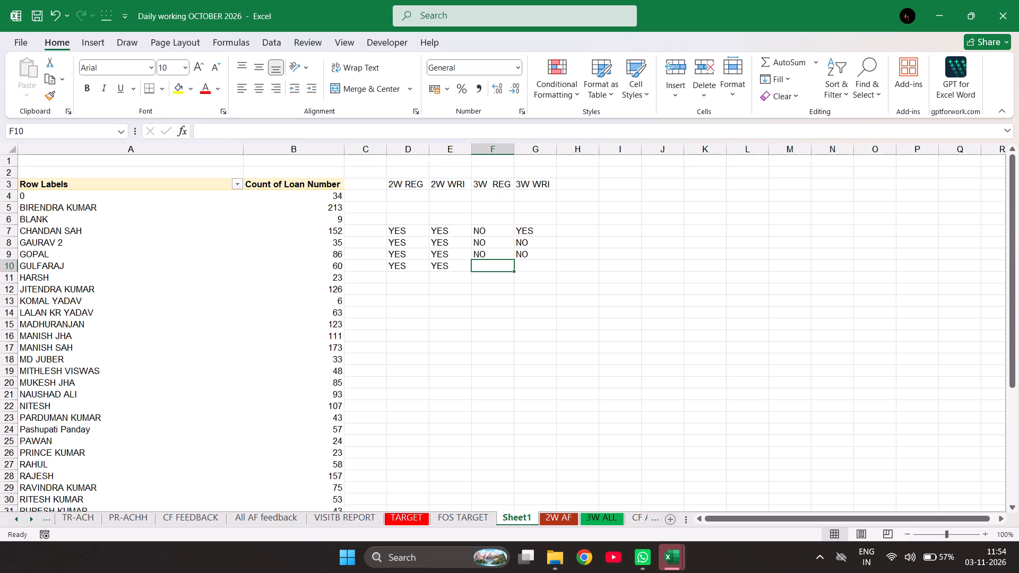
type("YES")
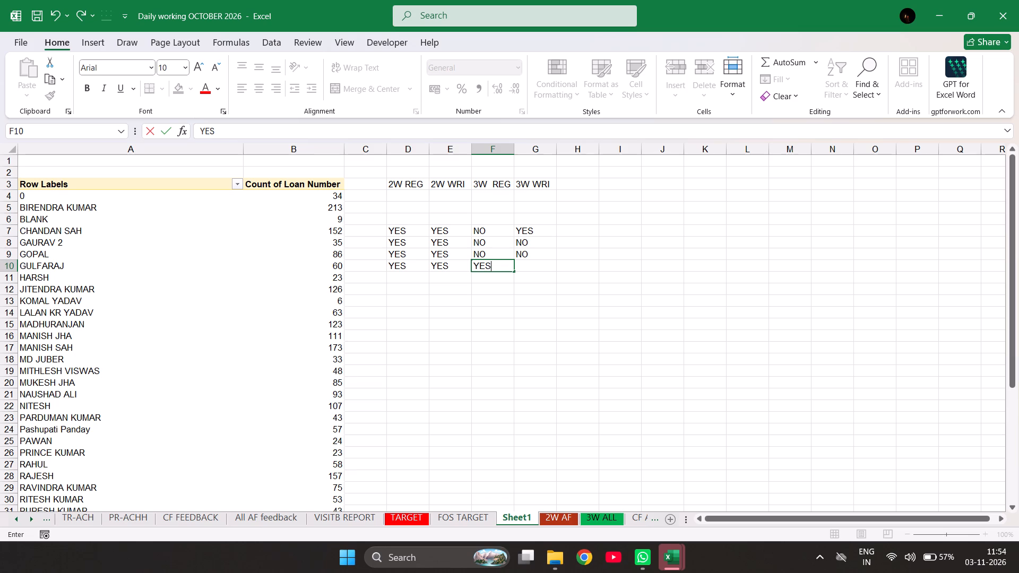
key("Right")
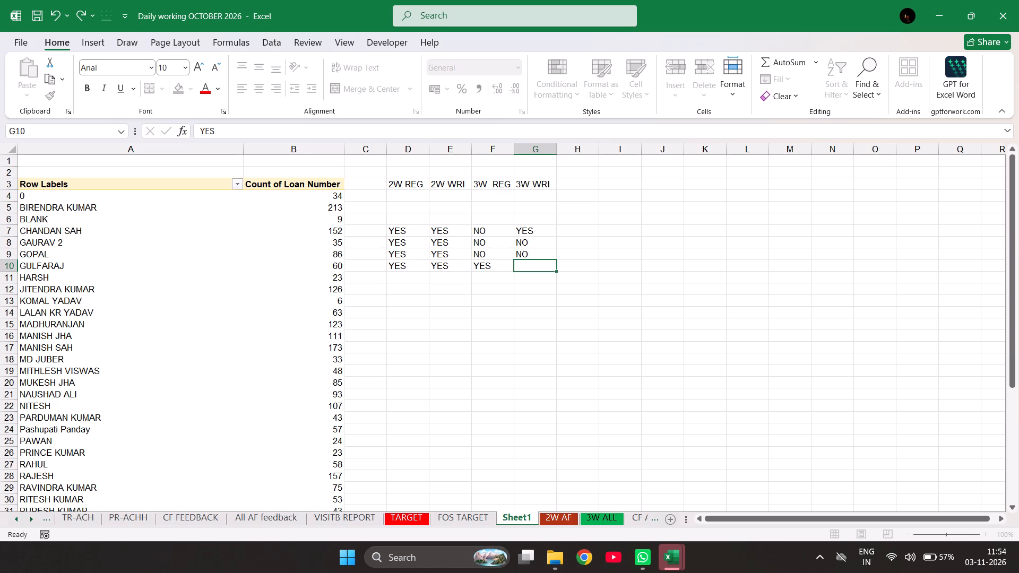
type("YES")
key("Right")
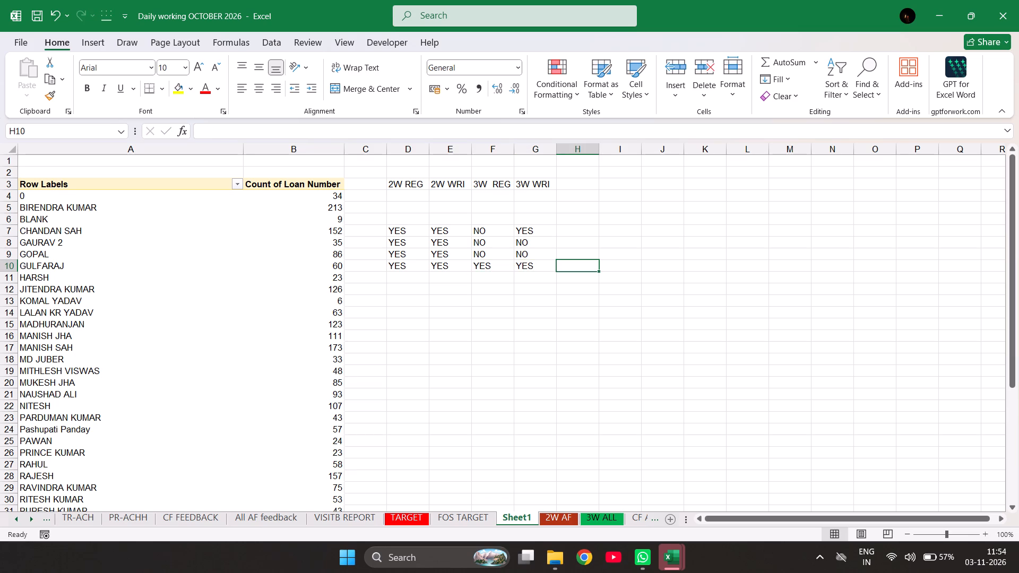
Add the remark "CESE BADHANA HAI 3W KA" in cell H10, beside row 10's four marks.
key("Down")
key("Left")
key("Left")
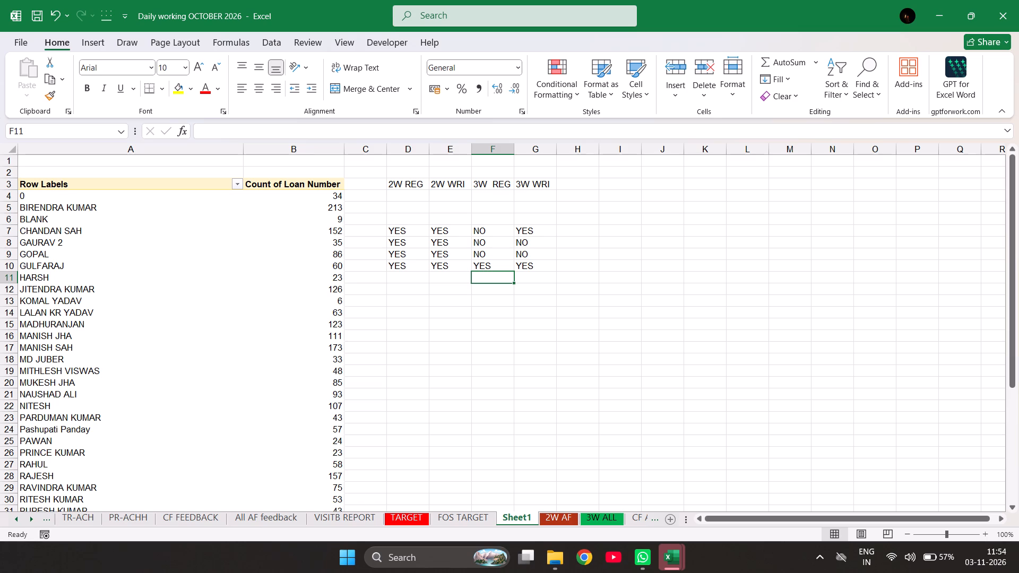
key("Up")
key("Right")
key("Right")
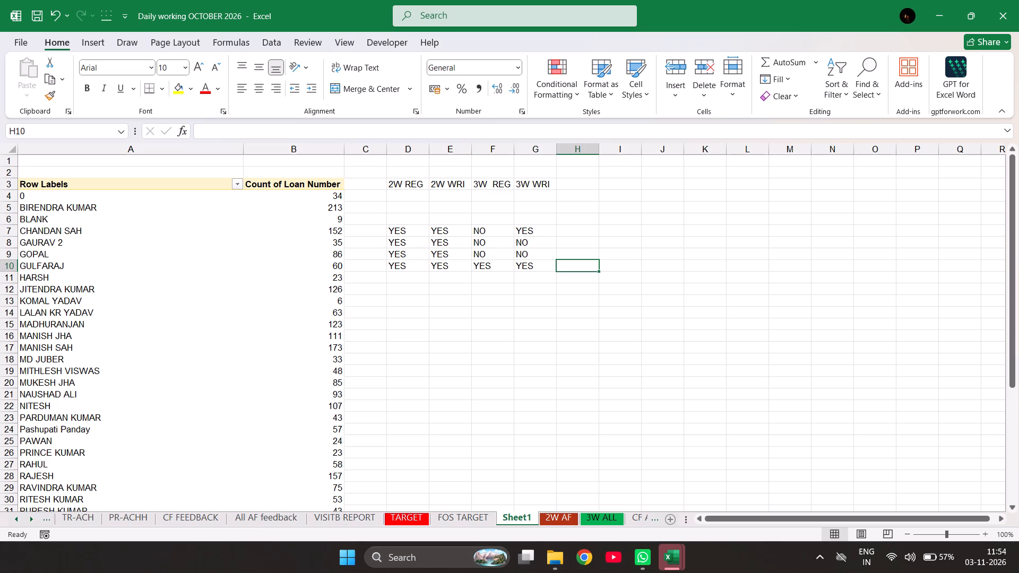
type("CES")
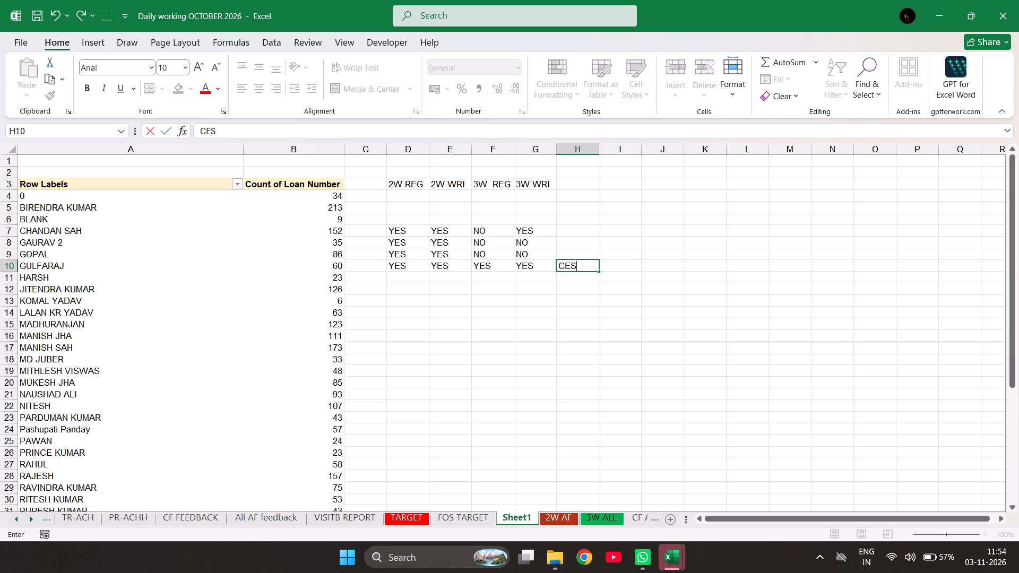
key("e")
key("space")
type("BADHANA")
key("space")
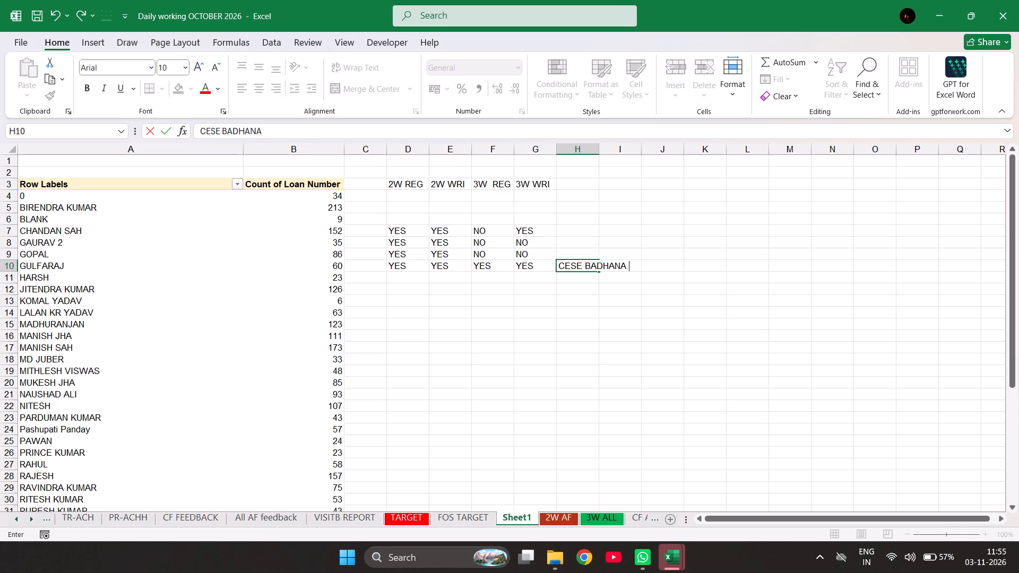
type("HAI")
key("space")
type("3W")
key("space")
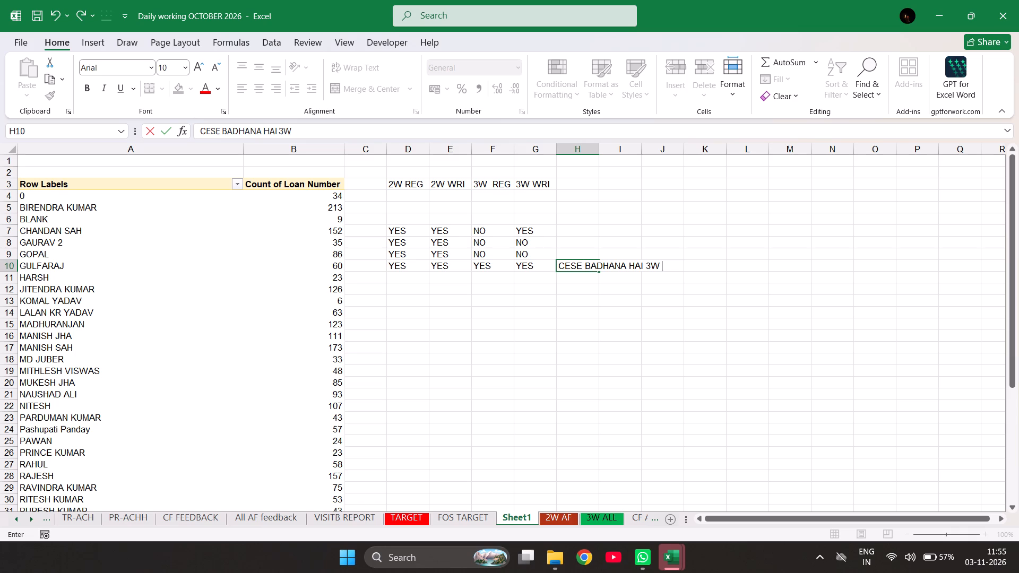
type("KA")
left_click(559, 330)
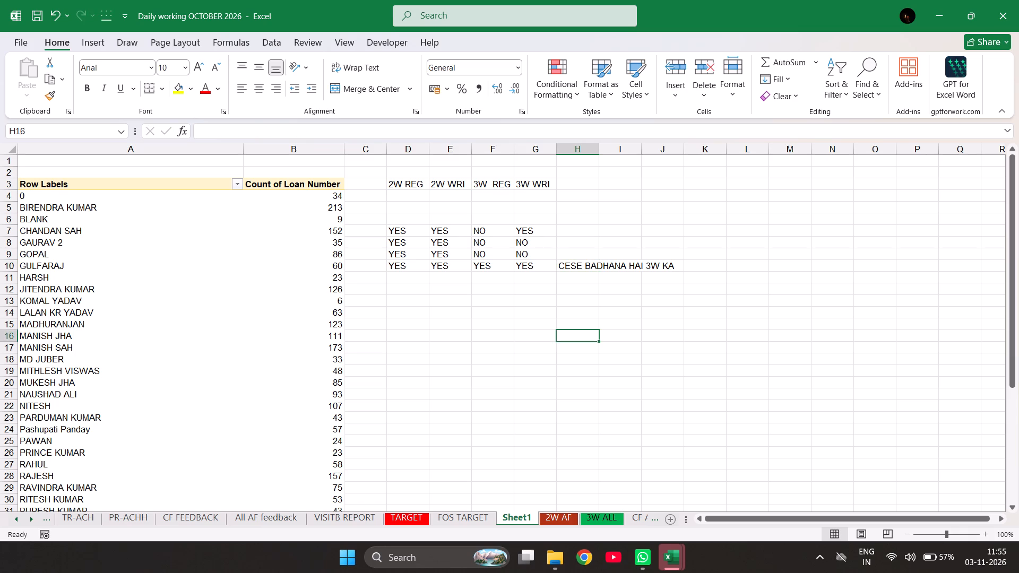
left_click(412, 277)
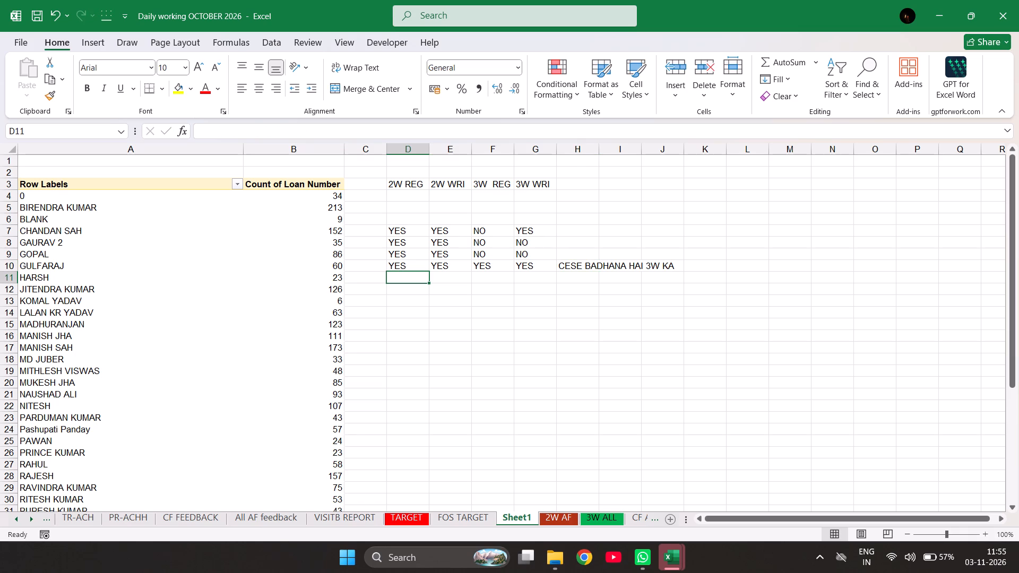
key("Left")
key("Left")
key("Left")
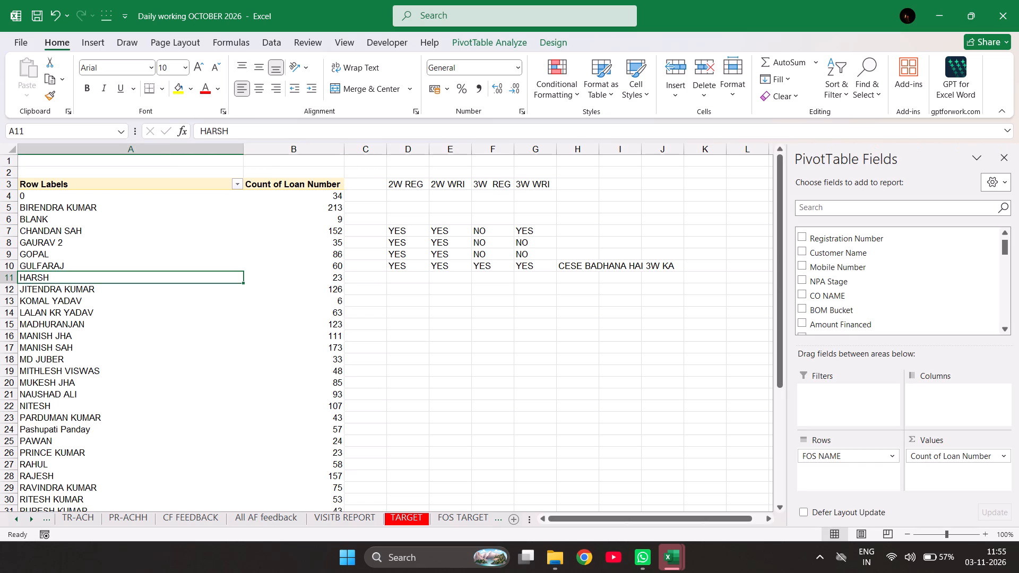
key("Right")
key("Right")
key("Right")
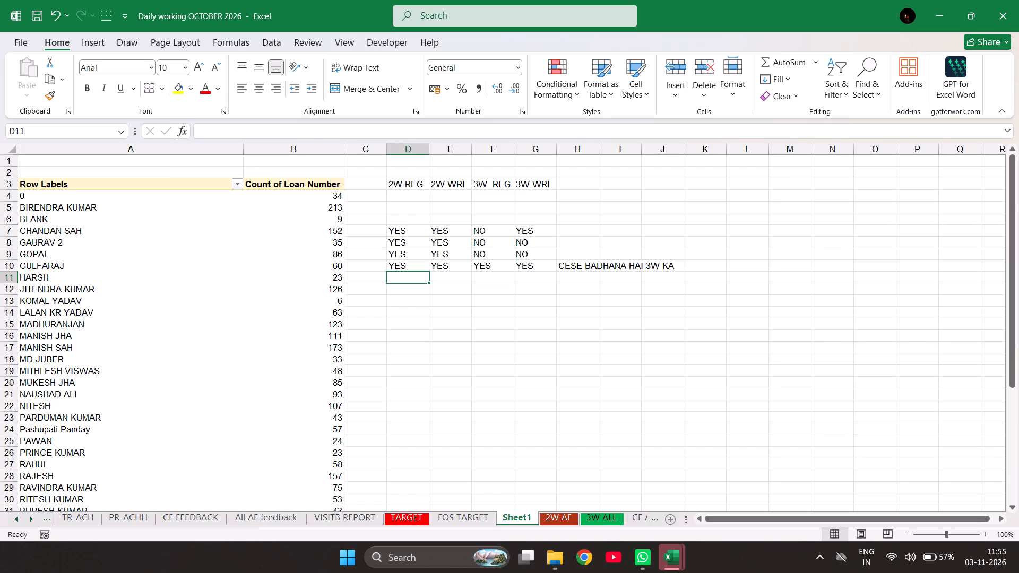
Save the October 2026 daily working workbook.
key("ctrl+s")
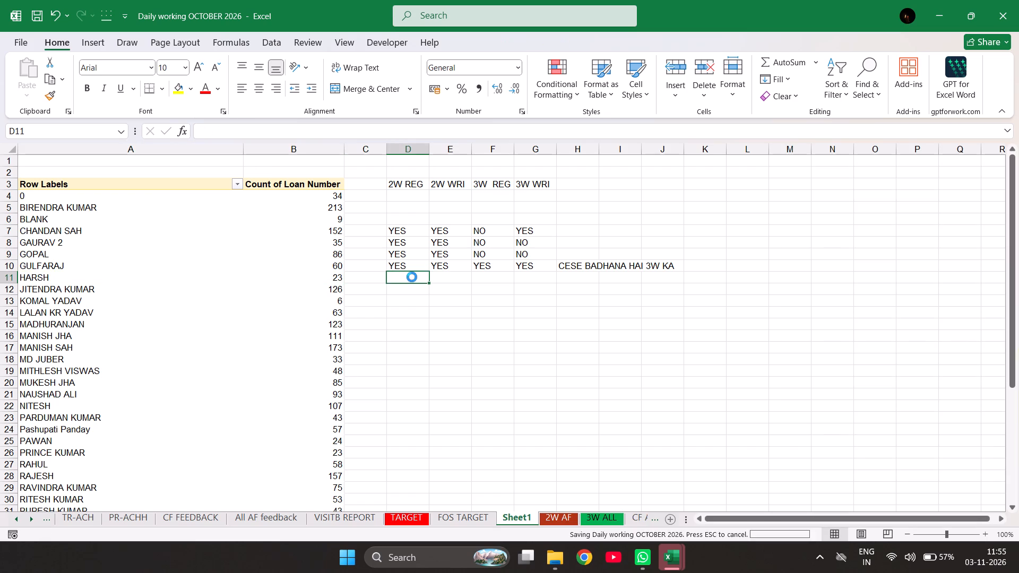
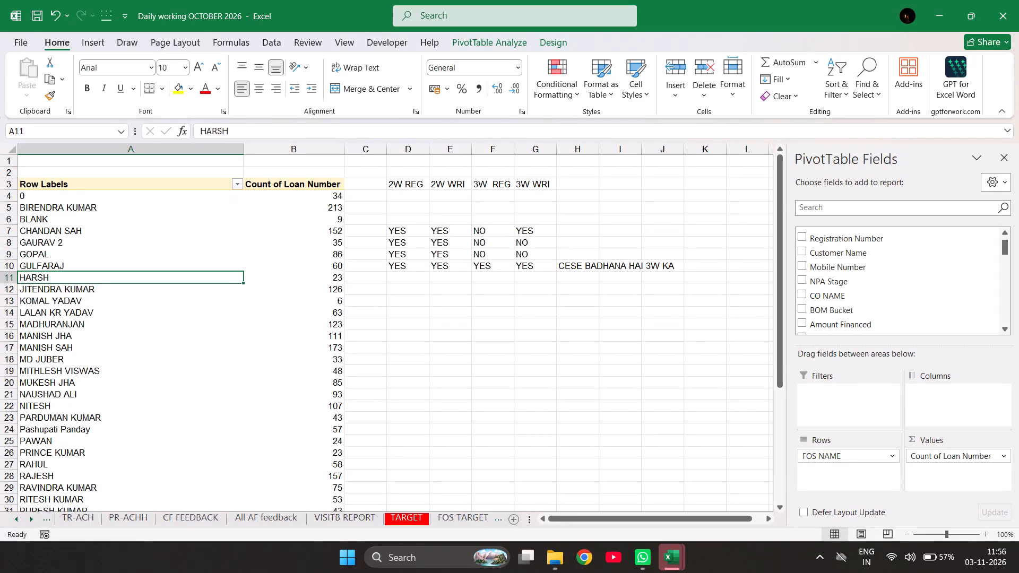
Select the empty 2W REG cell D12 in row 12, ready for that row's marks.
left_click(97, 290)
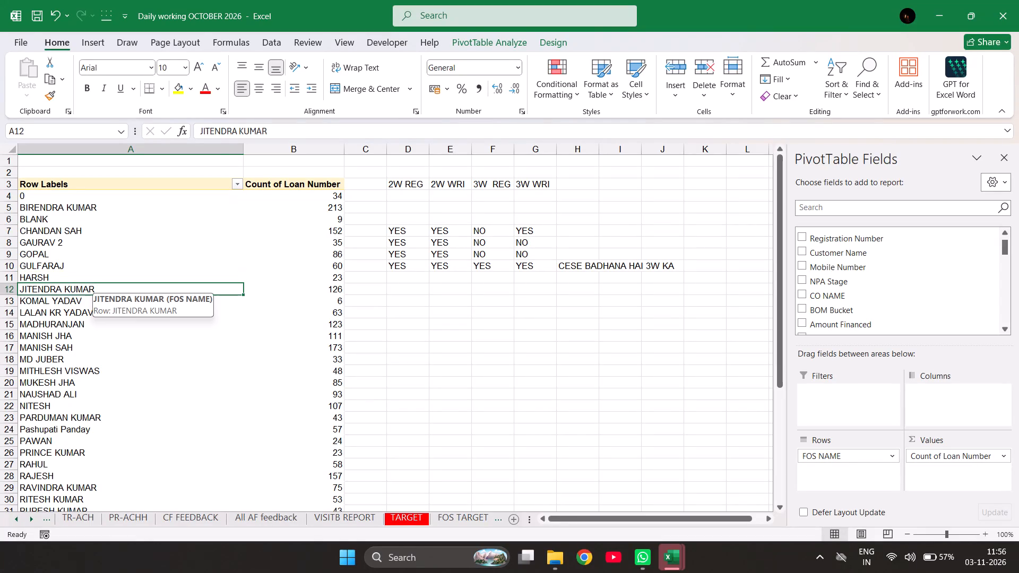
key("Right")
key("Right")
key("Right")
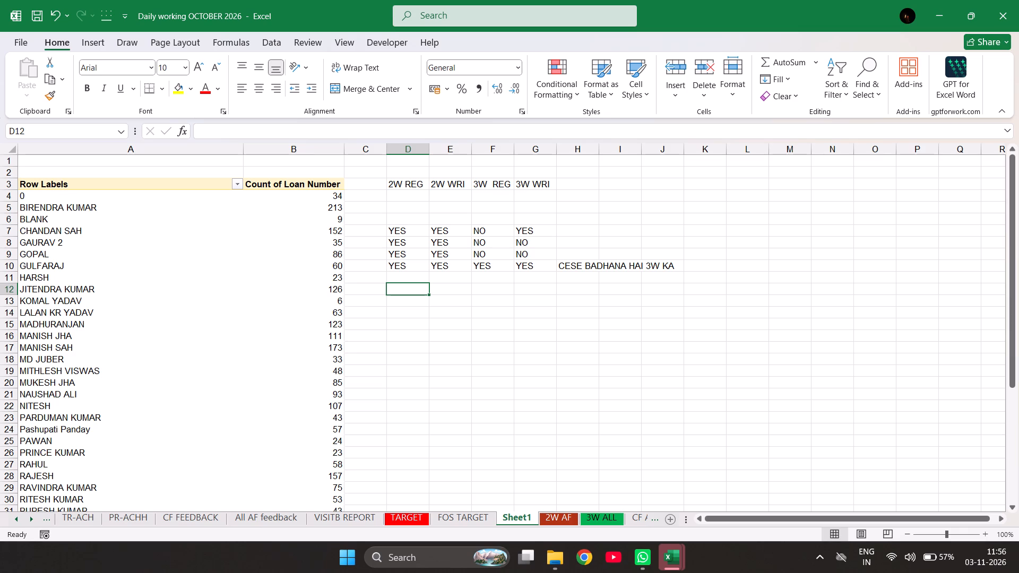
key("Right")
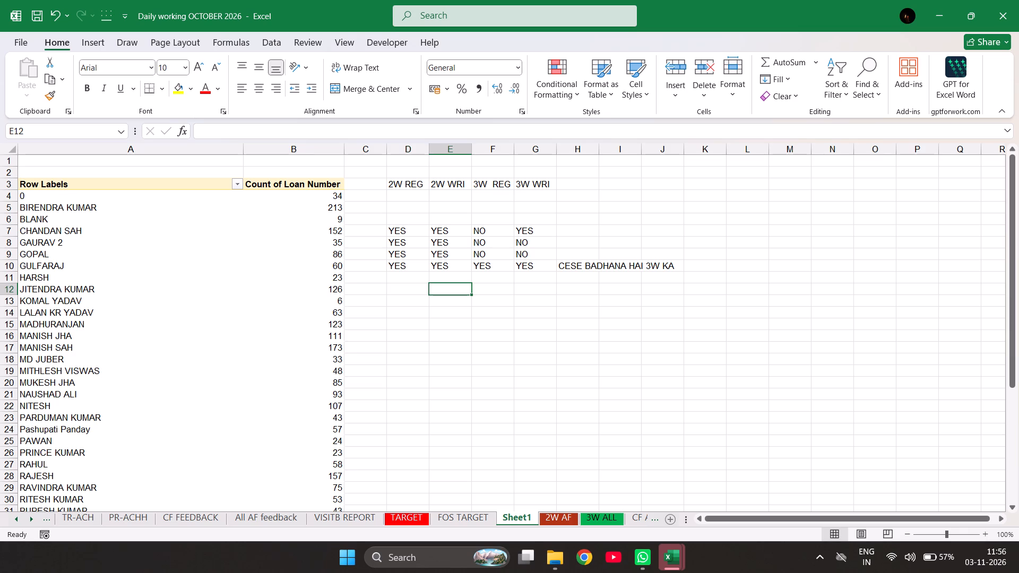
key("Left")
key("Right")
key("Left")
key("Right")
Fill row 12 beside the PivotTable with YES under 2W REG, 2W WRI, 3W REG and 3W WRI, cells D12 to G12.
key("Left")
key("Right")
key("Left")
key("Right")
key("Left")
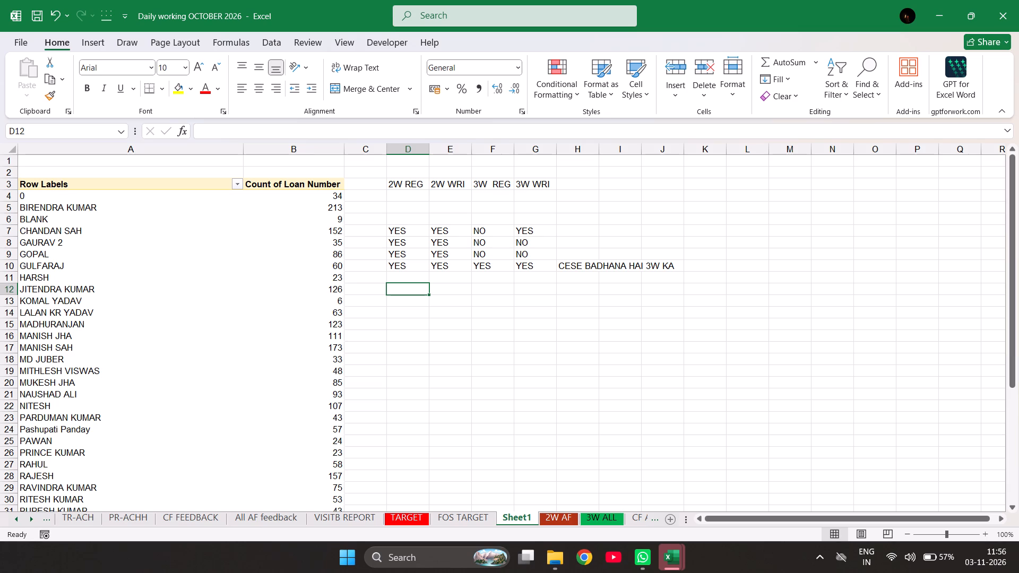
key("Left")
key("Right")
type("YES")
key("Right")
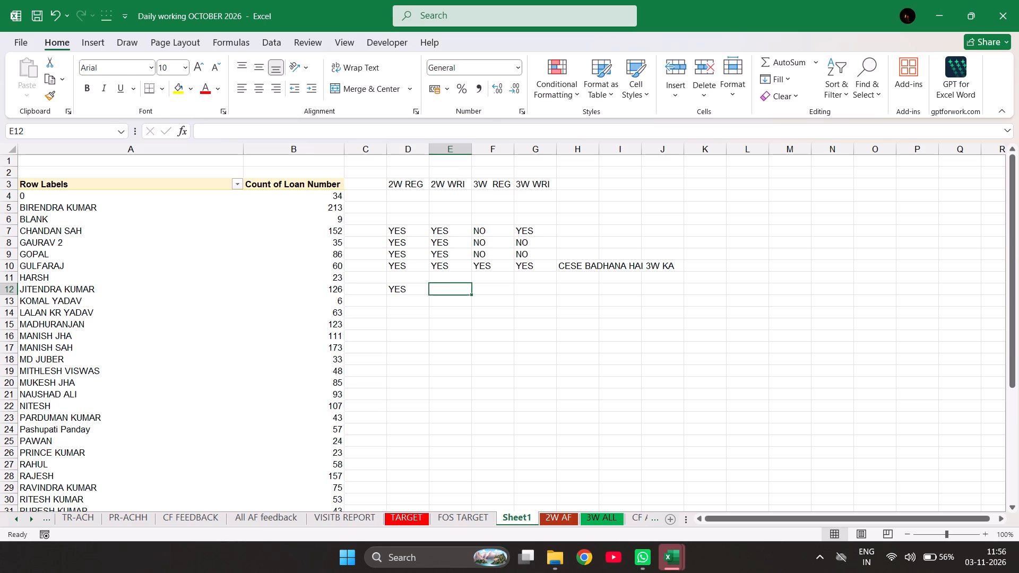
type("YES")
key("Right")
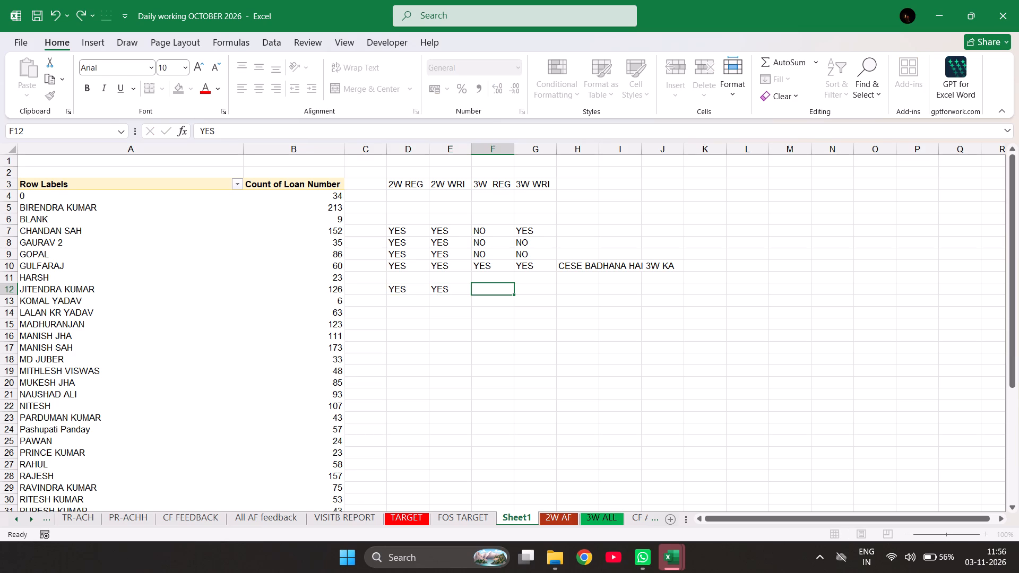
type("YES")
key("Right")
type("YES")
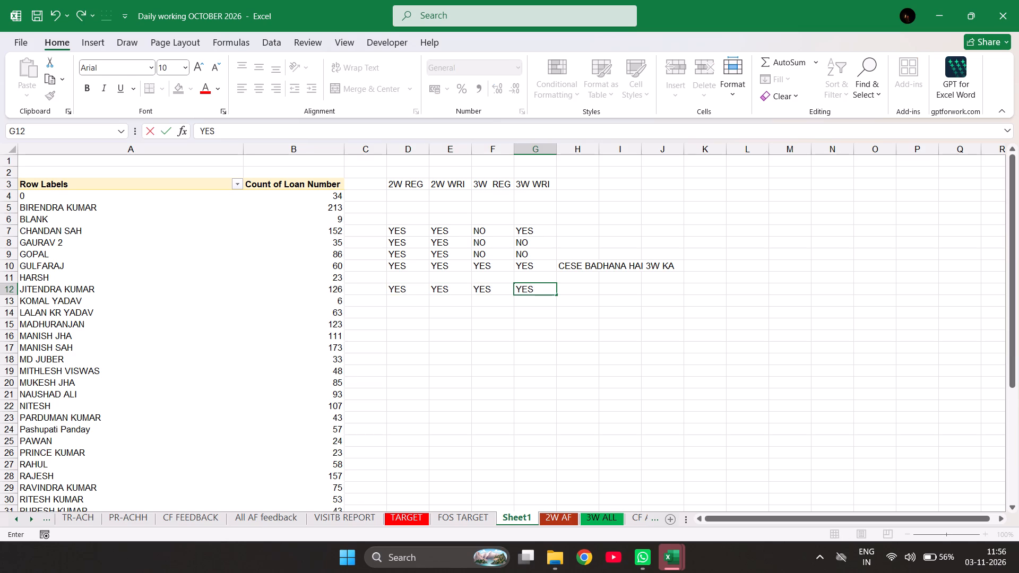
key("Right")
Skip row 13 and select row 14's cell under 2W REG, D14, for its mark.
key("Down")
key("Left")
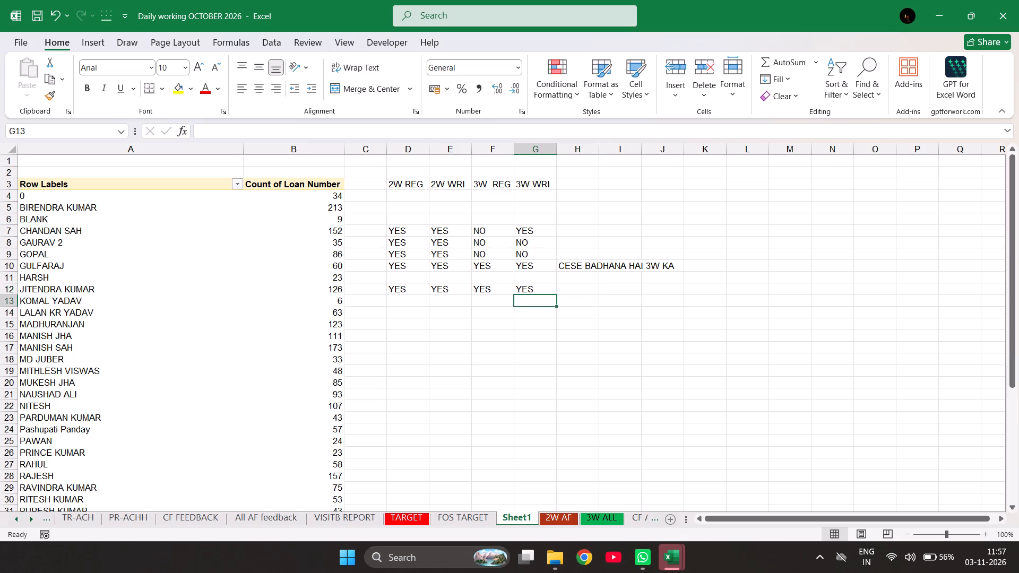
key("Left")
key("Left")
key("Left")
key("Left")
key("Left")
key("Left")
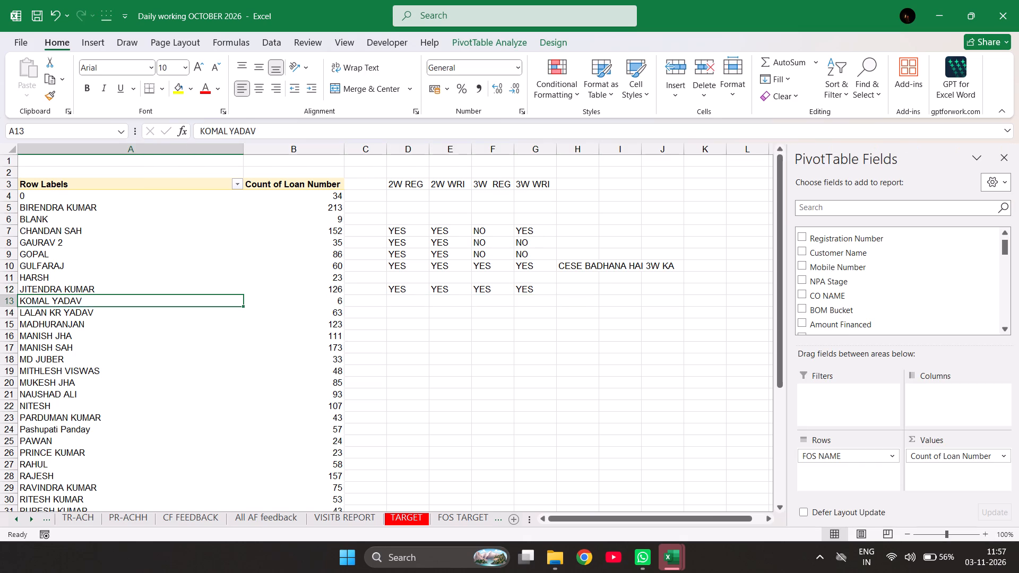
key("Right")
key("Right")
key("Right")
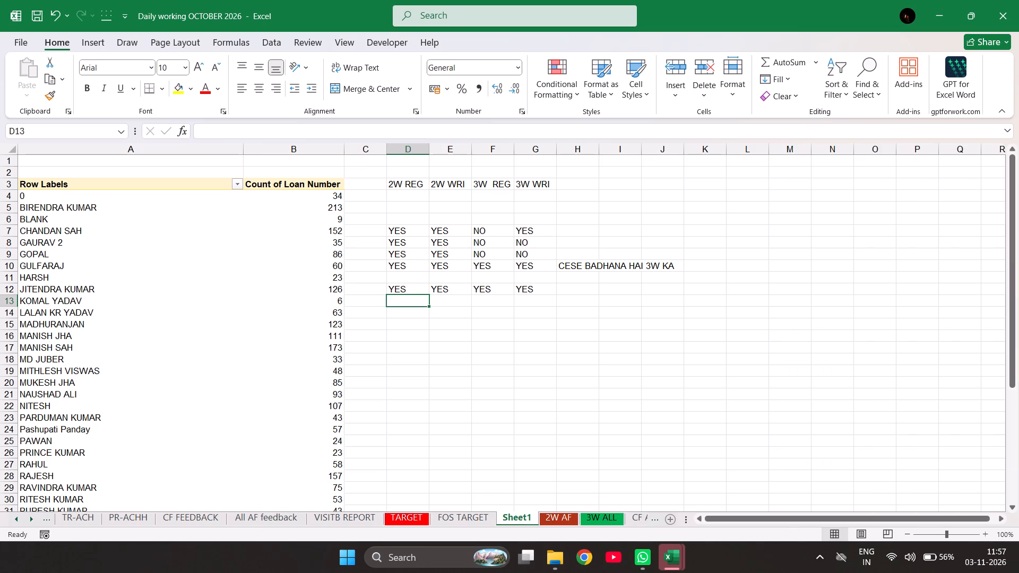
key("Down")
key("Left")
key("Left")
key("Left")
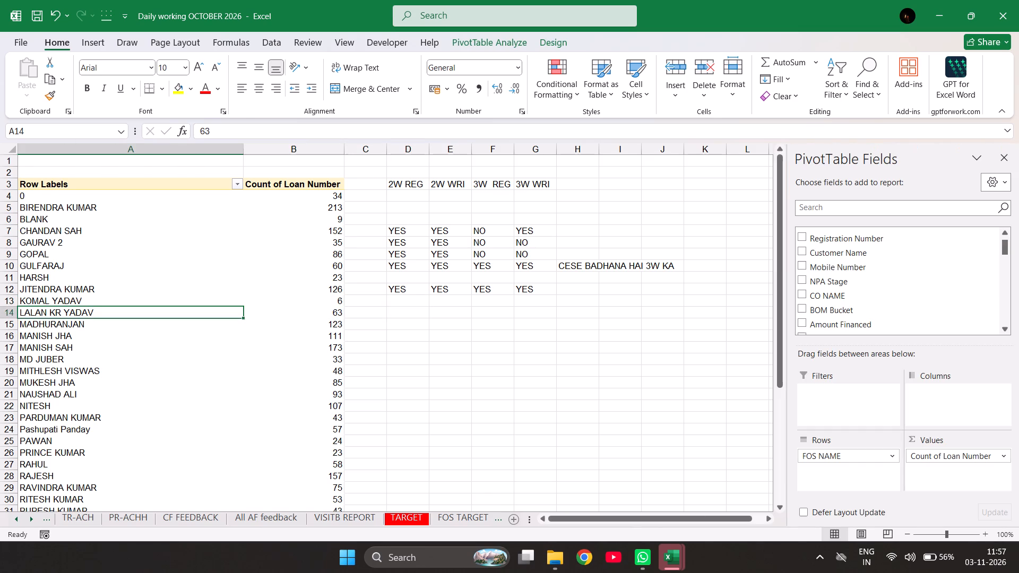
key("Right")
key("Right")
key("Right")
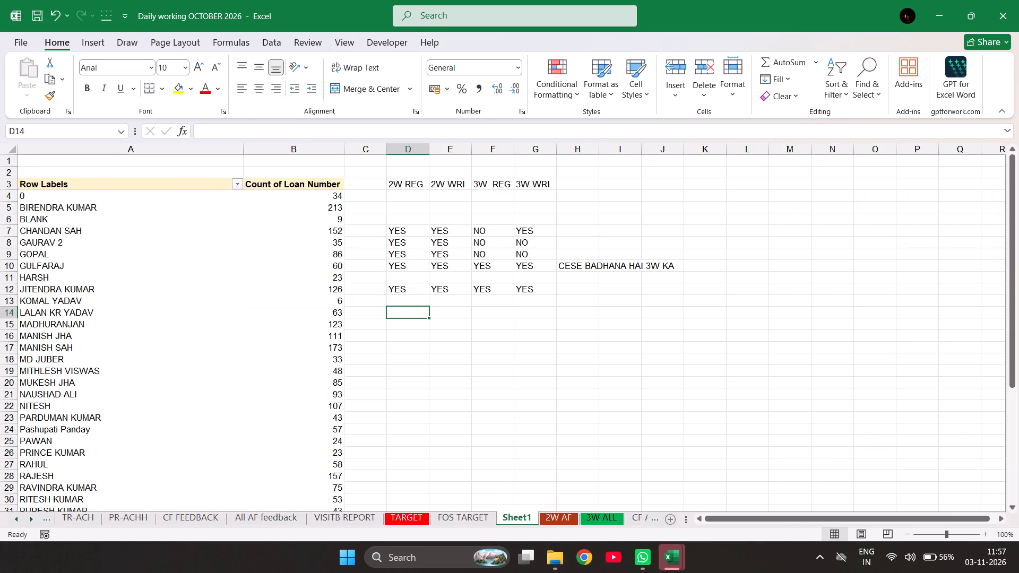
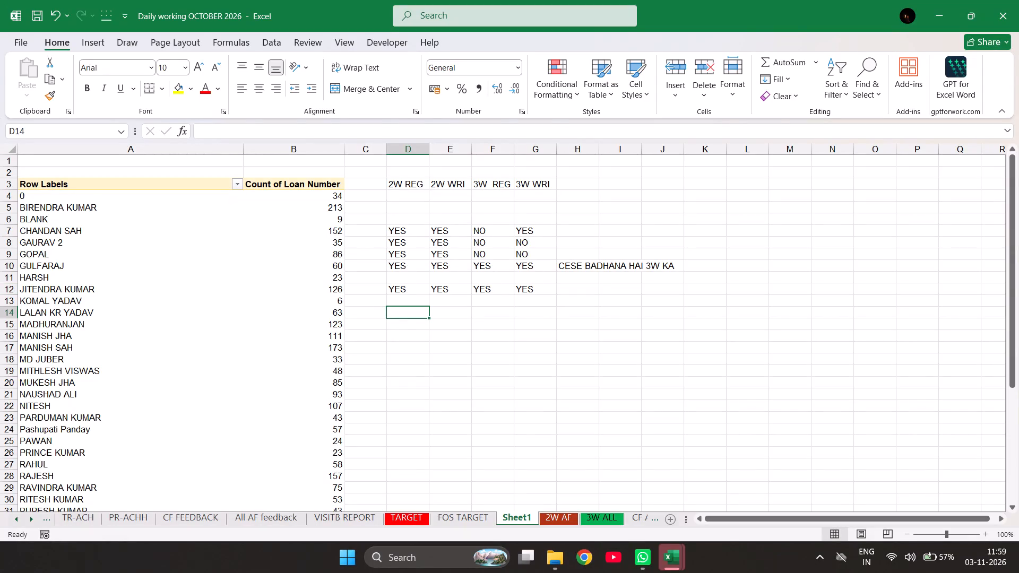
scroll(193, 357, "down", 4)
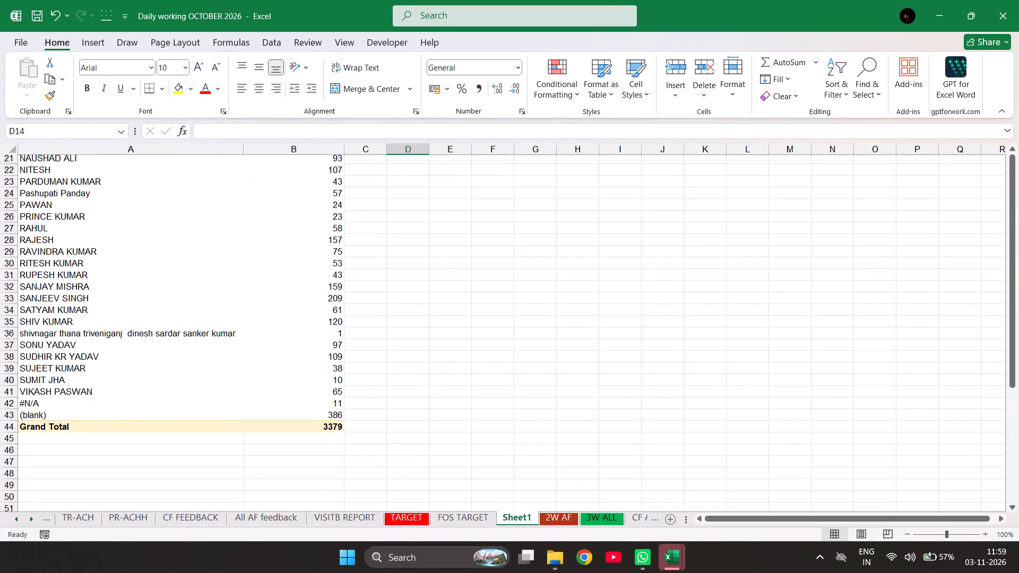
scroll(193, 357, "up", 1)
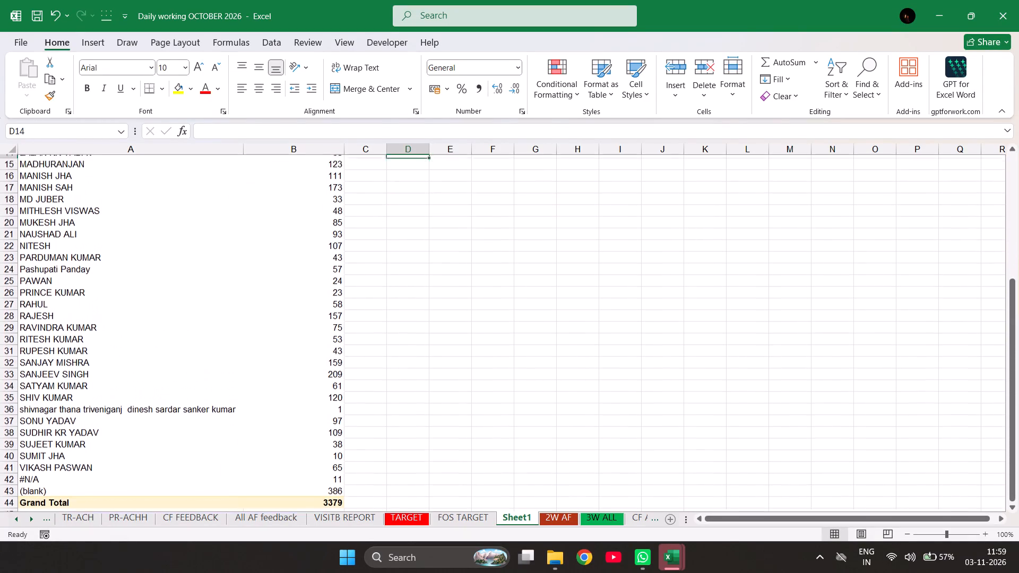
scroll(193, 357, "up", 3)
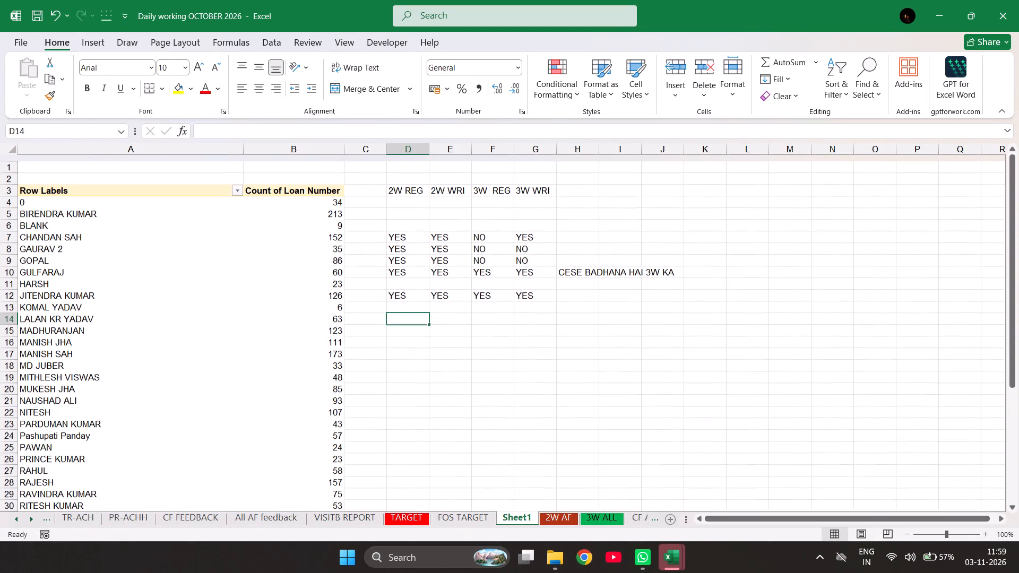
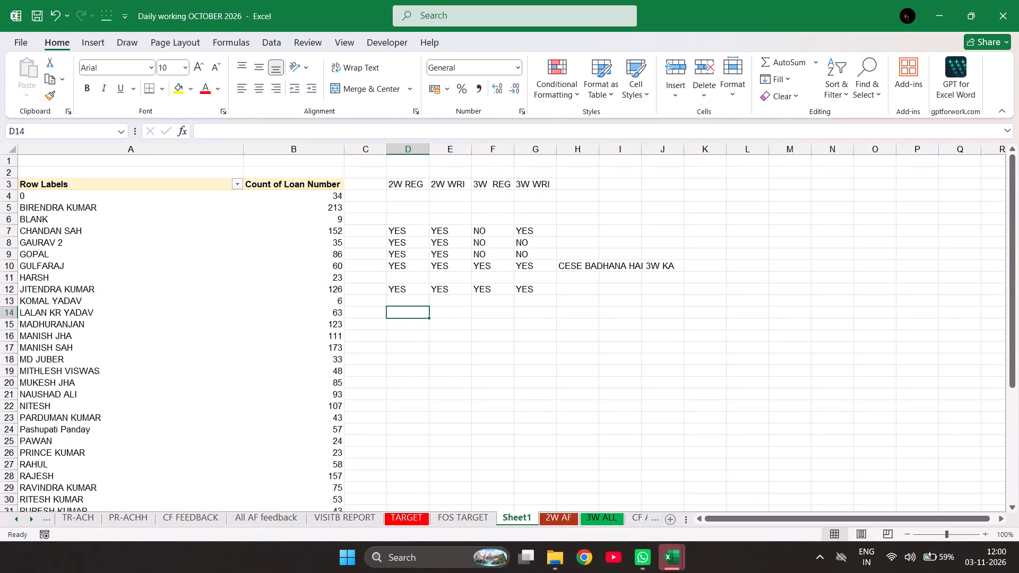
Enter YES under 2W REG, 2W WRI, 3W REG and 3W WRI for the FOS in row 33.
scroll(138, 424, "down", 3)
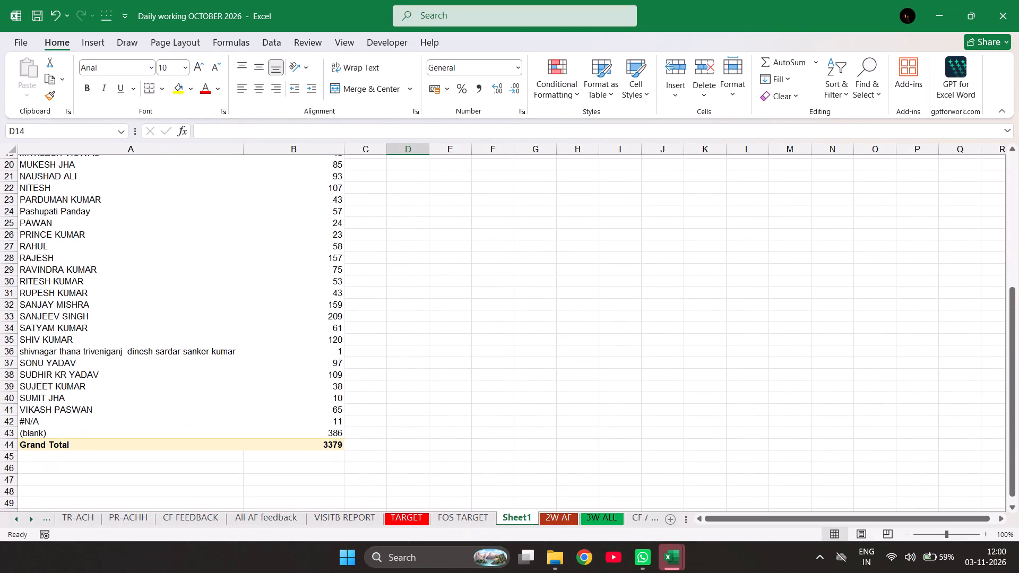
scroll(138, 424, "up", 1)
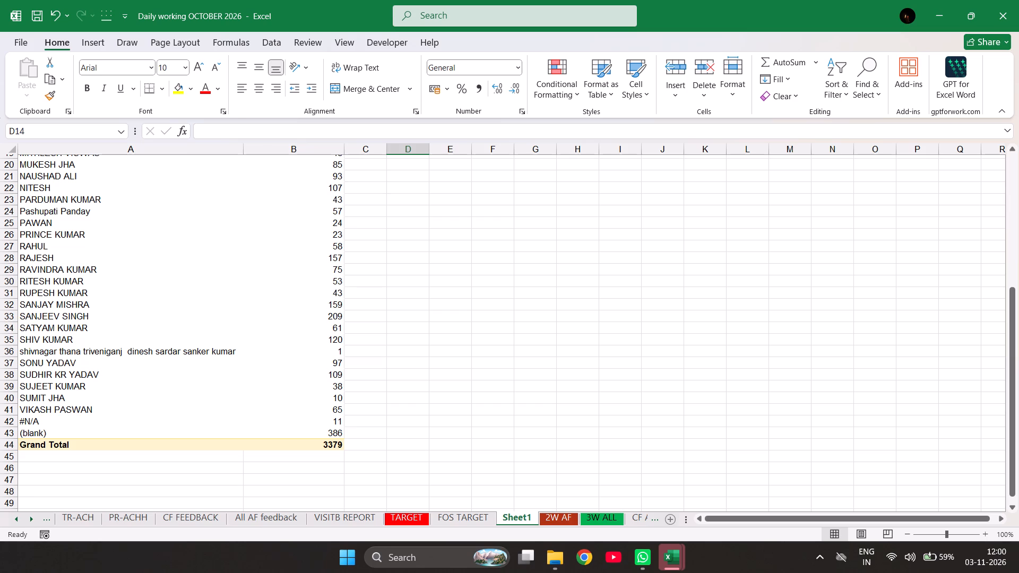
left_click(68, 318)
key("Right")
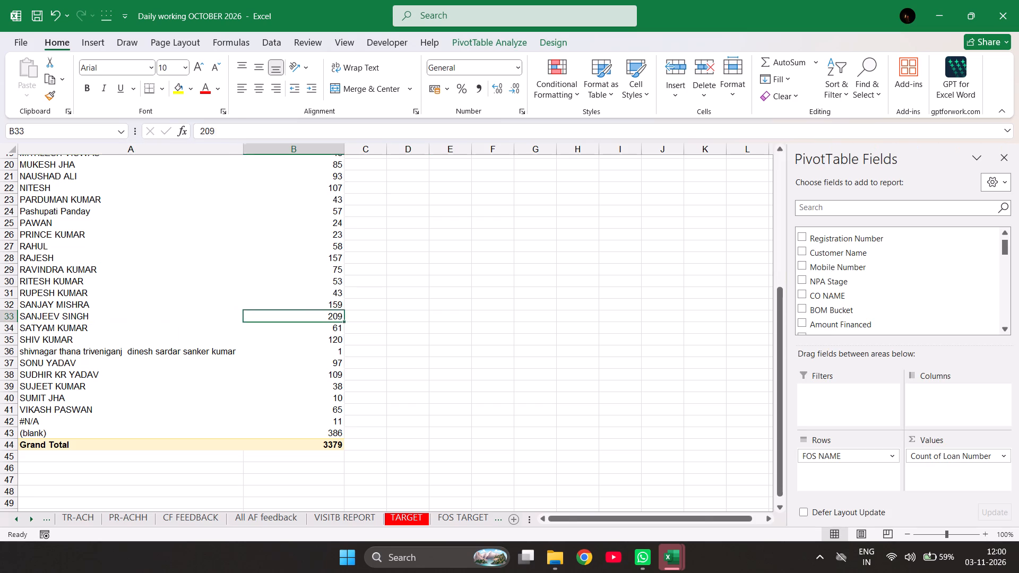
key("Right")
key("Right")
scroll(68, 318, "up", 1)
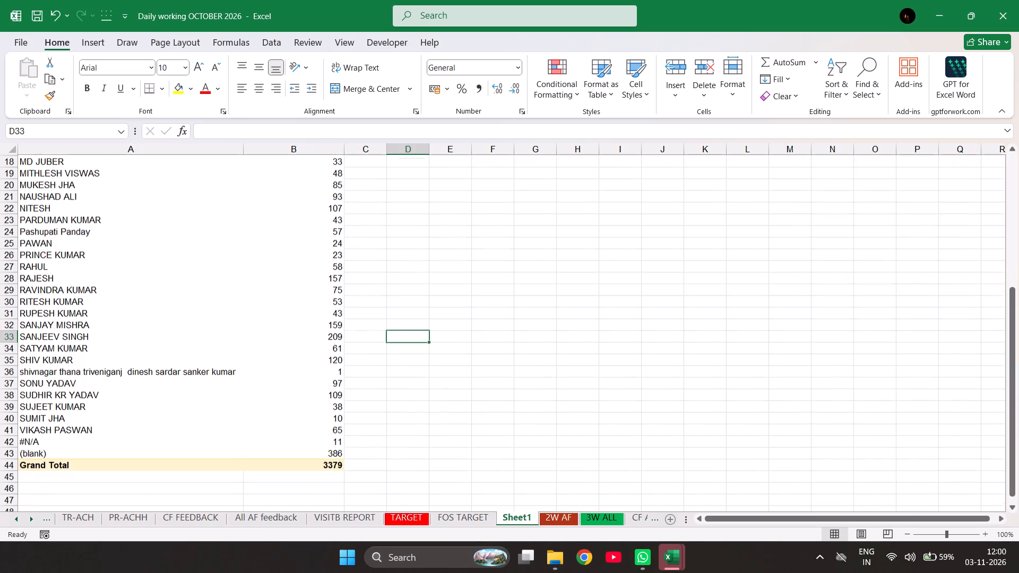
scroll(68, 318, "up", 1)
type("YES")
key("Right")
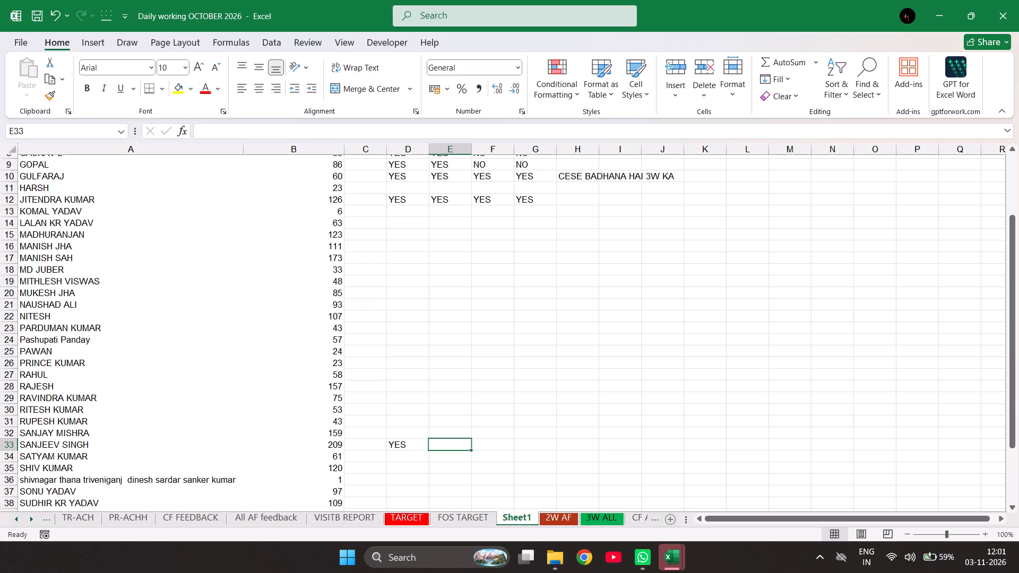
type("YES")
key("Right")
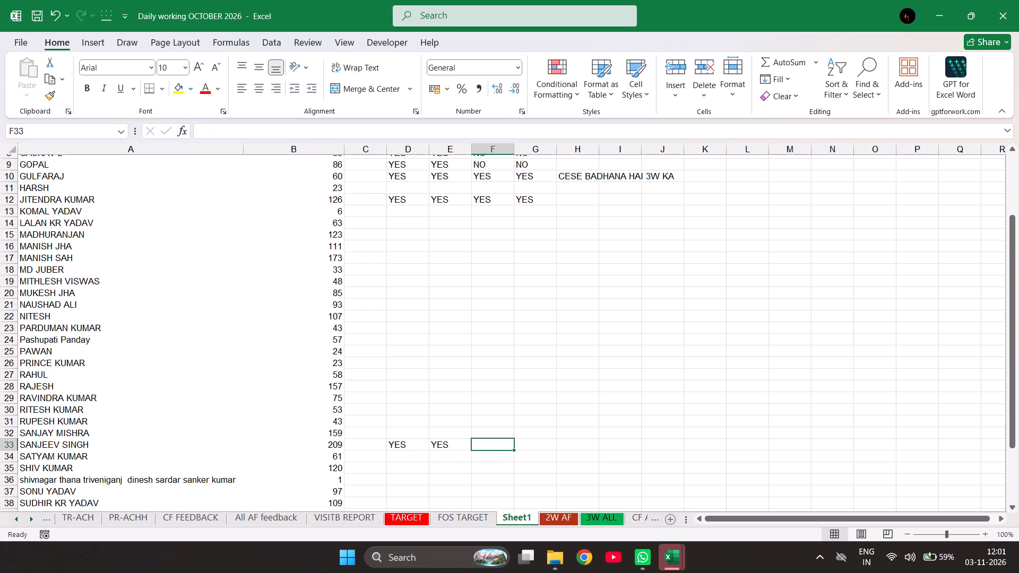
type("YES")
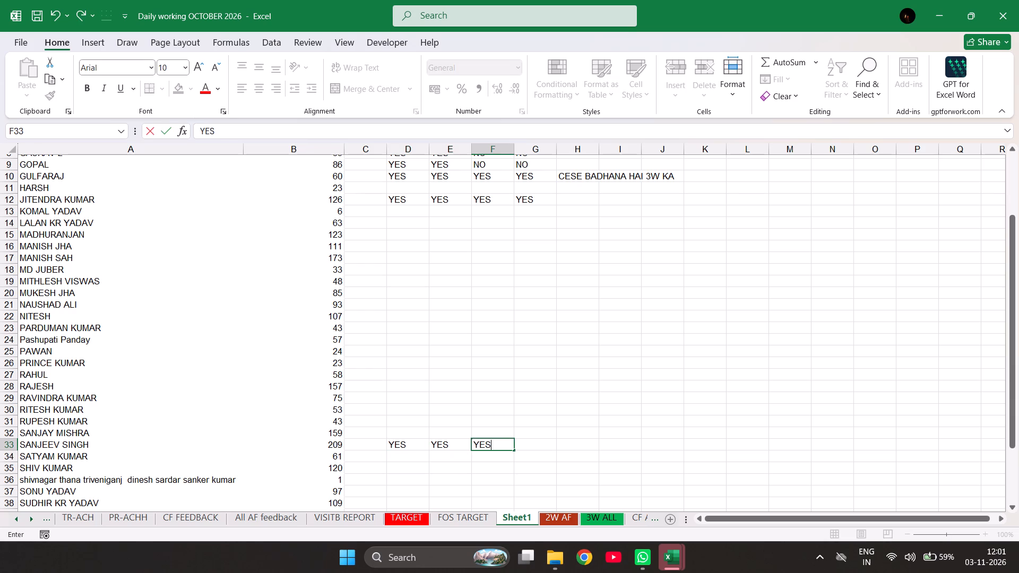
key("Right")
type("YES")
key("Right")
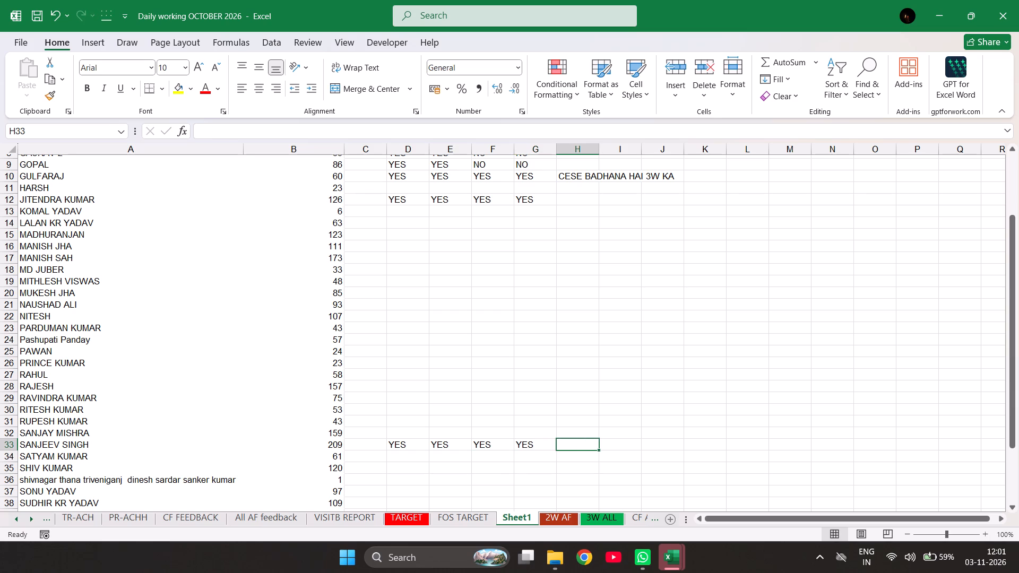
Review row 33, checking the FOS name against its 2W and 3W entries.
left_click(533, 360)
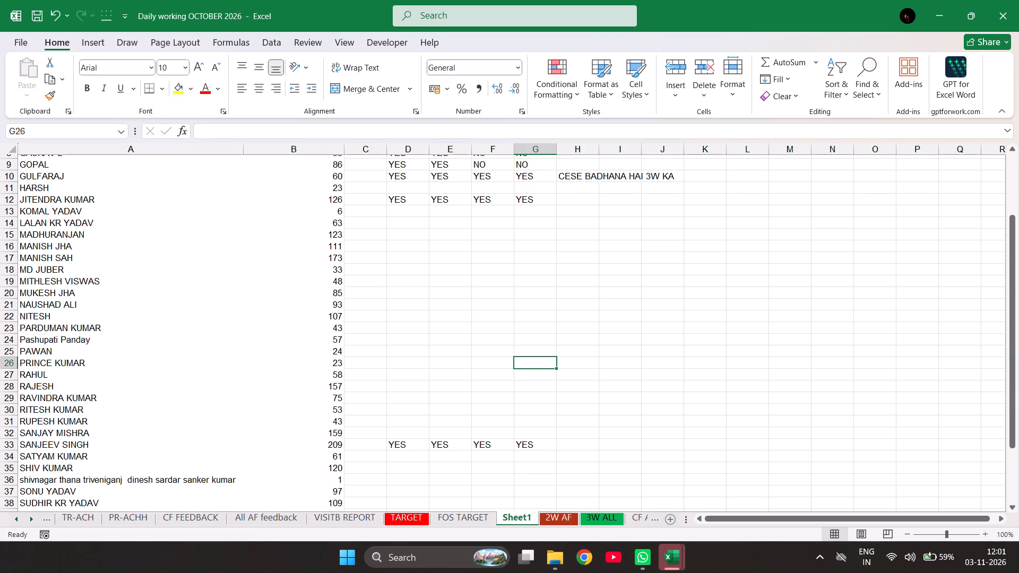
scroll(445, 387, "down", 1)
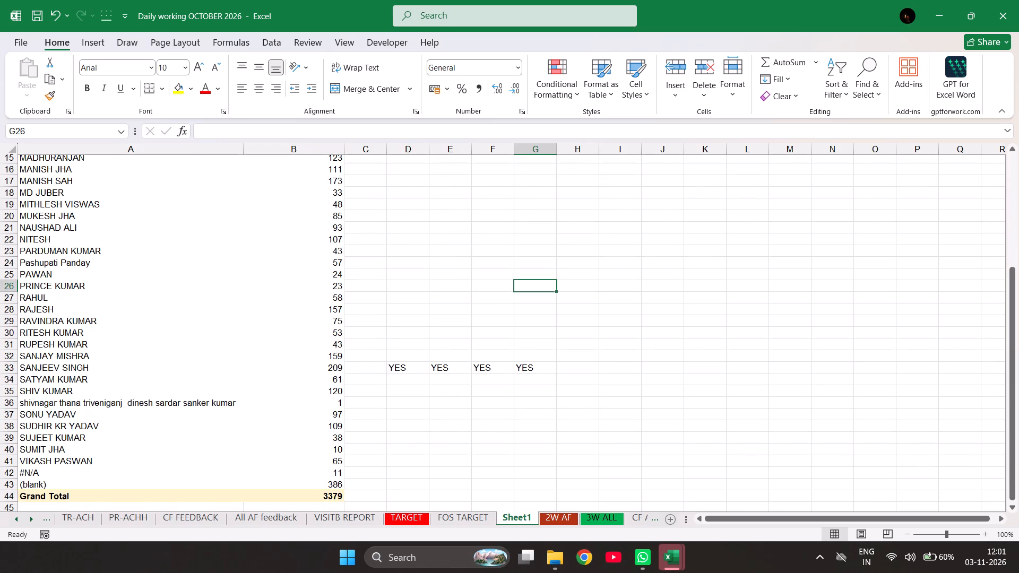
left_click(365, 368)
key("Left")
key("Left")
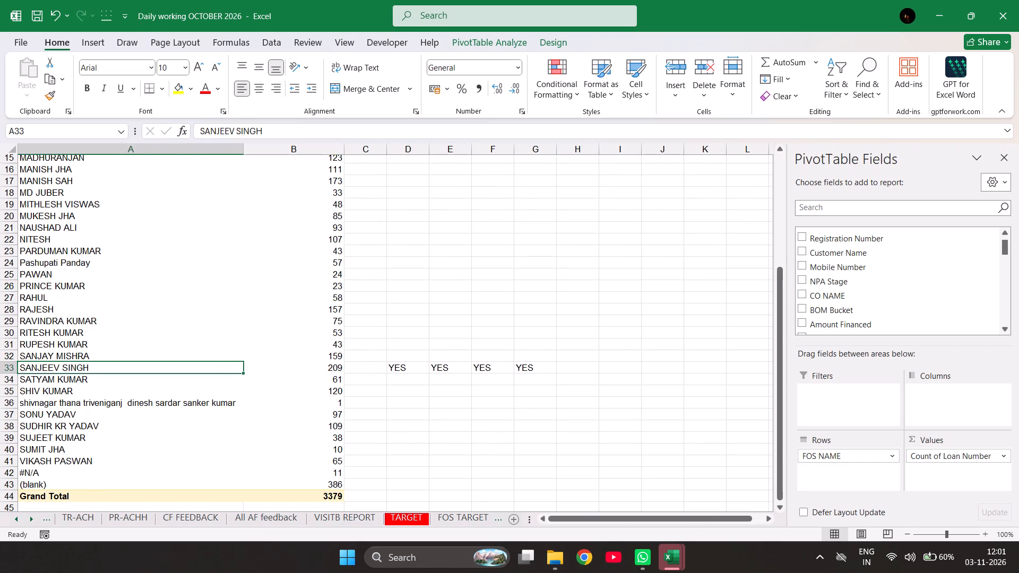
key("Right")
key("Right")
key("Right")
key("Right")
key("Right")
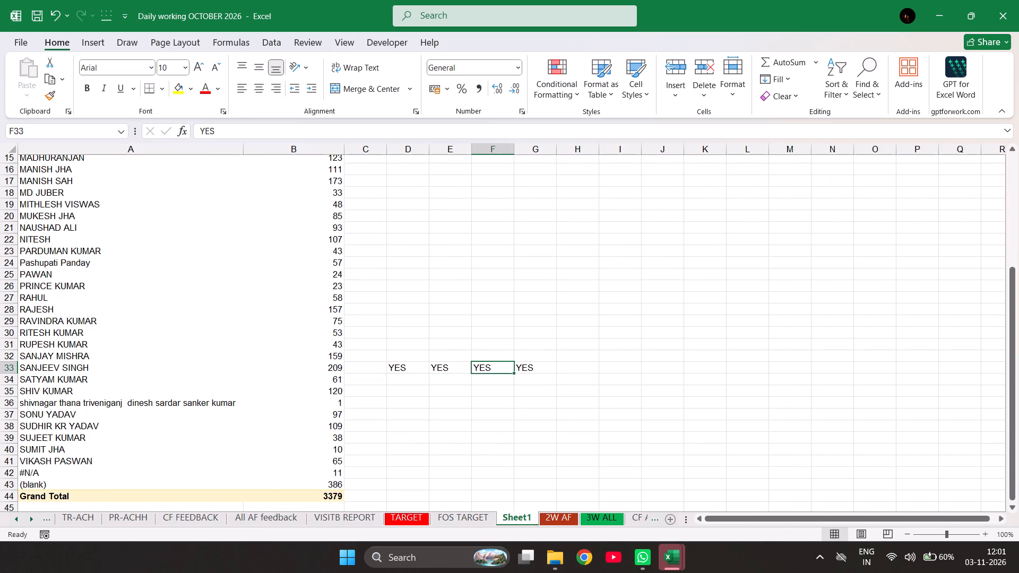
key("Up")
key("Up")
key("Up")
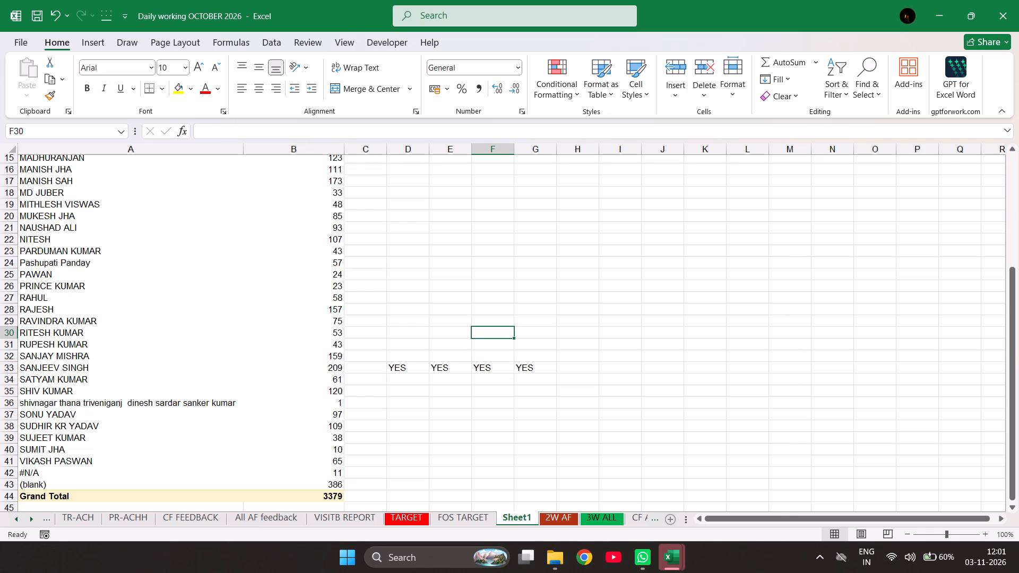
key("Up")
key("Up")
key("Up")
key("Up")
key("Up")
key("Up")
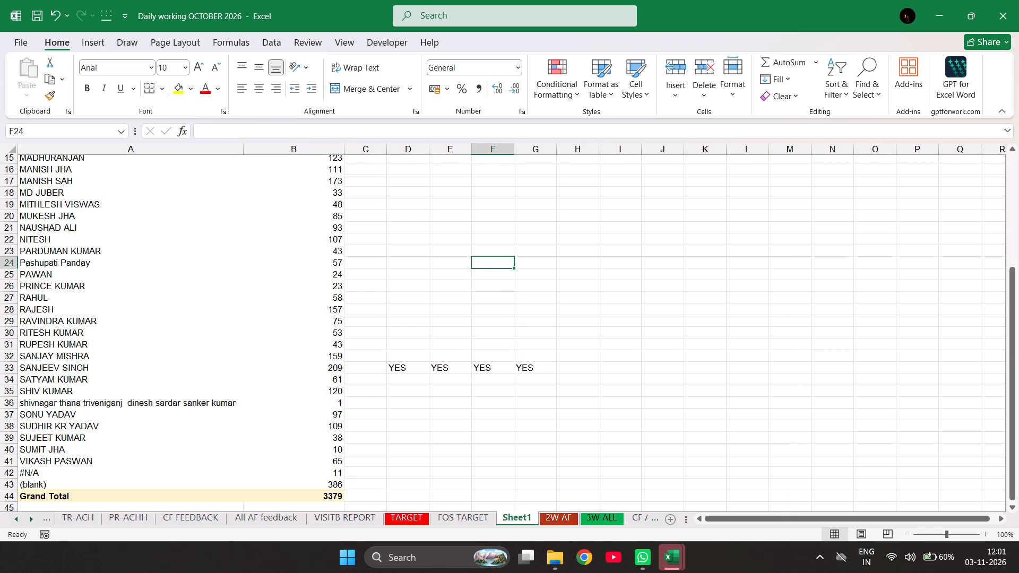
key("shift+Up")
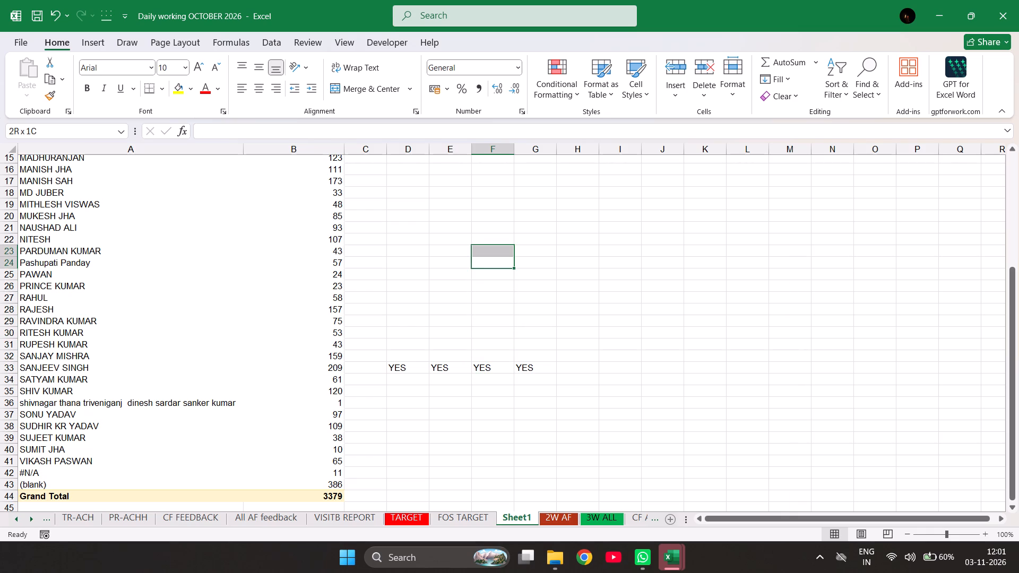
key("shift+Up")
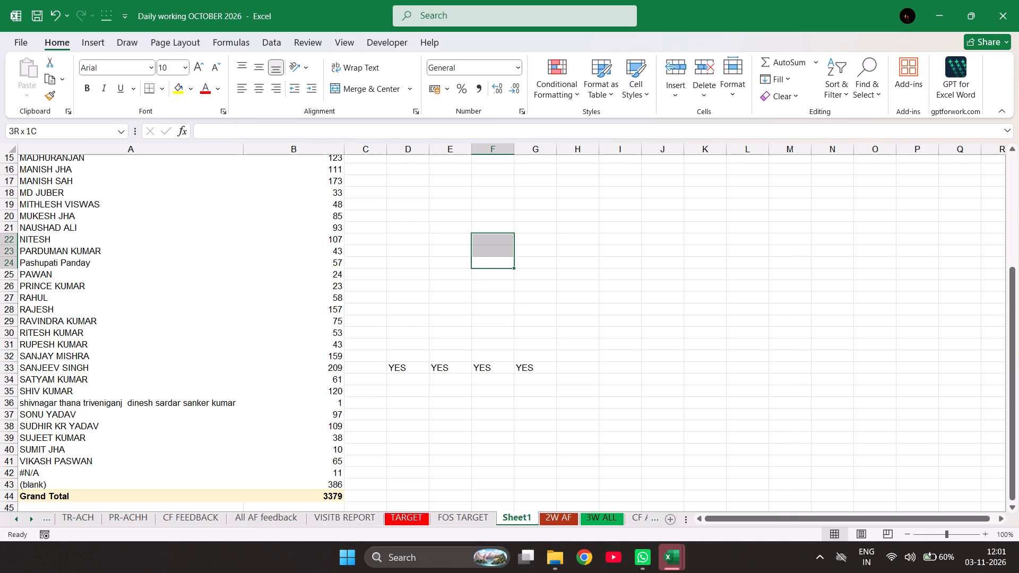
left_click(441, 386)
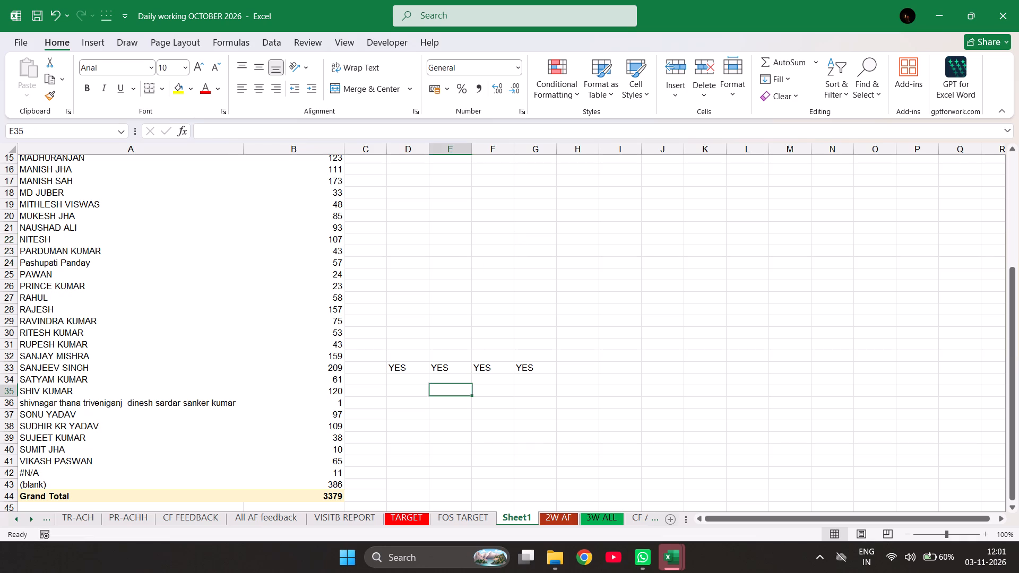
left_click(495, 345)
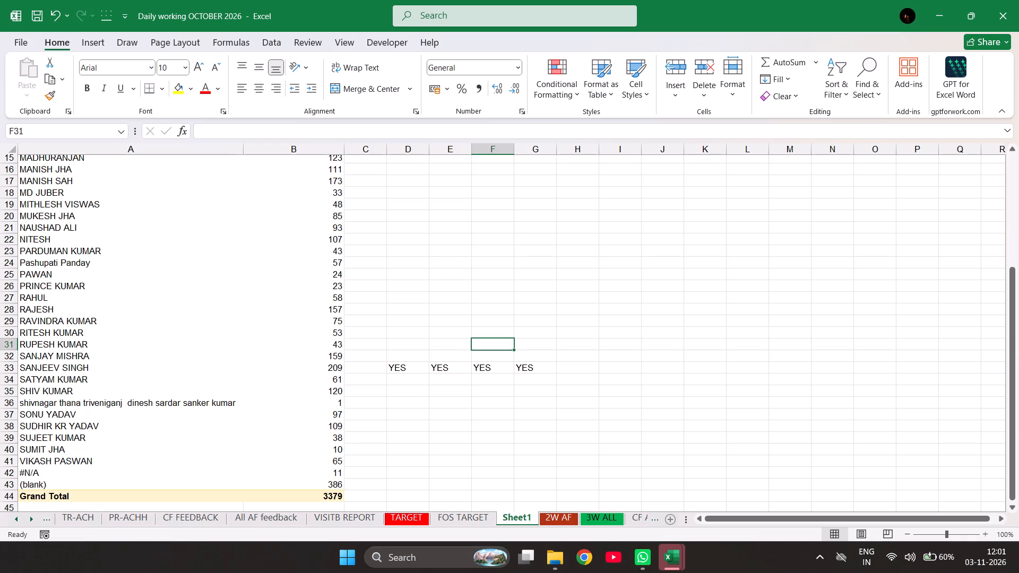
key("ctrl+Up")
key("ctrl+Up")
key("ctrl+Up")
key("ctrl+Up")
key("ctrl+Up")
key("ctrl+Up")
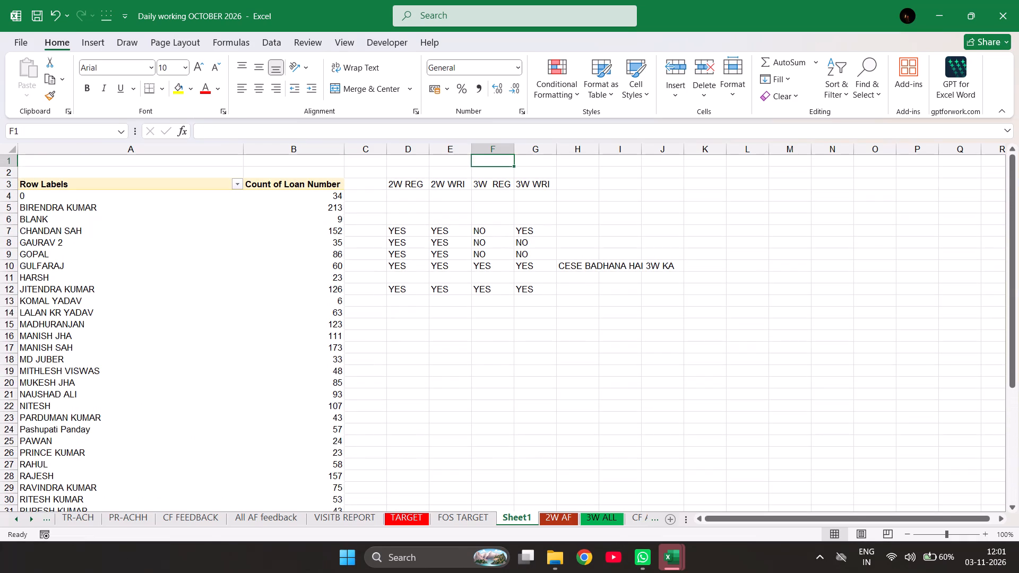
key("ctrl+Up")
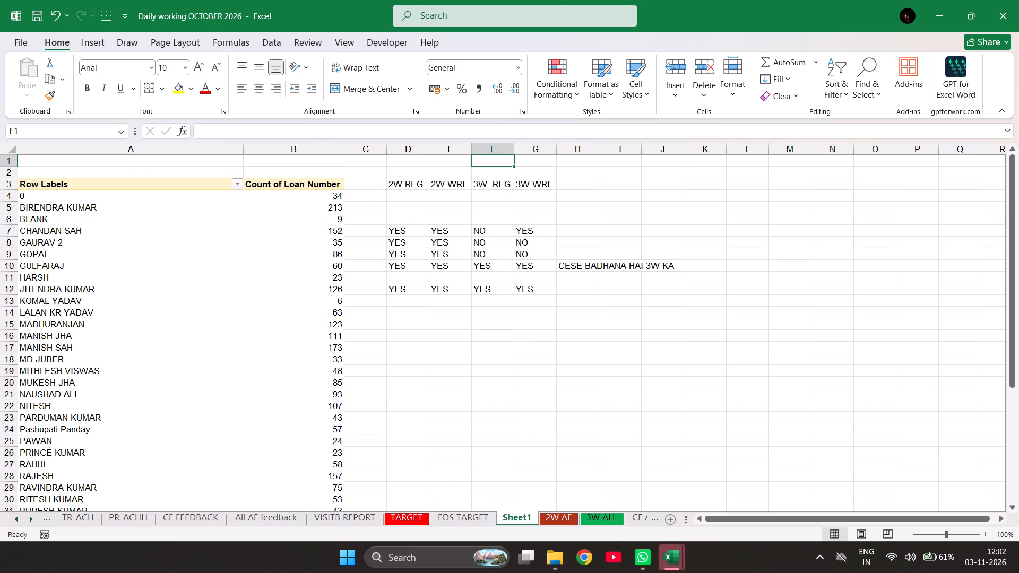
For the FOS in row 20, enter YES under 2W REG and 2W WRI, and NO under 3W REG and 3W WRI.
scroll(234, 343, "down", 3)
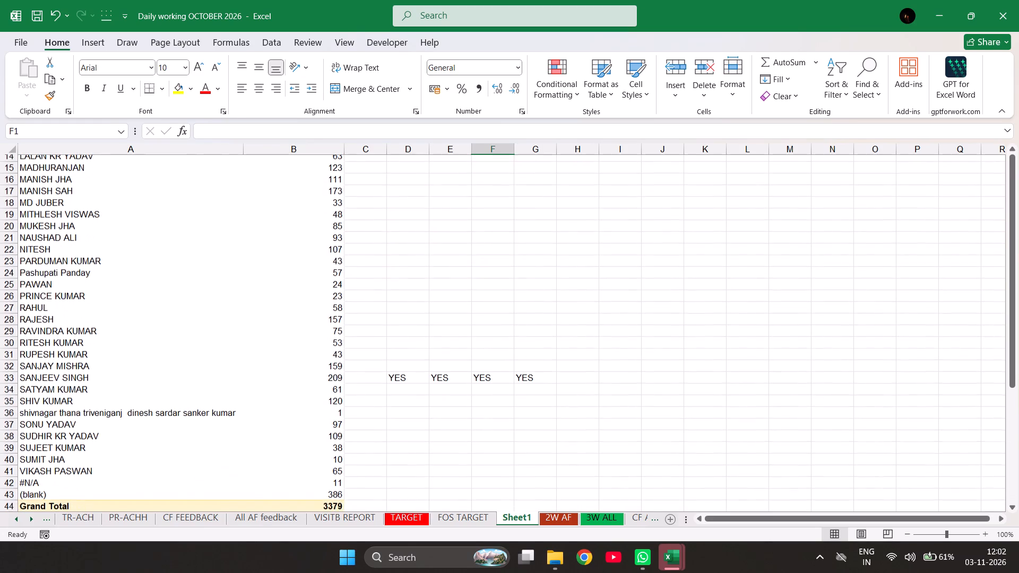
scroll(234, 343, "down", 1)
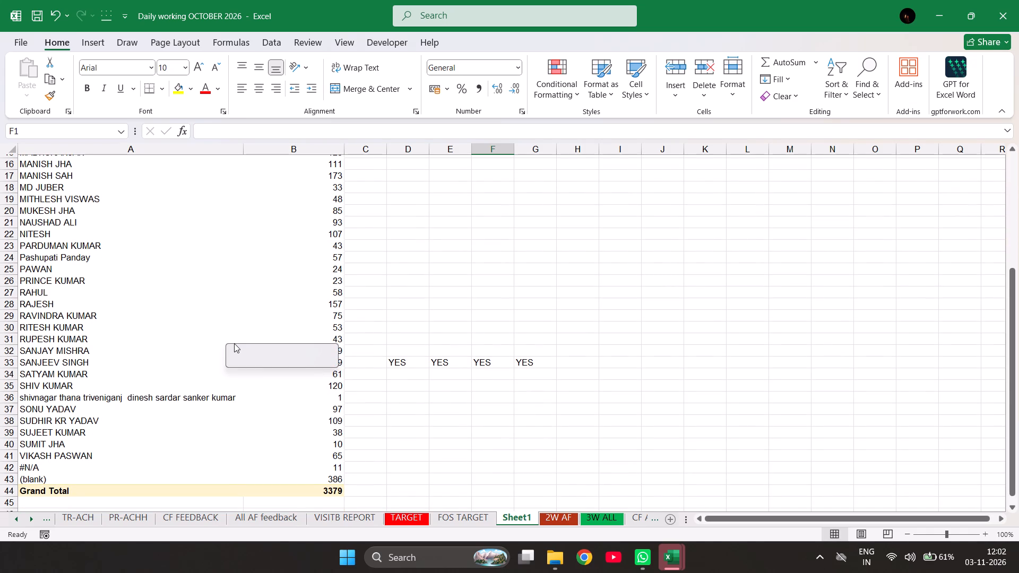
scroll(234, 343, "up", 2)
scroll(145, 227, "up", 1)
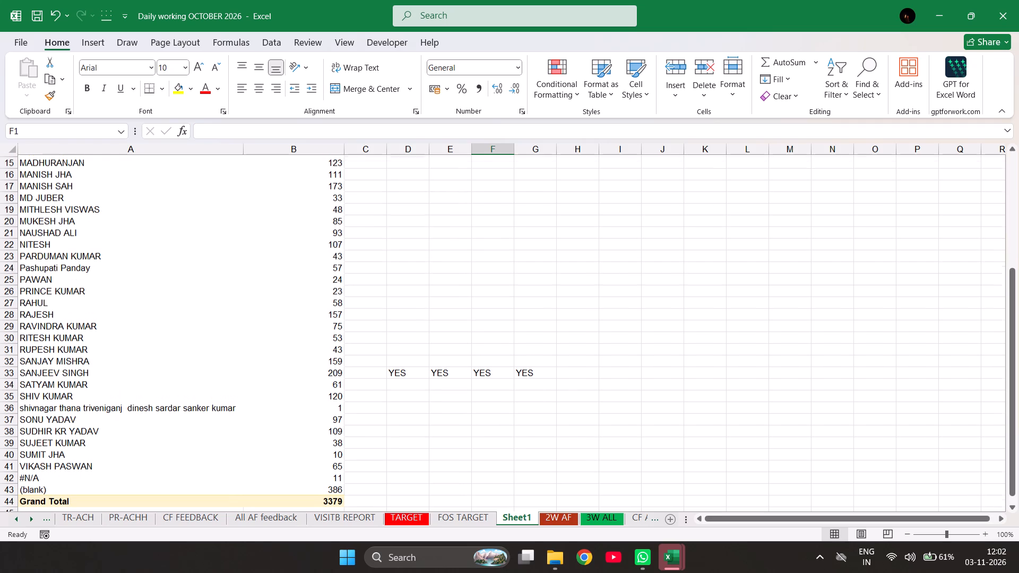
scroll(145, 227, "up", 2)
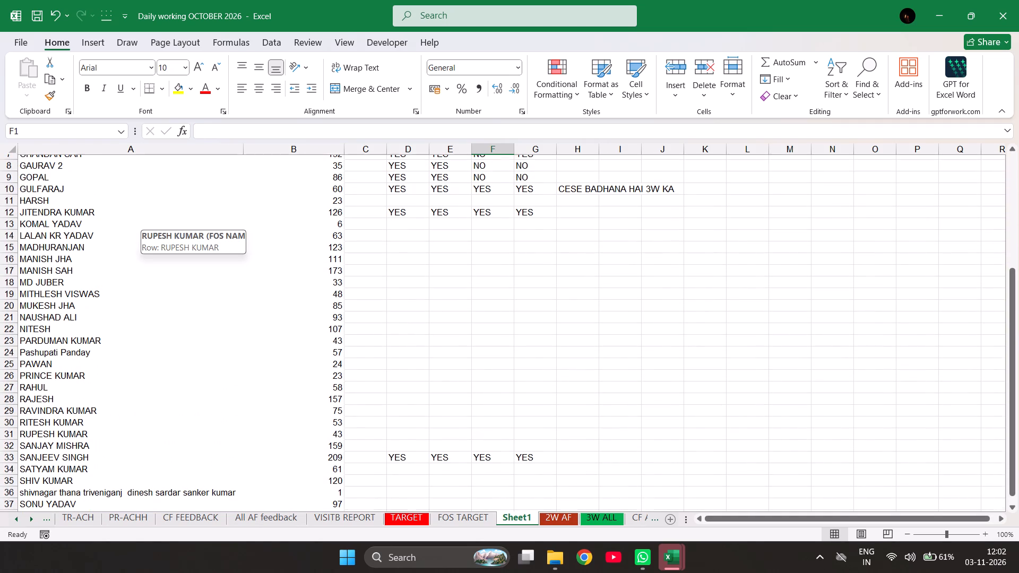
scroll(145, 227, "up", 1)
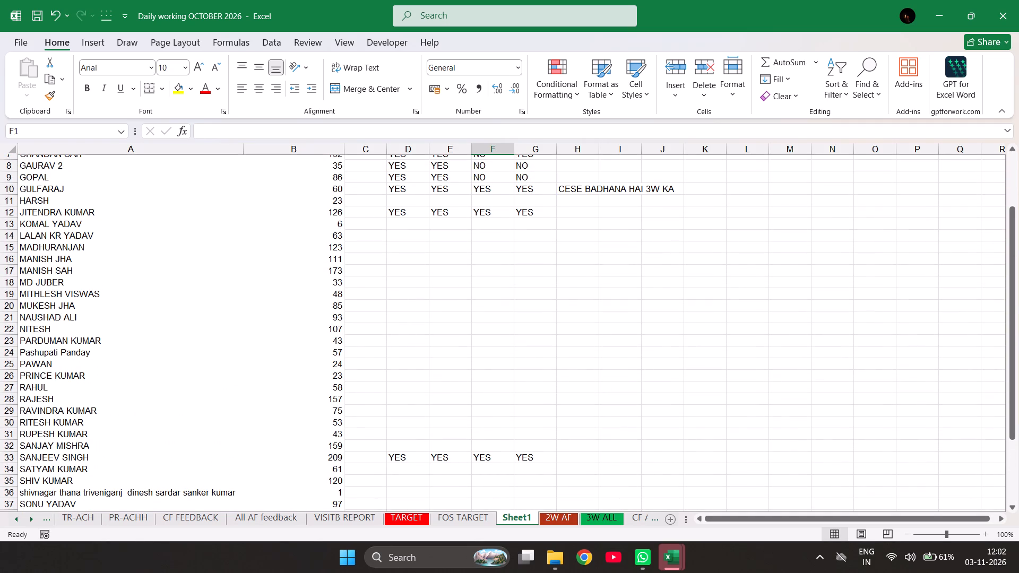
left_click(61, 306)
key("Right")
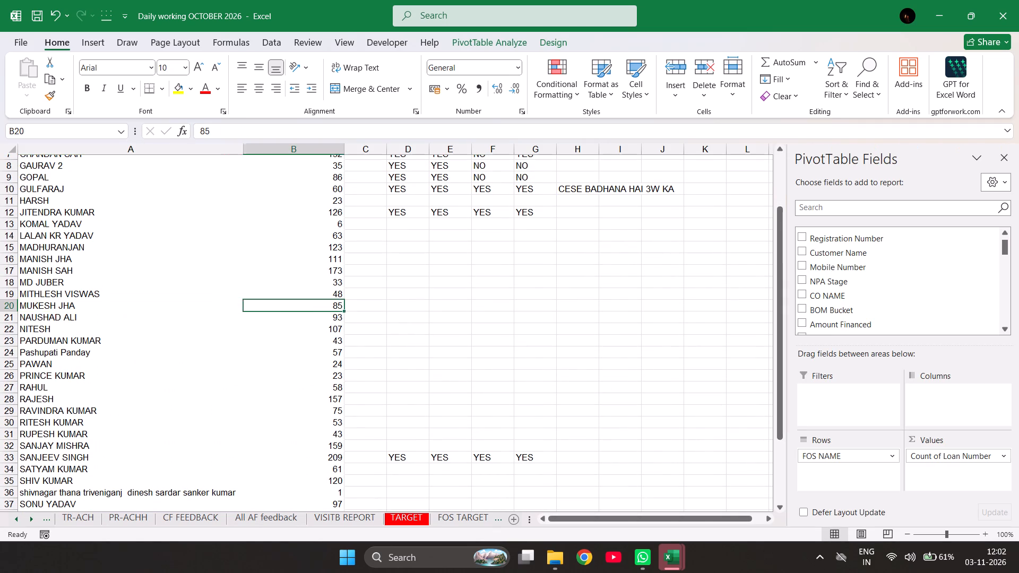
key("Right")
key("Right")
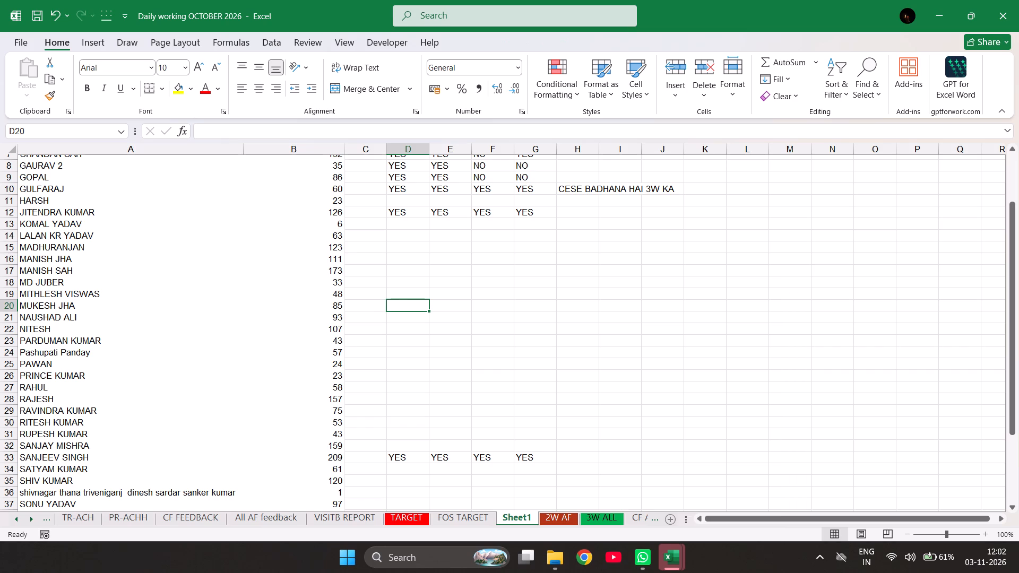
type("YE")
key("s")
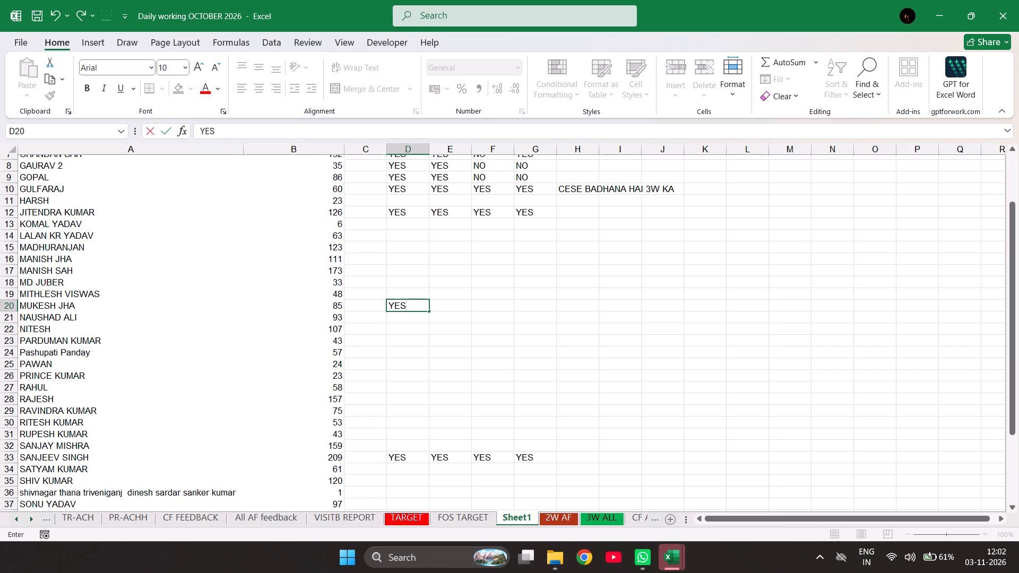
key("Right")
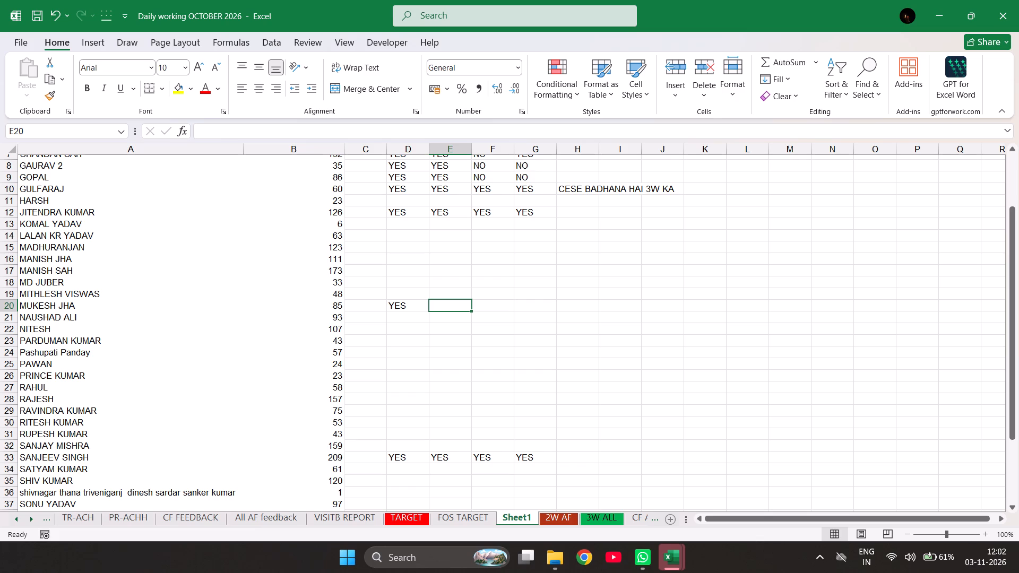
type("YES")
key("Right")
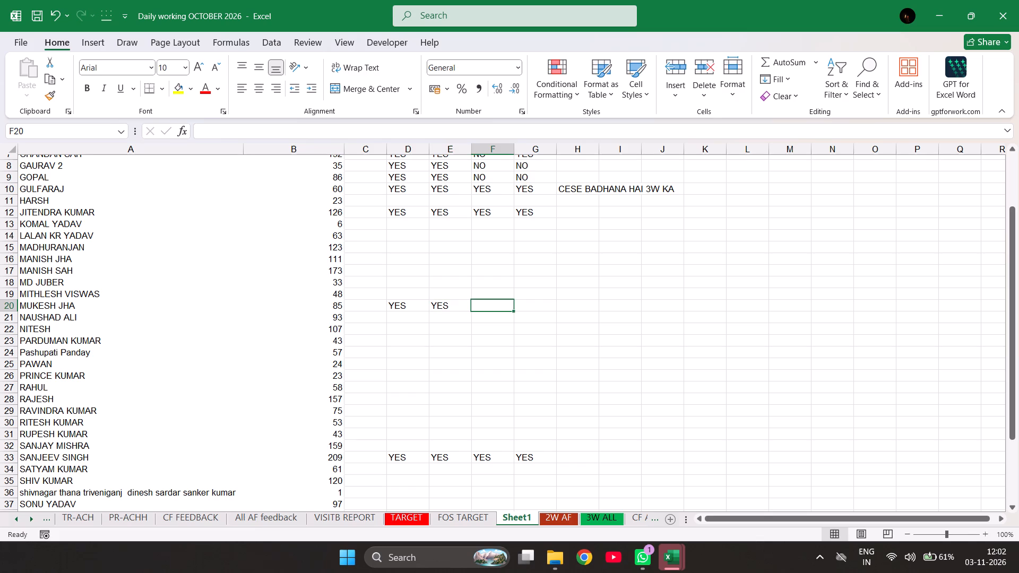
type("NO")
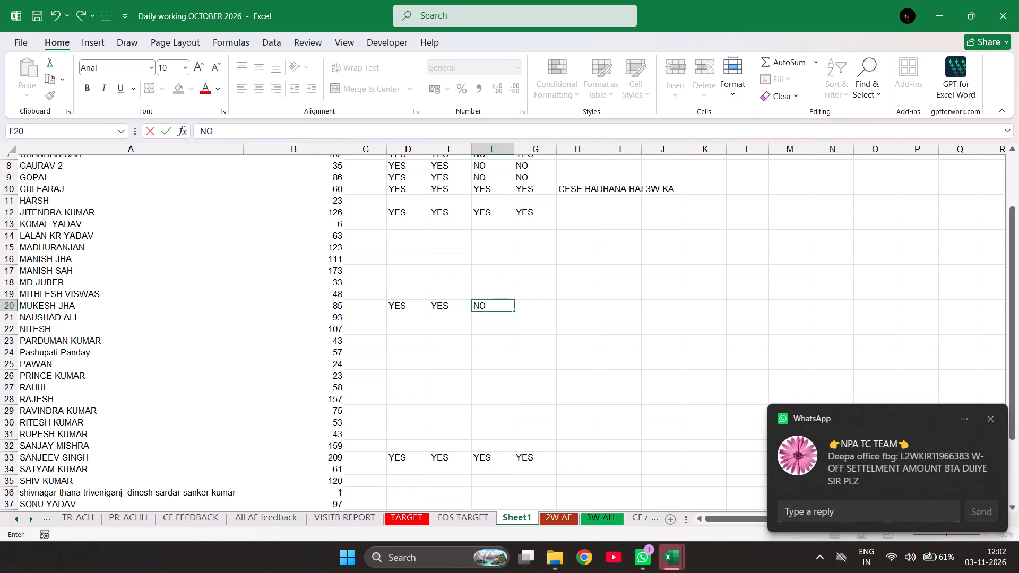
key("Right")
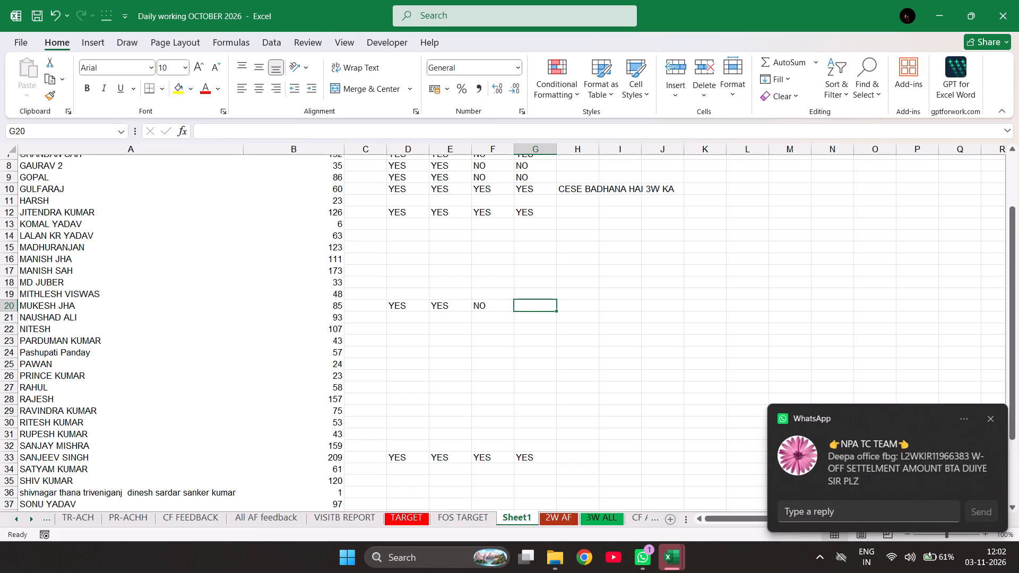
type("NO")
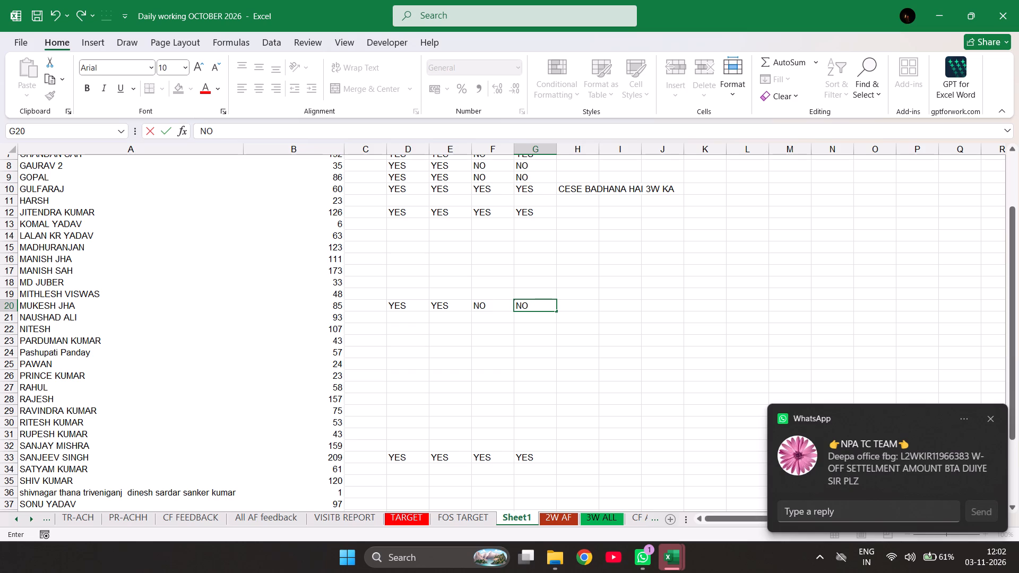
left_click(562, 380)
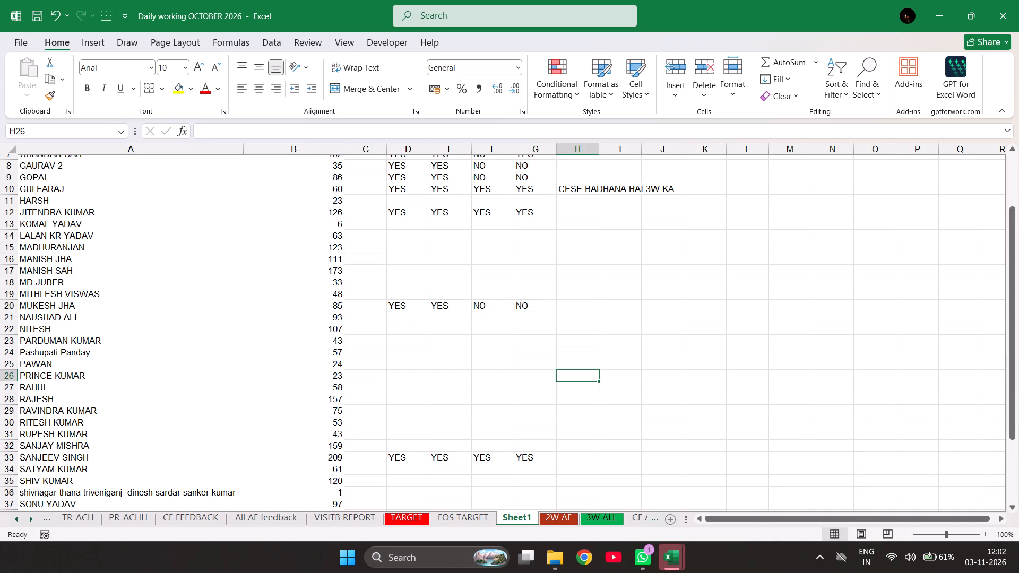
Review row 20, checking its 2W and 3W marks against the FOS name.
left_click(493, 305)
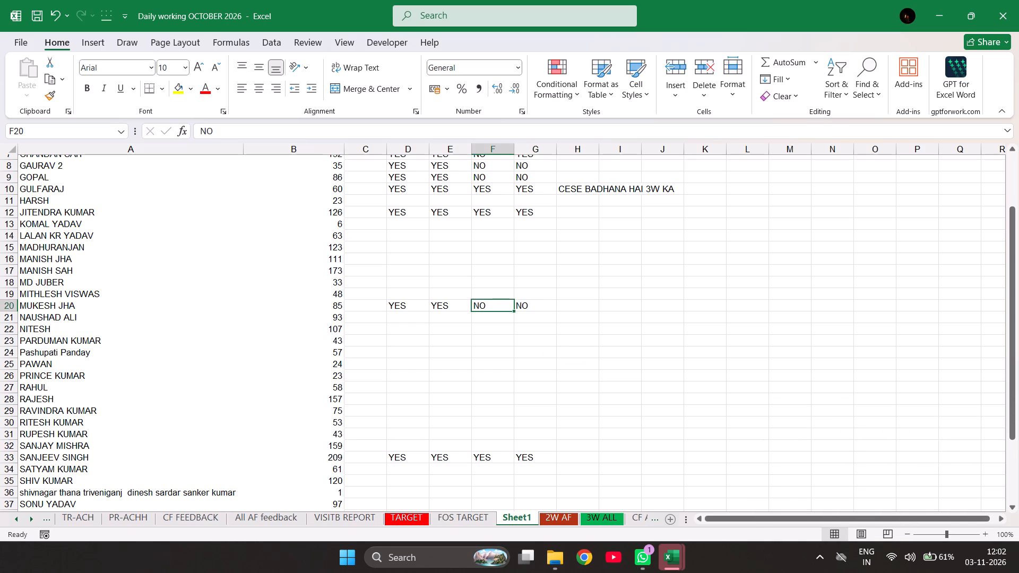
left_click(552, 338)
left_click(538, 306)
left_click(487, 301)
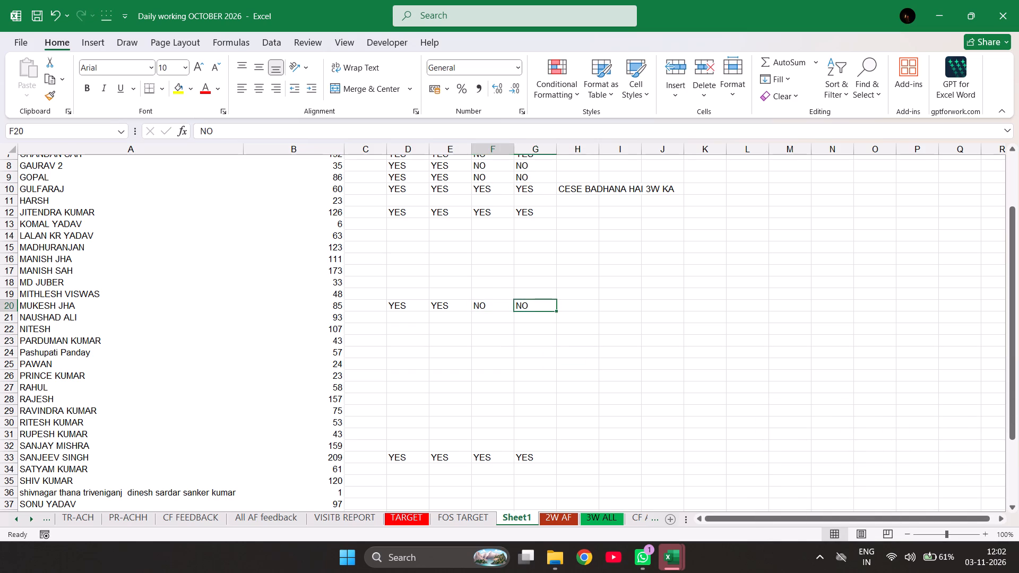
left_click(450, 305)
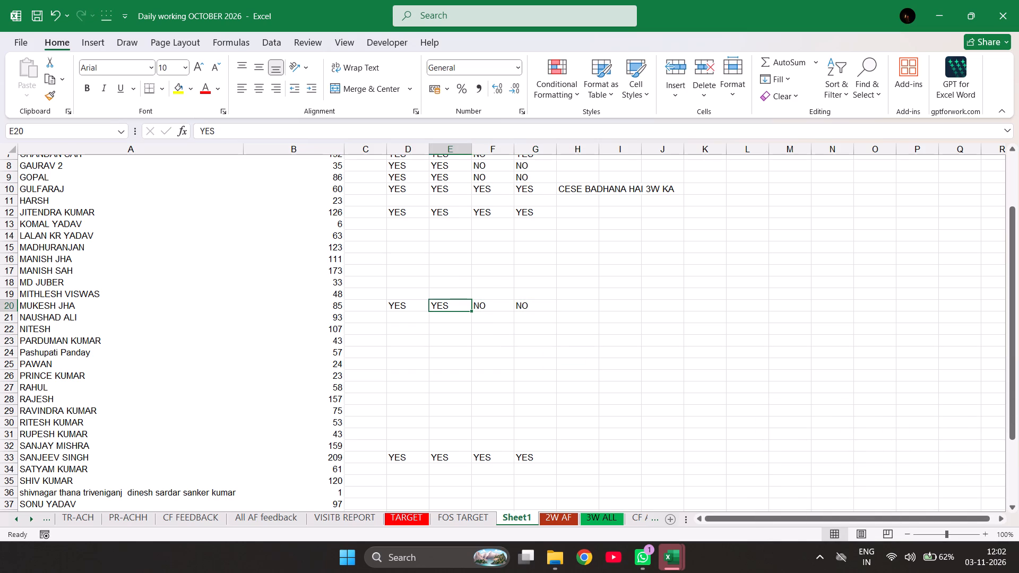
left_click(410, 305)
left_click(374, 305)
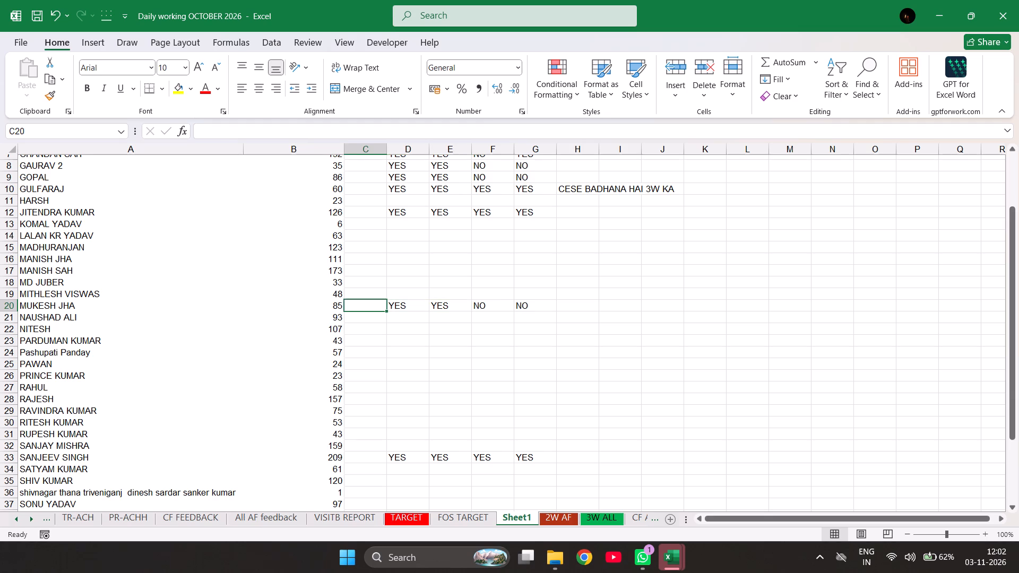
left_click(408, 306)
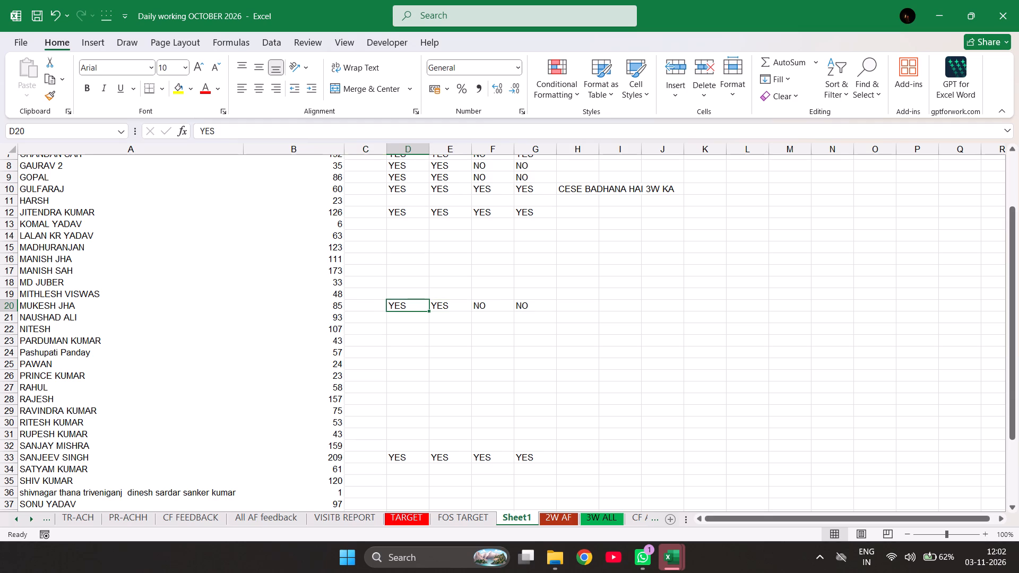
key("Left")
key("Left")
key("Left")
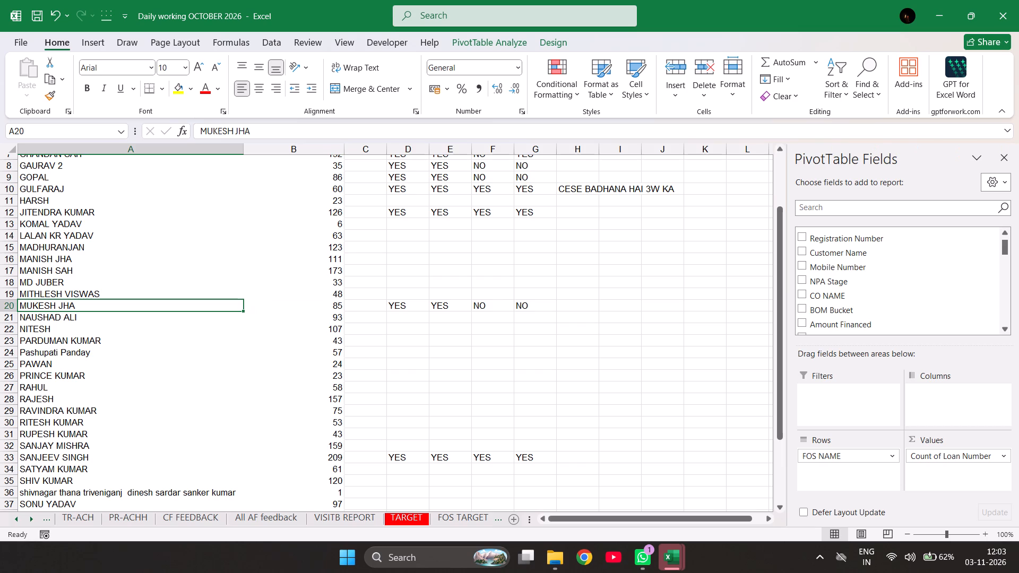
Save the daily working workbook.
left_click(645, 326)
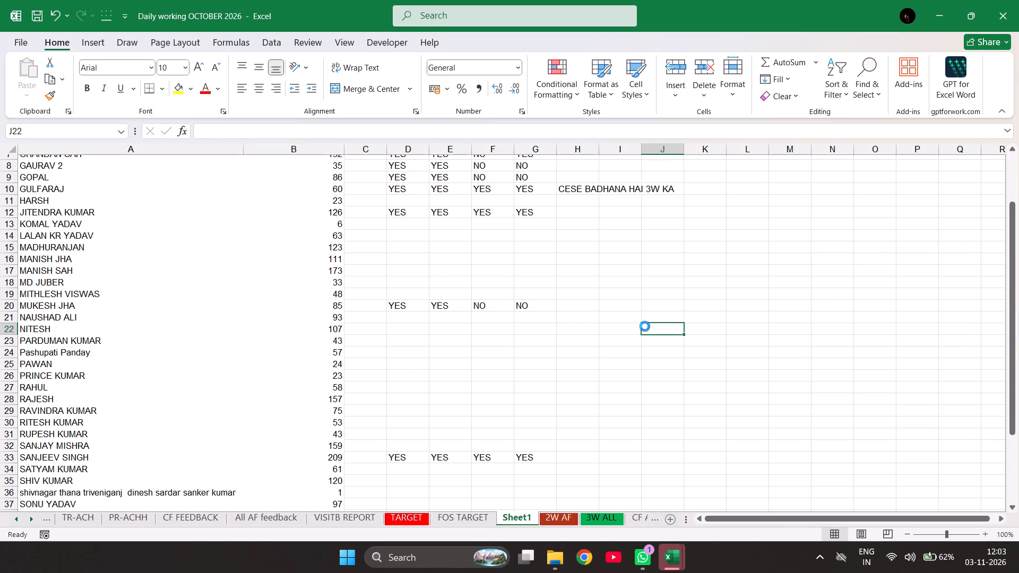
key("ctrl+s")
key("ctrl+s")
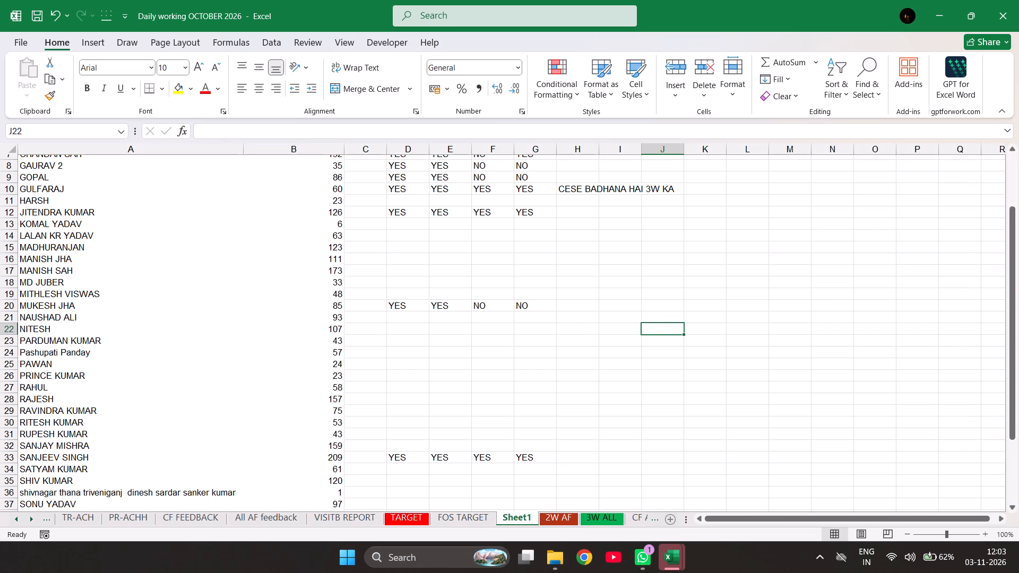
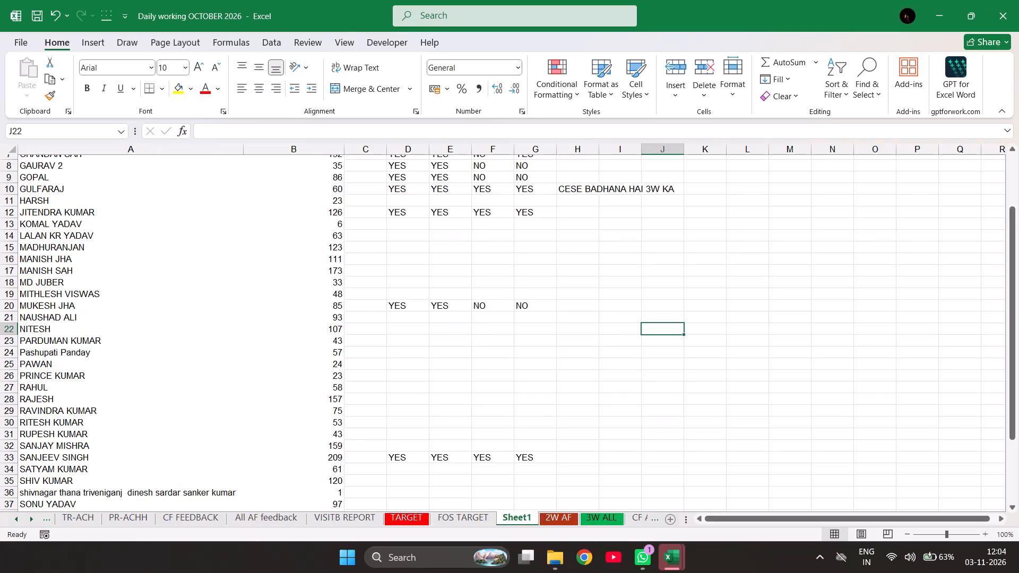
Check the FOS names in rows 13 and 14 against their 2W and 3W cells.
left_click(67, 240)
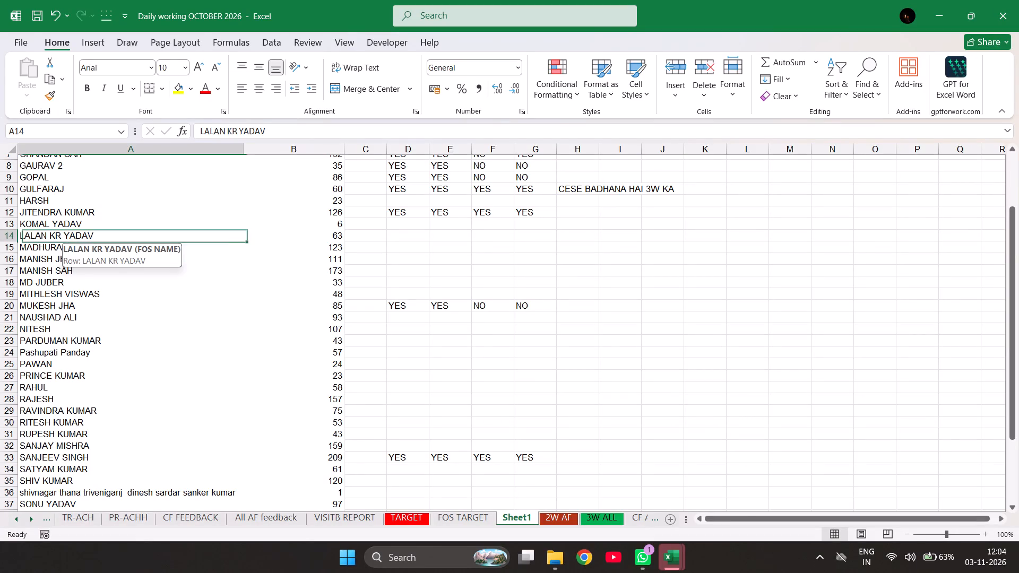
key("Right")
key("Right")
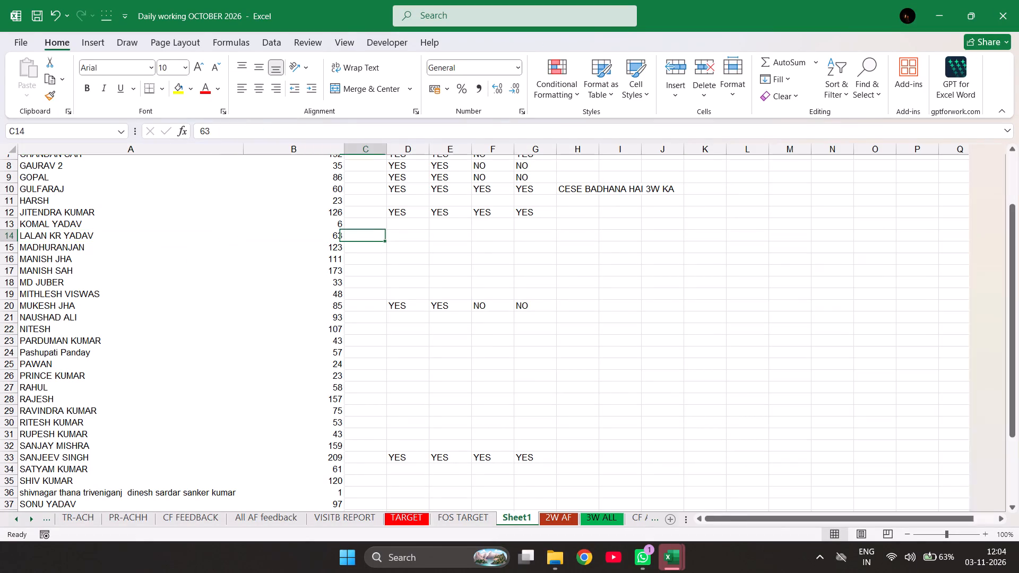
key("Right")
key("Up")
key("Left")
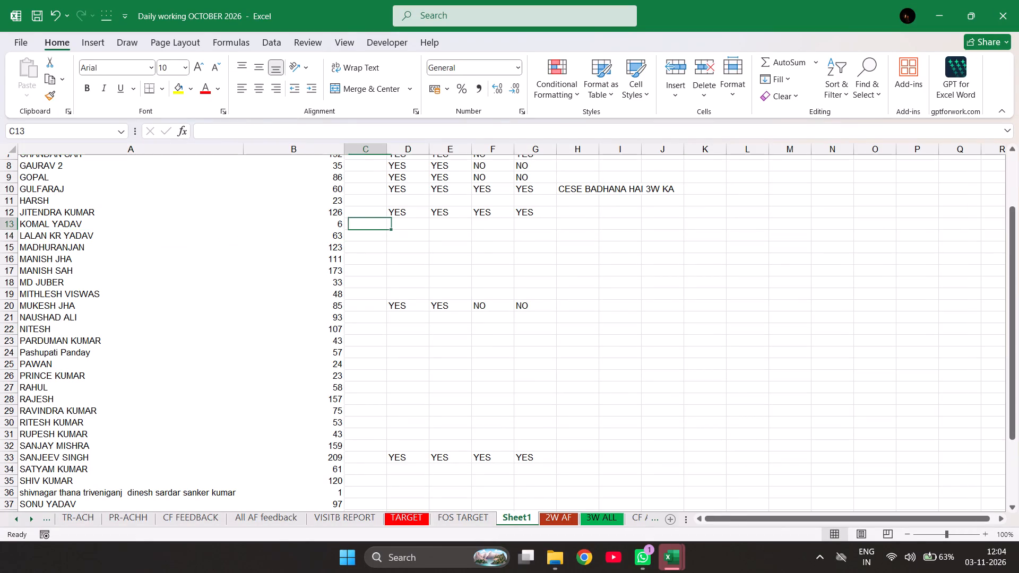
key("Left")
key("Left")
key("Left")
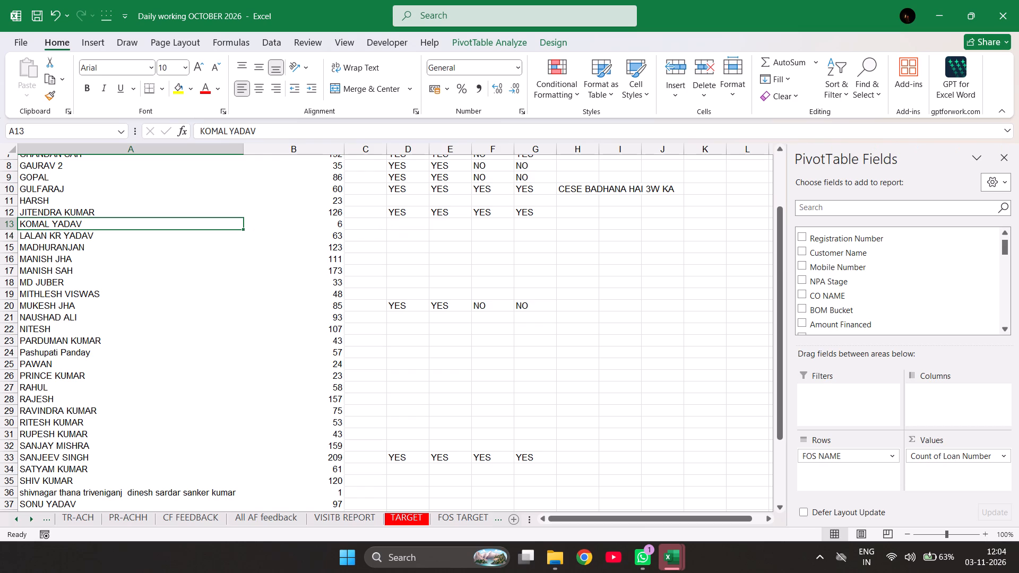
key("Down")
key("Right")
key("Right")
key("Right")
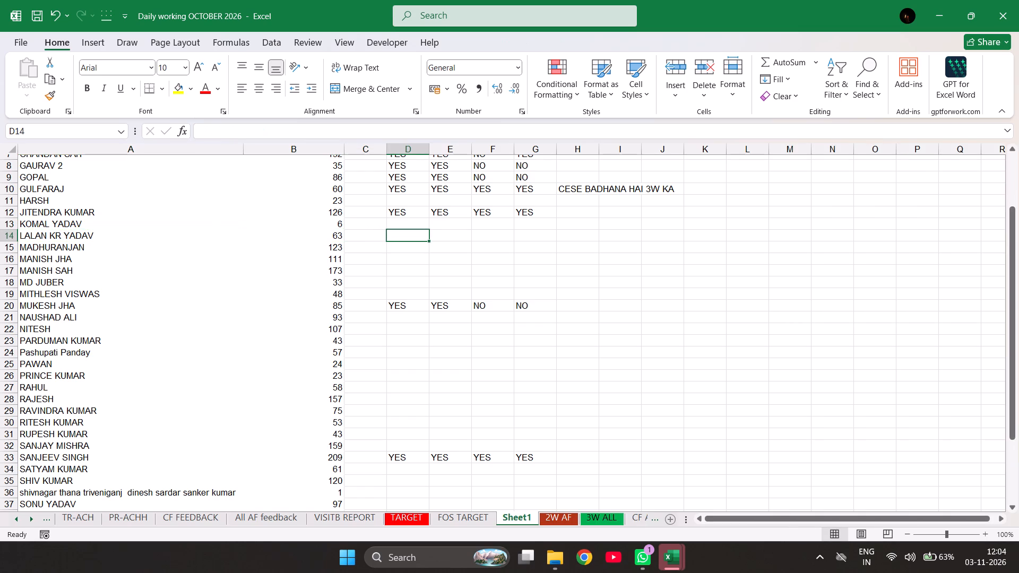
key("Left")
key("Left")
key("Left")
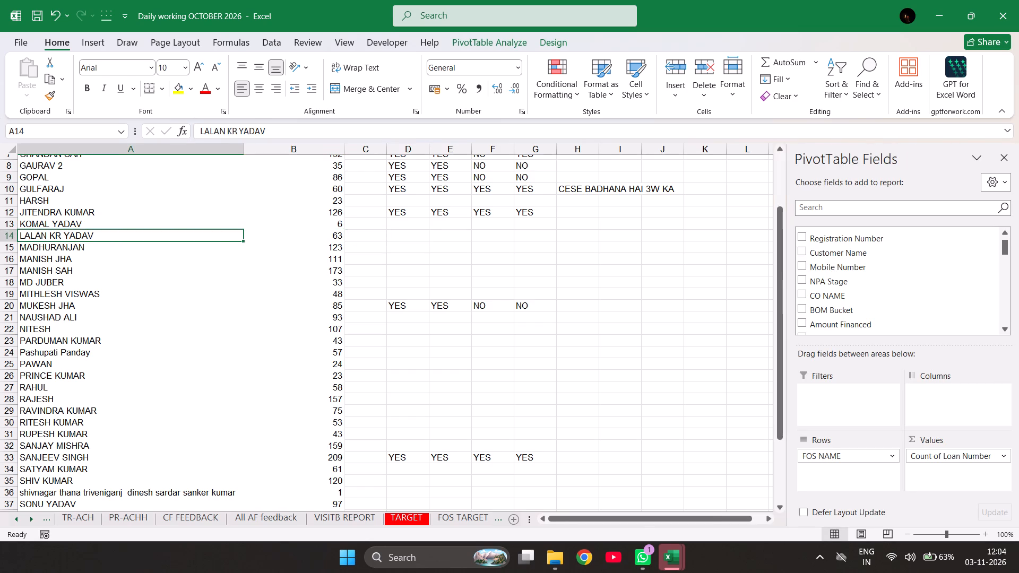
key("Right")
key("Right")
key("Right")
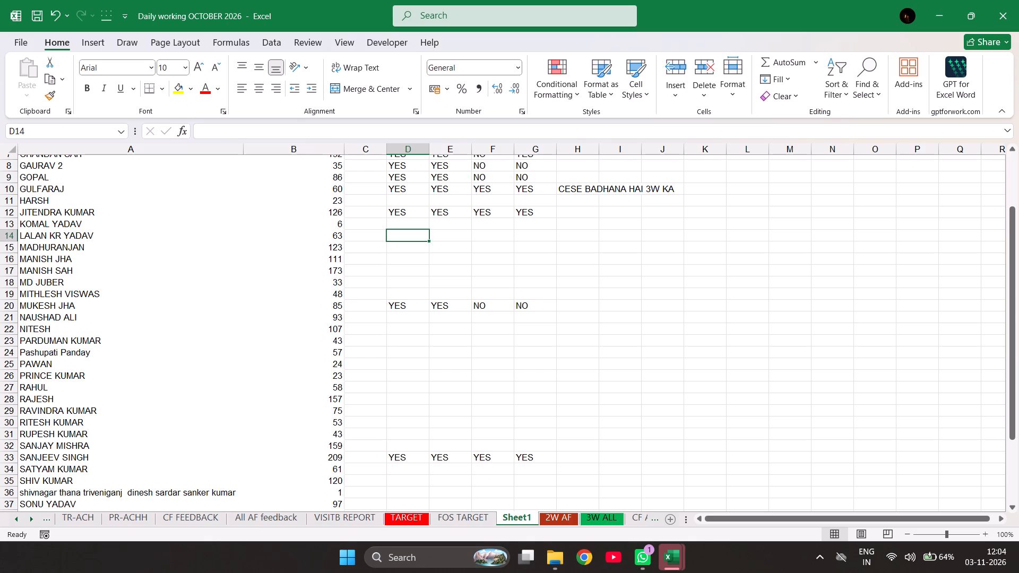
key("Left")
key("Left")
key("Left")
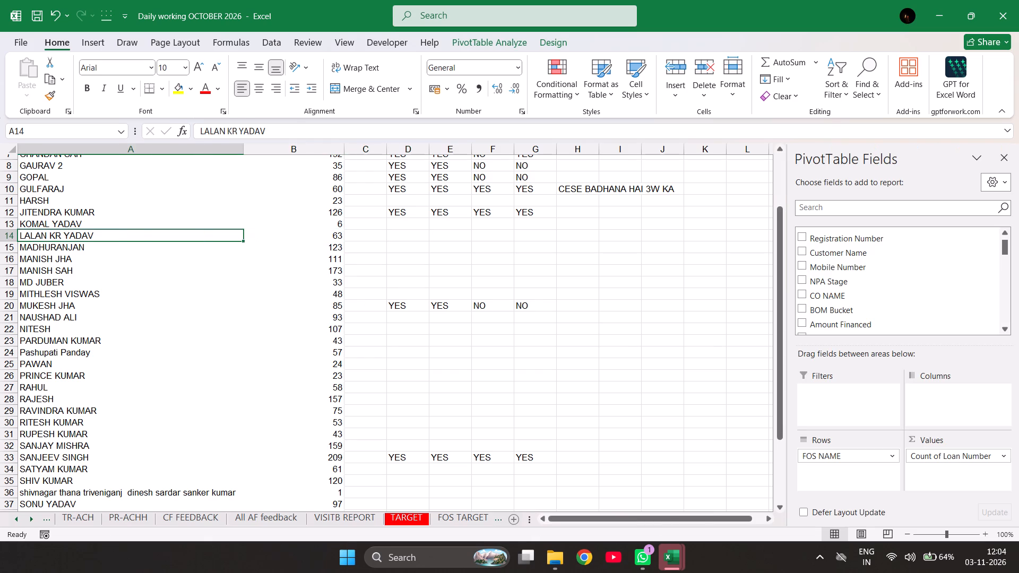
Enter YES under 2W REG, 2W WRI, 3W REG and 3W WRI for the FOS in row 14.
key("Right")
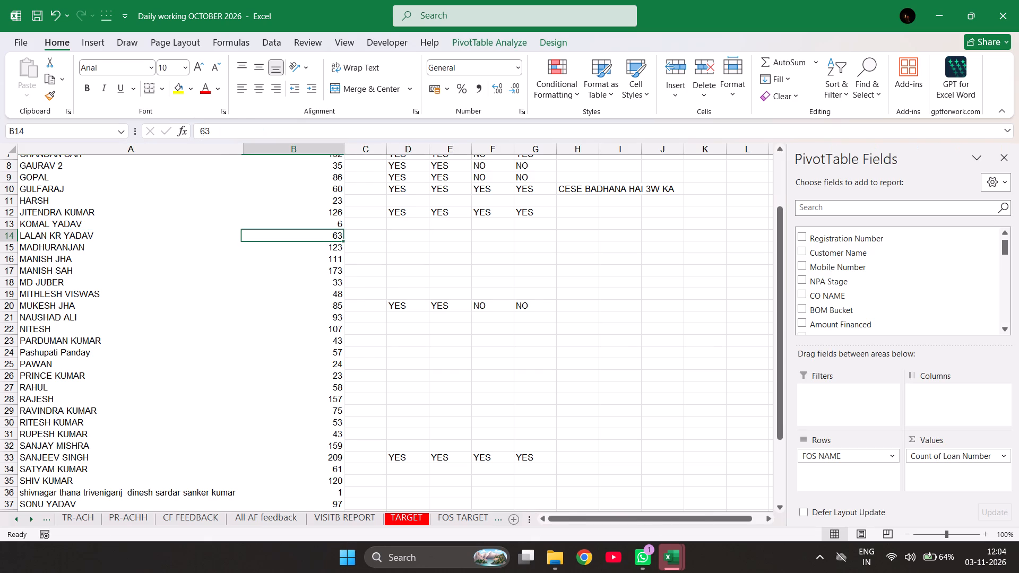
key("Right")
key("Right")
type("YES")
key("Right")
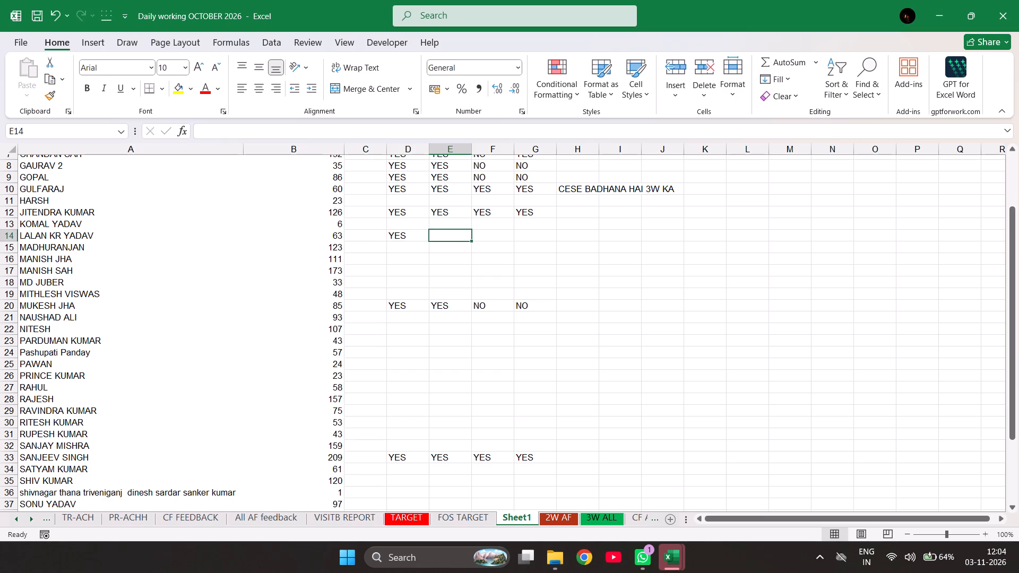
type("YES")
key("Right")
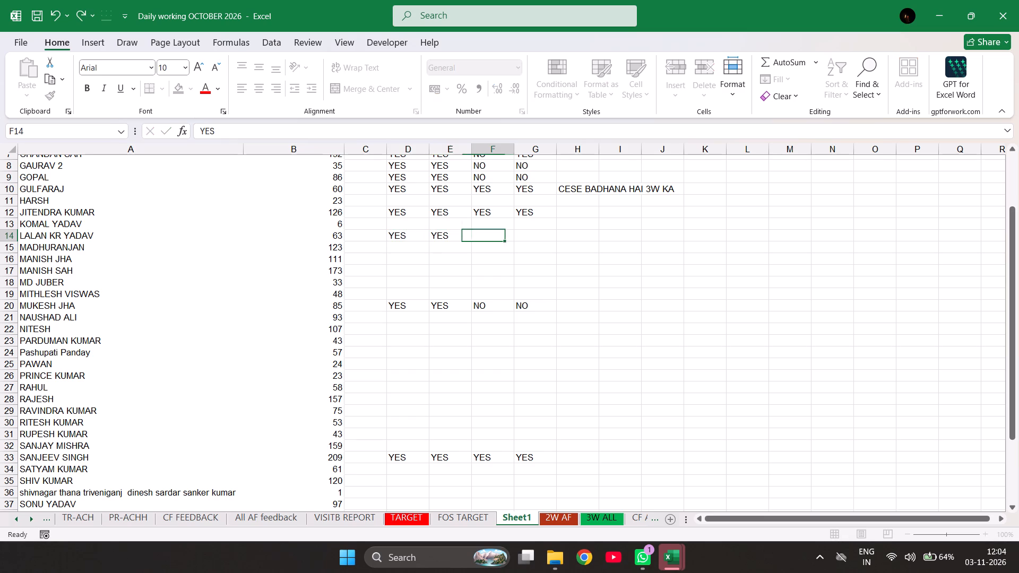
type("YES")
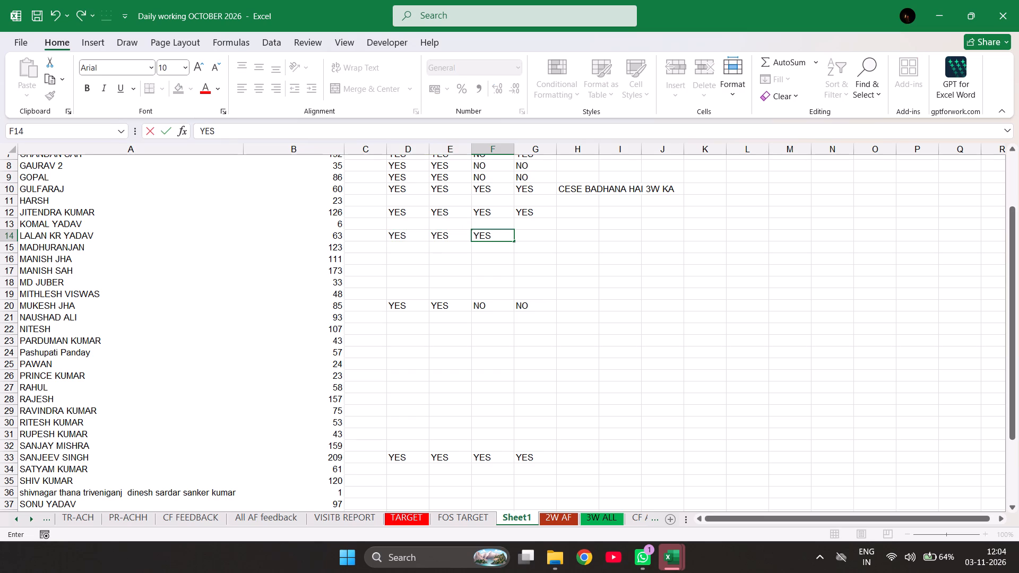
key("Right")
type("YES")
key("Down")
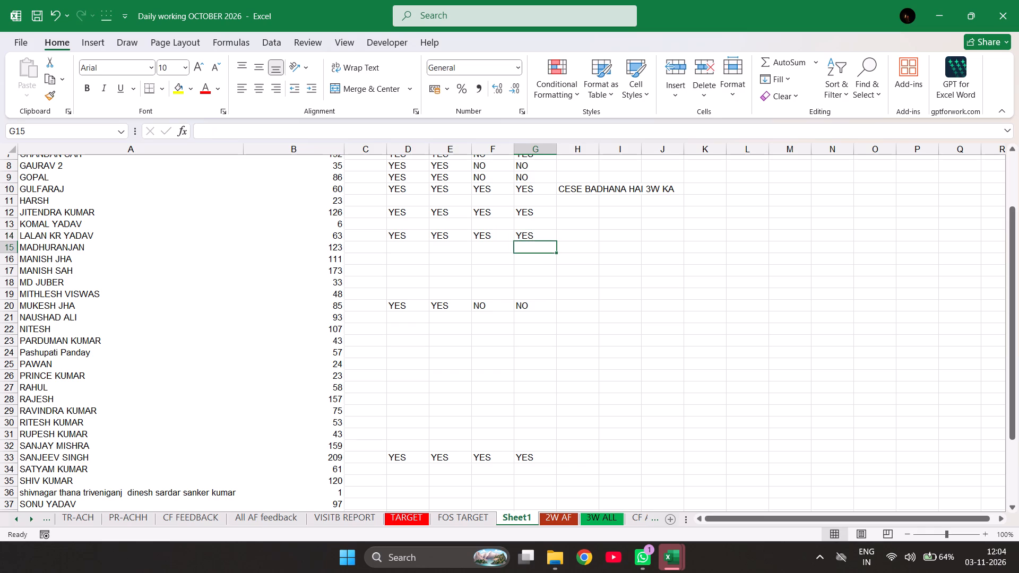
Review row 15, checking the FOS name against its 2W REG cell.
key("Left")
key("Left")
key("Left")
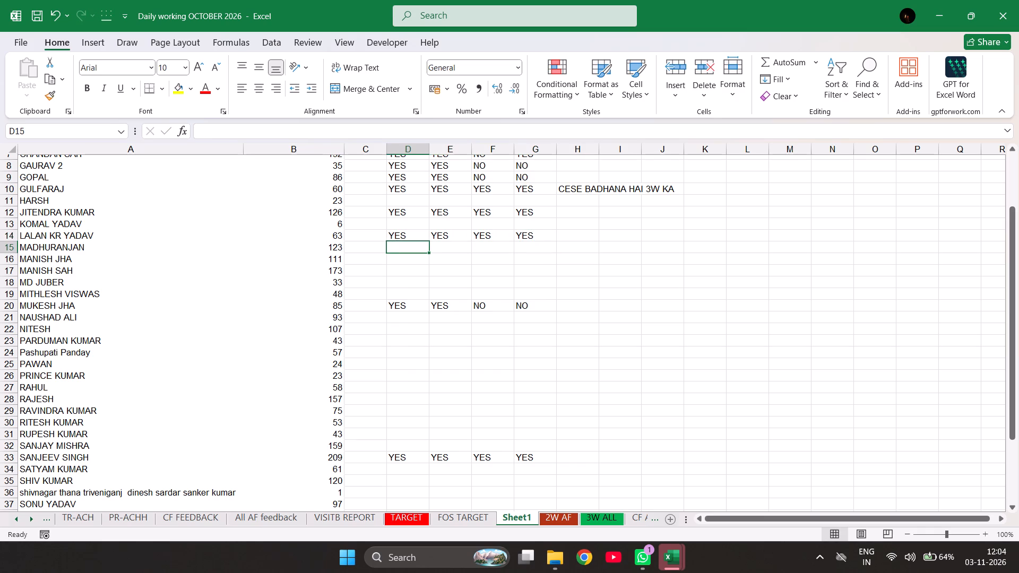
key("Down")
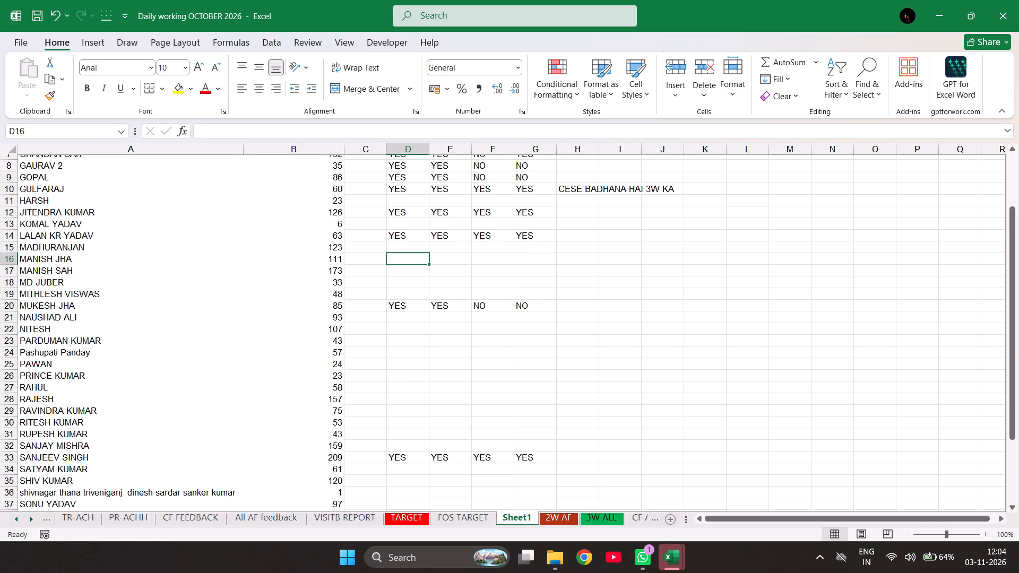
key("Up")
key("Up")
key("Down")
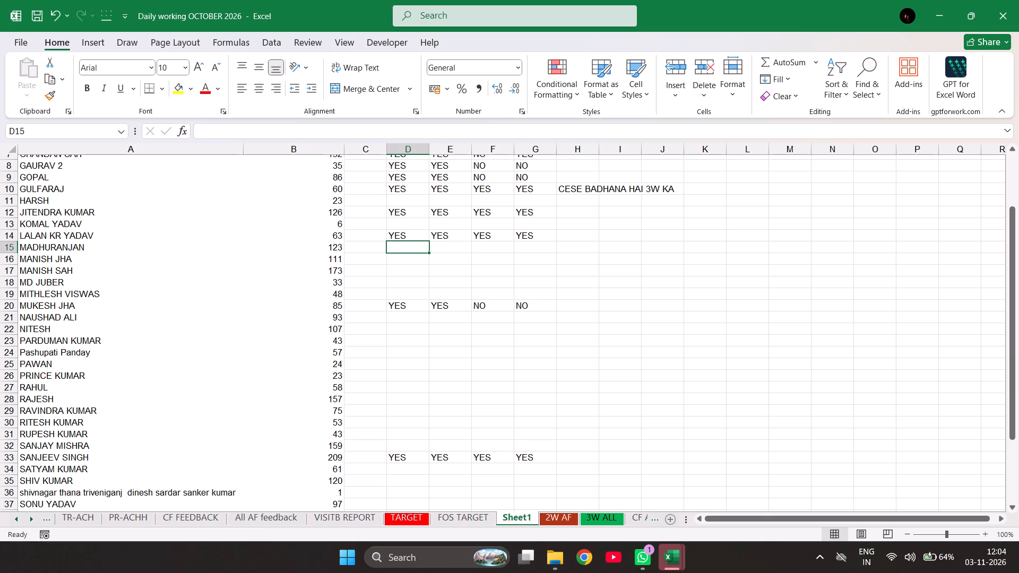
key("Left")
key("Left")
key("Left")
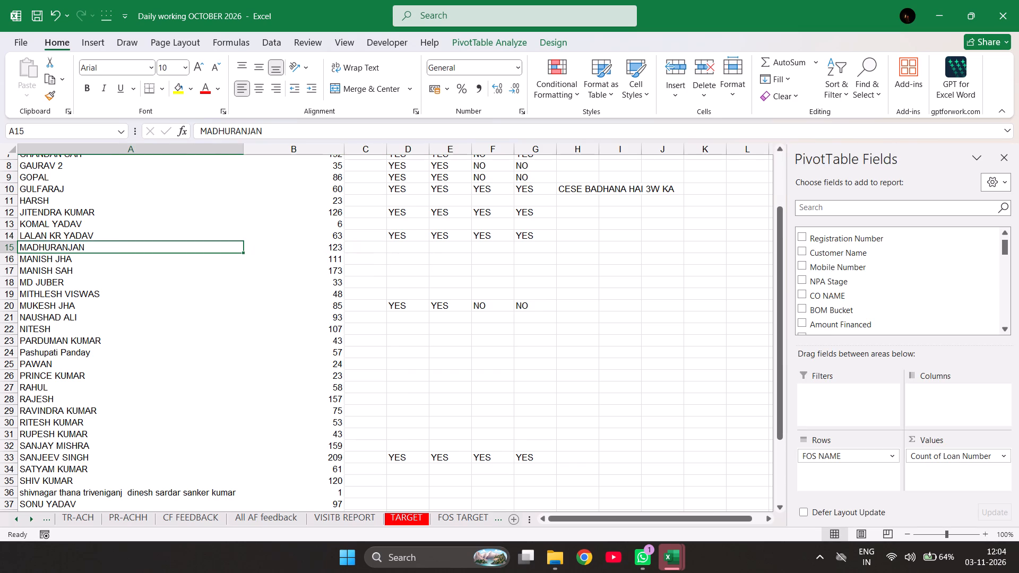
key("Right")
key("Right")
key("Right")
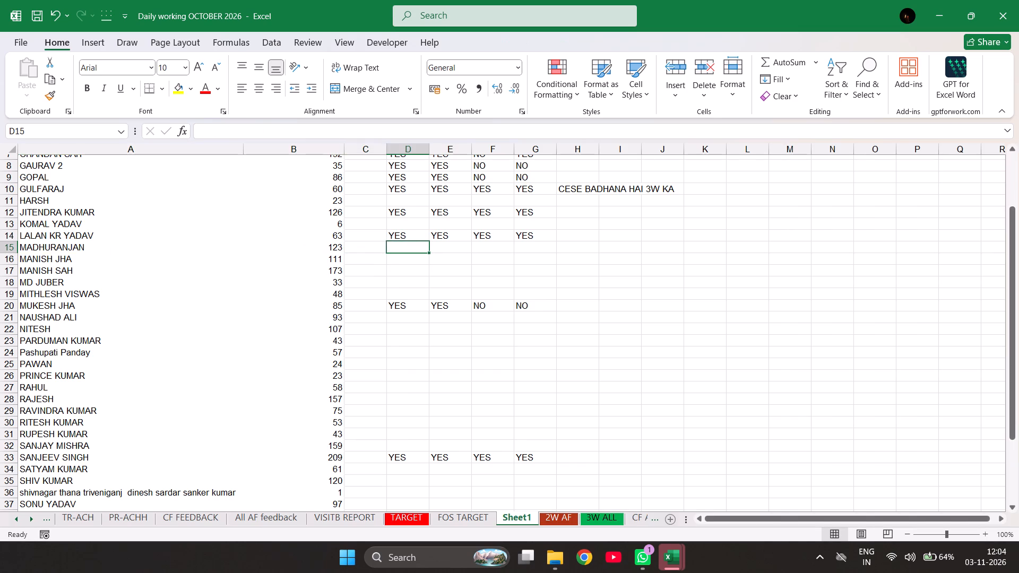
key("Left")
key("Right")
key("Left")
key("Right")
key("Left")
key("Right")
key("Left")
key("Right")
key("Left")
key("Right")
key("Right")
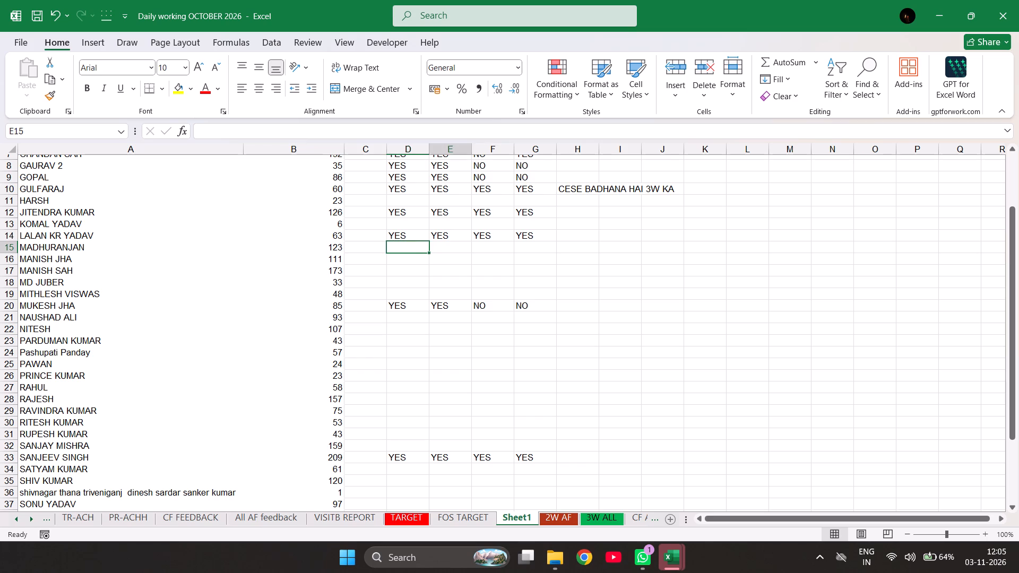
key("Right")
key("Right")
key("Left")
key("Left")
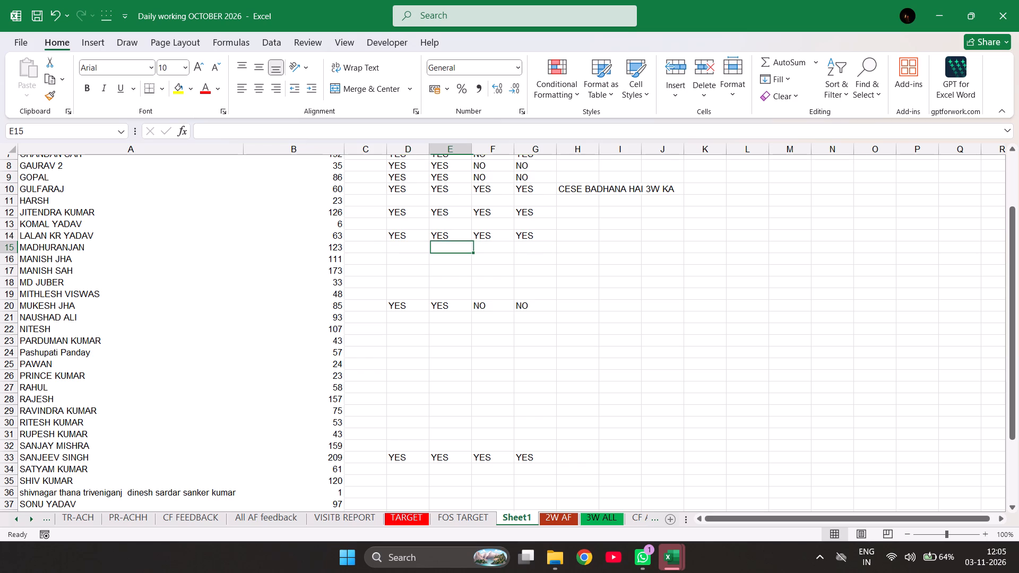
Recheck the FOS name in row 15 against its 2W REG cell.
key("Left")
key("Left")
key("Left")
key("Left")
key("Left")
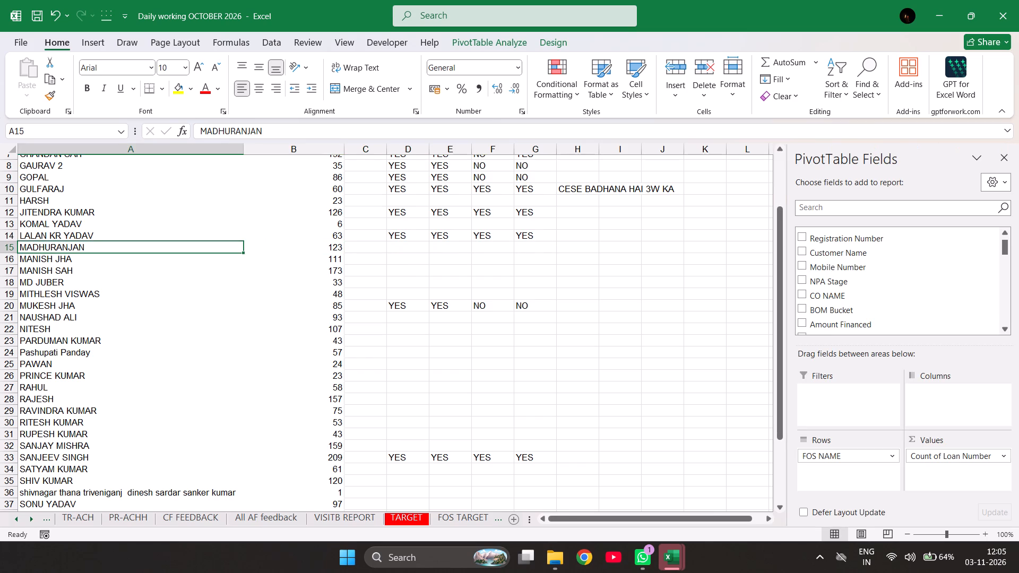
key("Right")
key("Right")
key("Right")
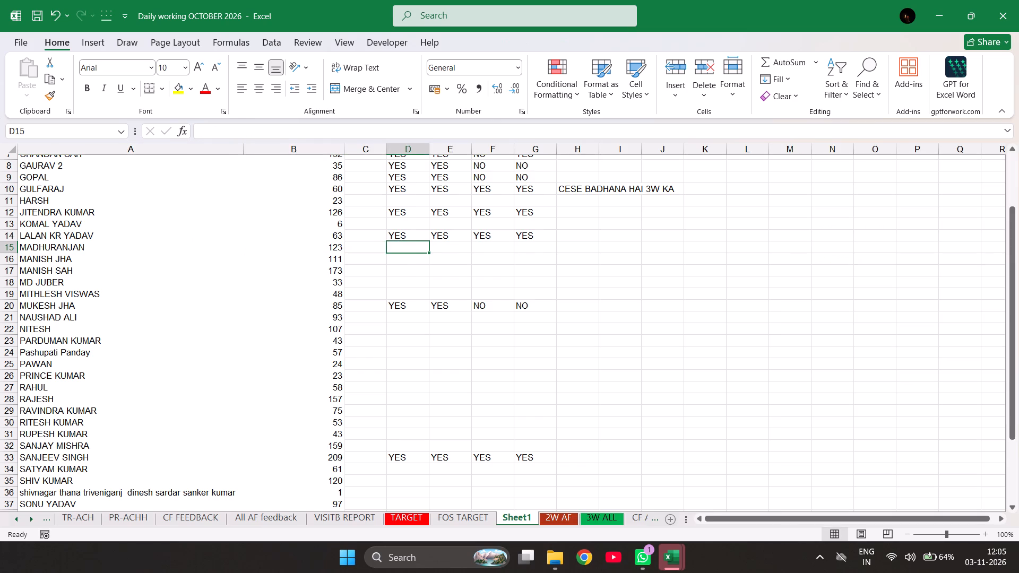
left_click(577, 307)
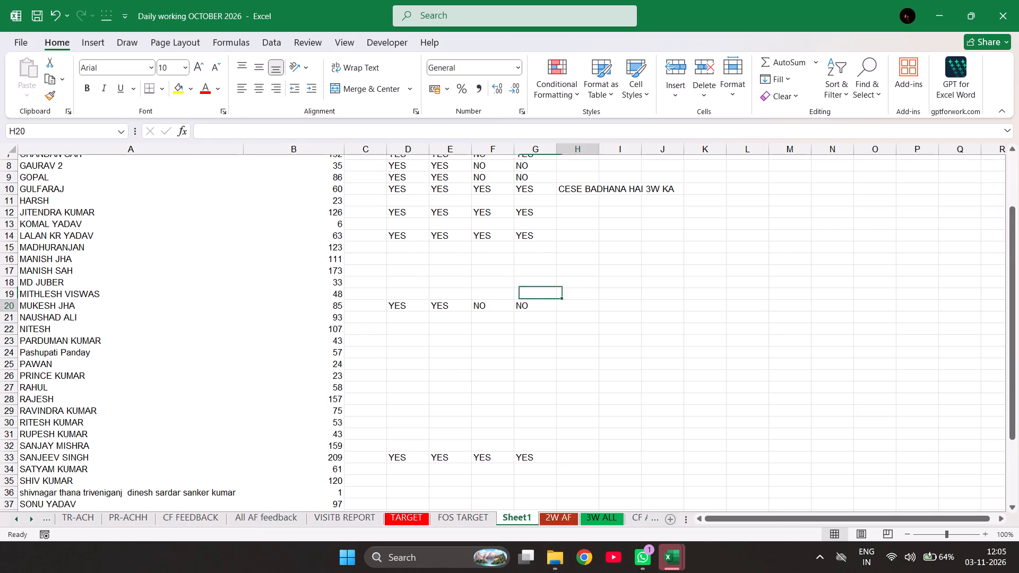
left_click(408, 246)
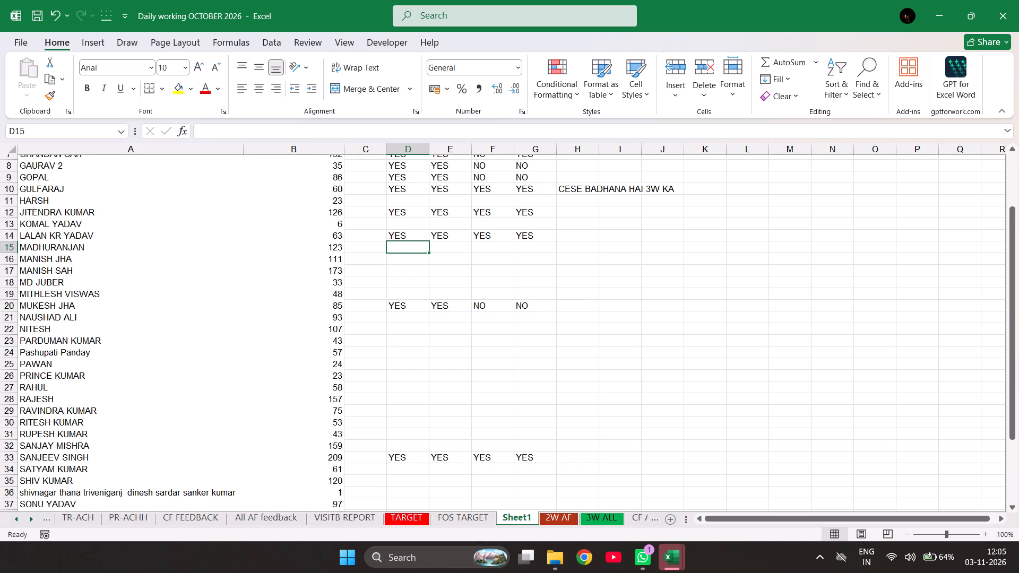
key("Left")
key("Left")
key("Left")
key("Left")
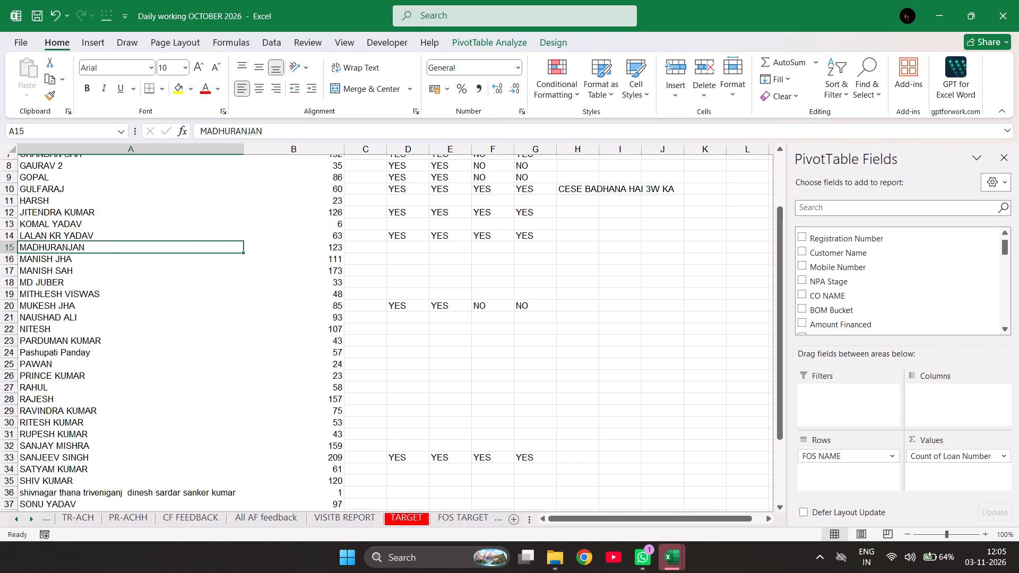
key("Right")
key("Right")
key("Right")
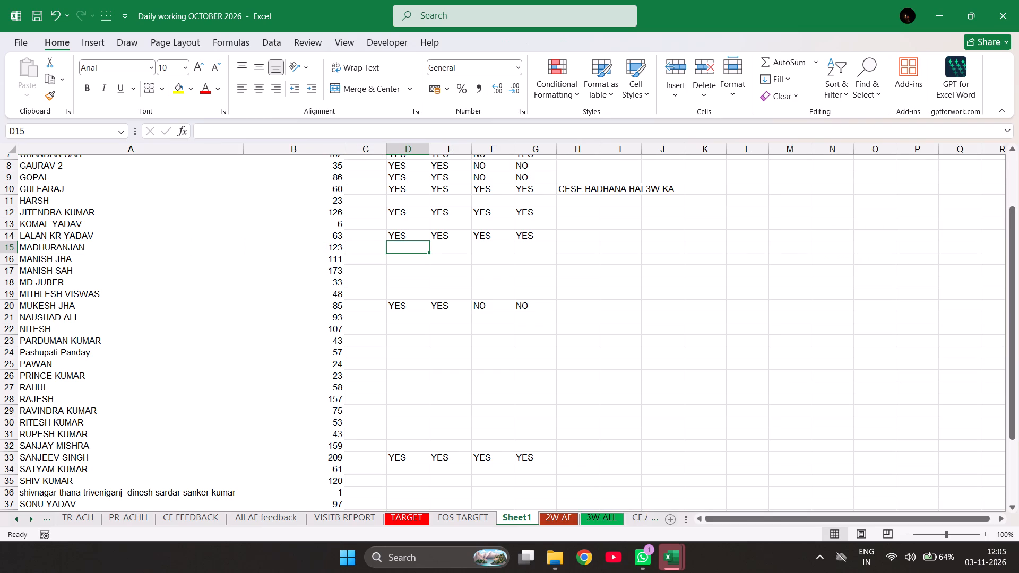
Save the daily working workbook.
key("ctrl+s")
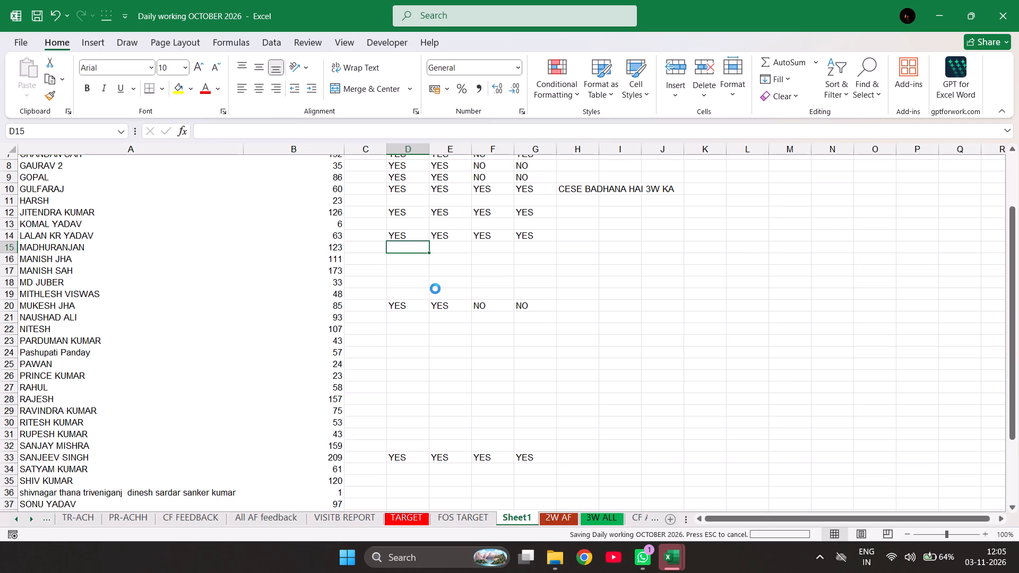
key("ctrl+s")
key("ctrl+s")
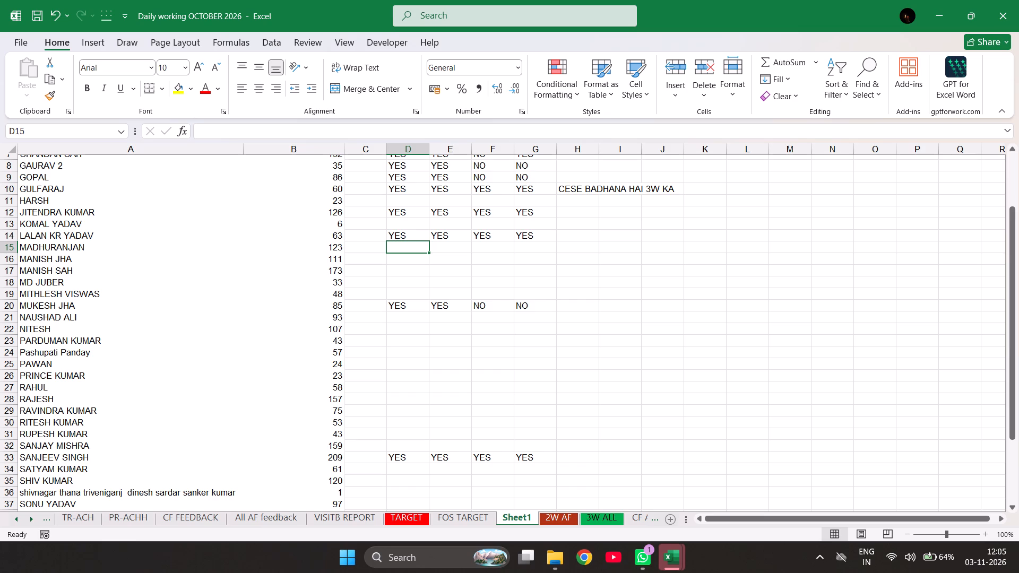
Check the FOS name in row 16 for its 2W and 3W entries.
key("Down")
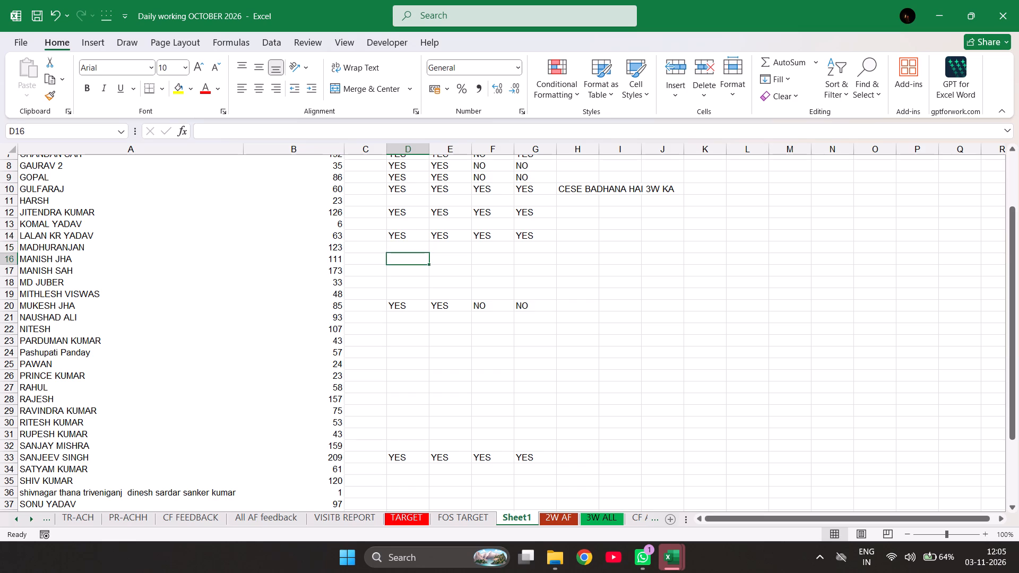
key("Left")
key("Left")
key("Left")
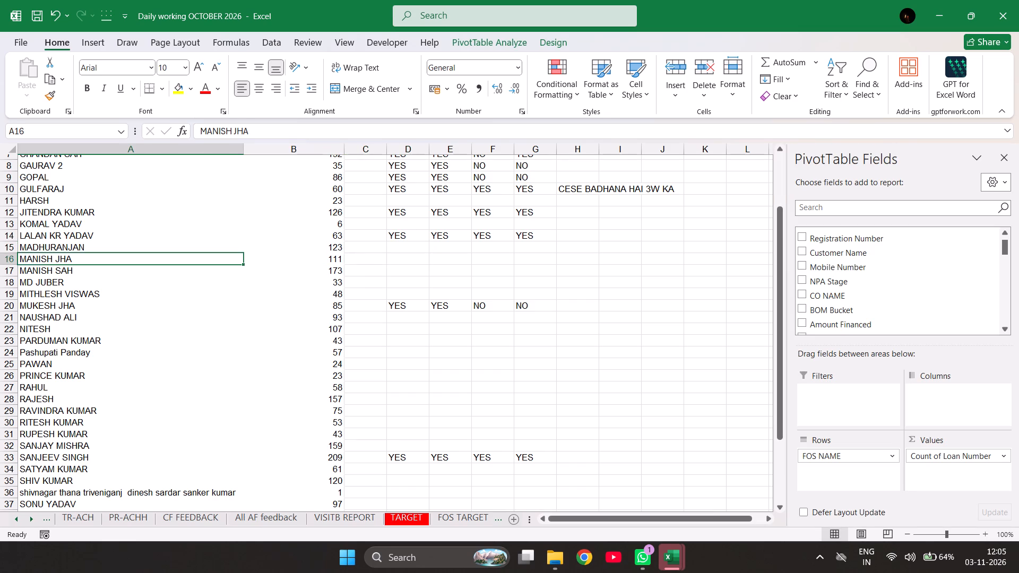
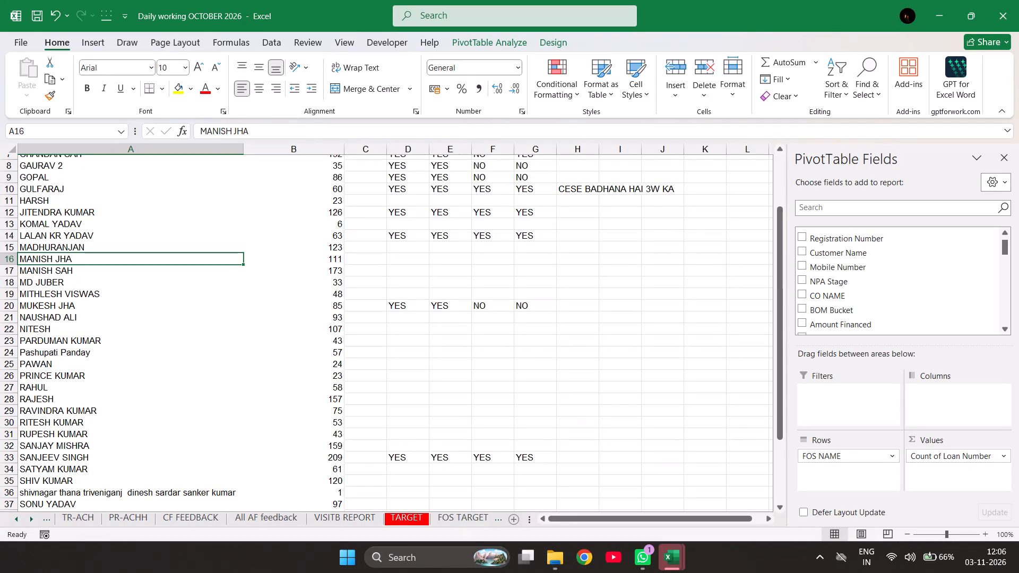
Review rows 15 to 17, checking each FOS name against its 2W REG cell.
key("Down")
key("Right")
key("Right")
key("Right")
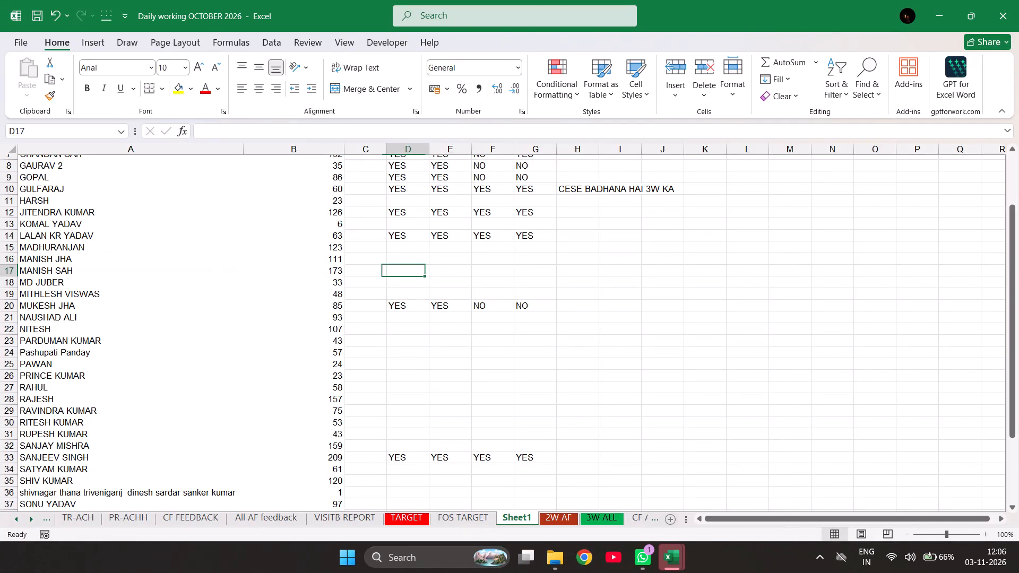
key("Up")
key("Up")
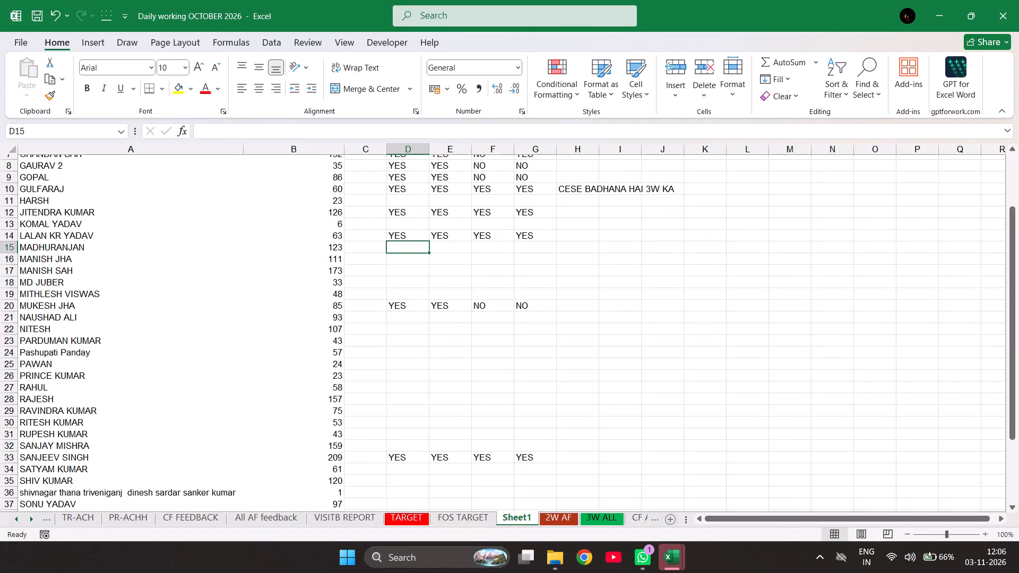
key("Left")
key("Left")
key("Left")
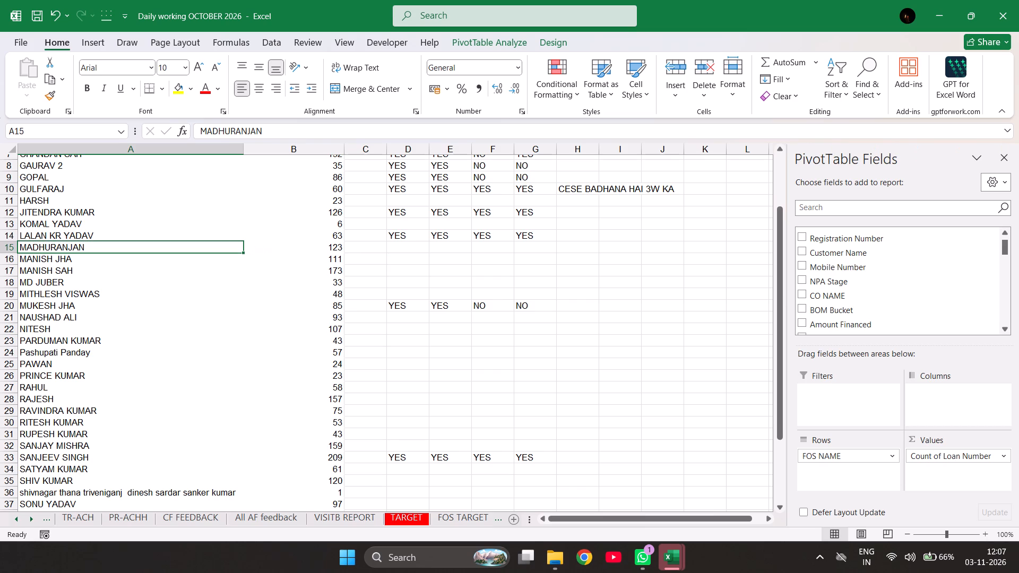
key("Down")
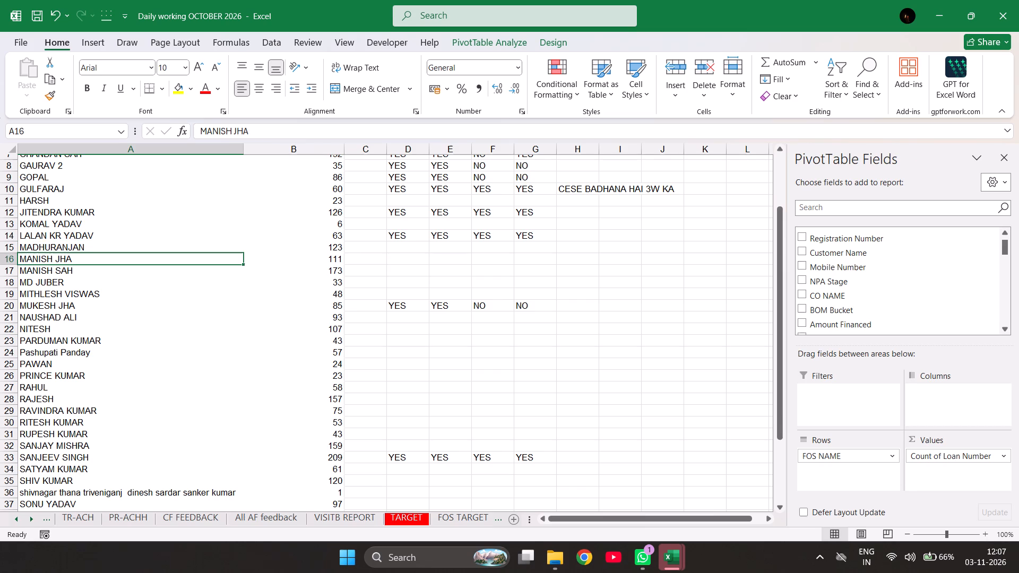
key("Down")
key("Right")
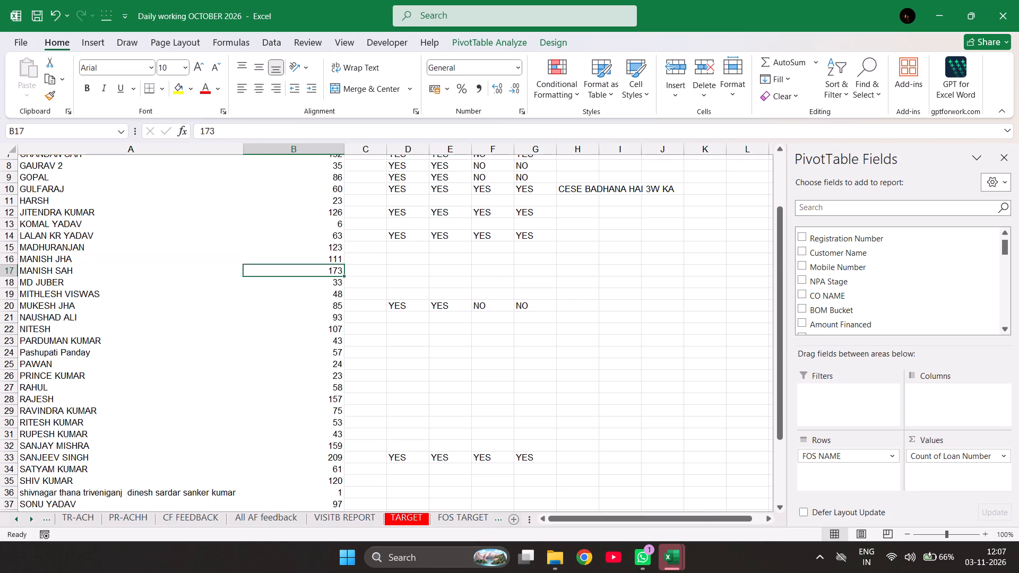
key("Right")
key("Right")
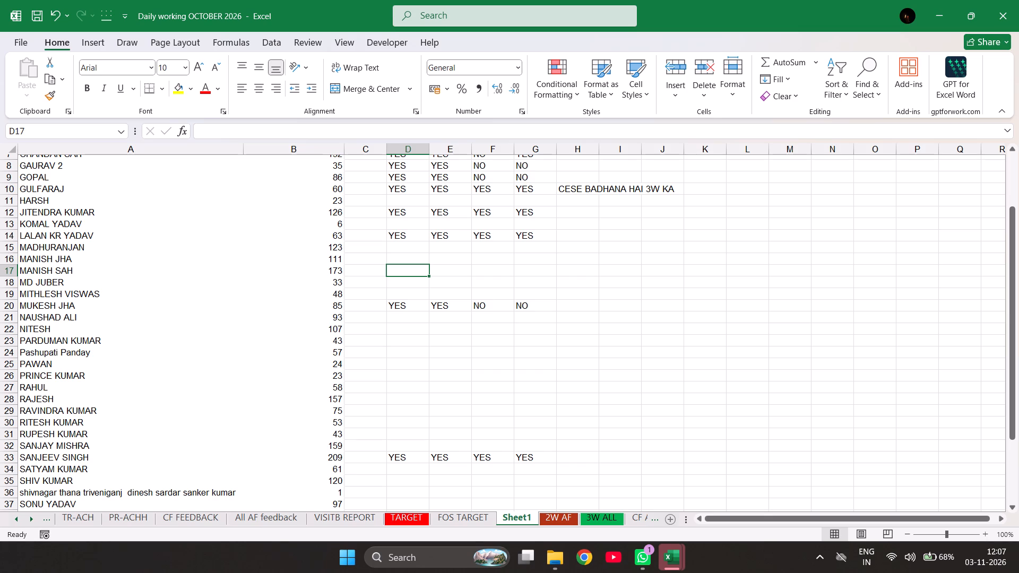
key("Left")
key("Left")
key("Left")
key("Left")
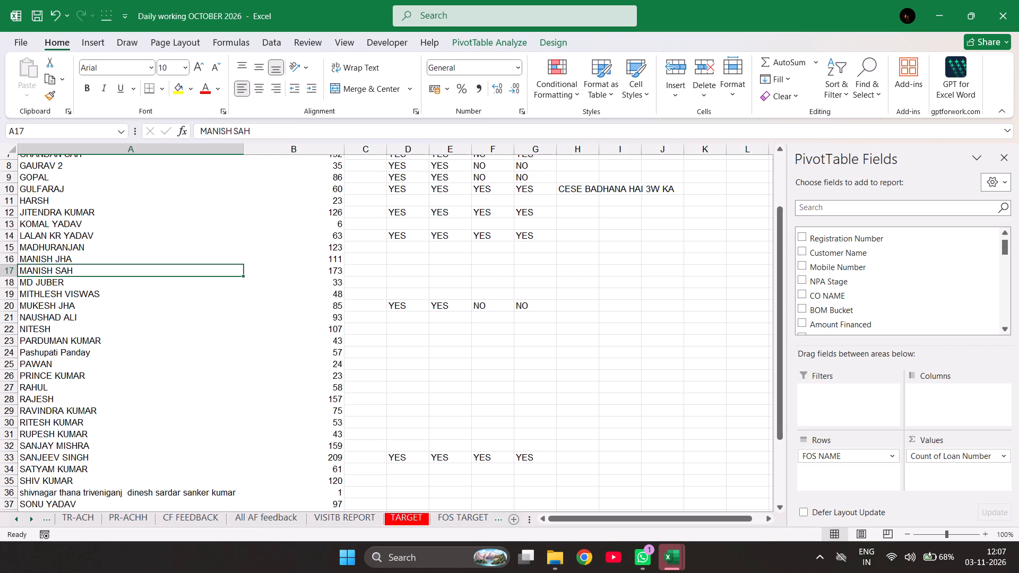
Mark YES under 2W REG and 2W WRI for the FOS in row 18.
key("Down")
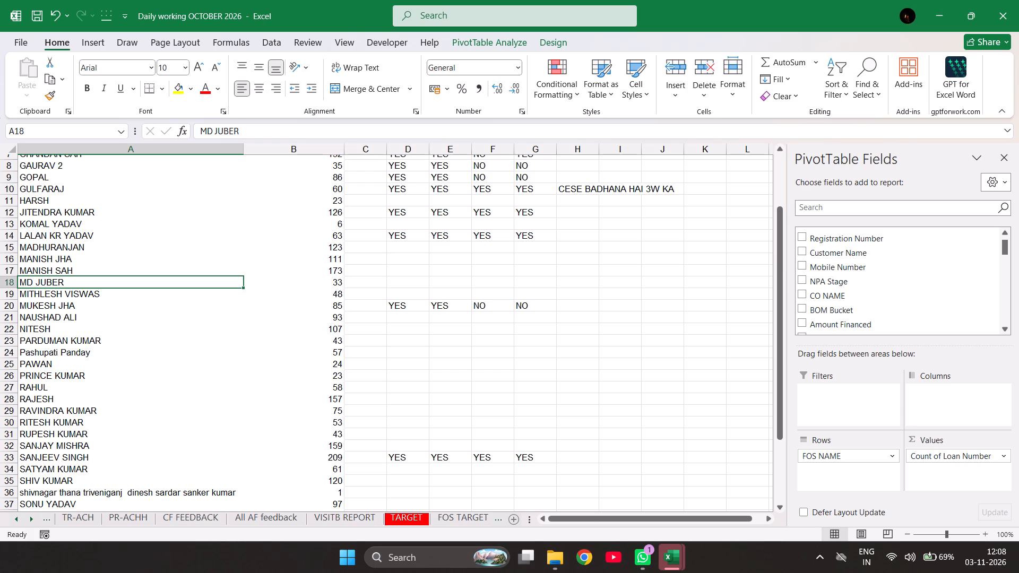
key("Right")
key("Right")
key("Right")
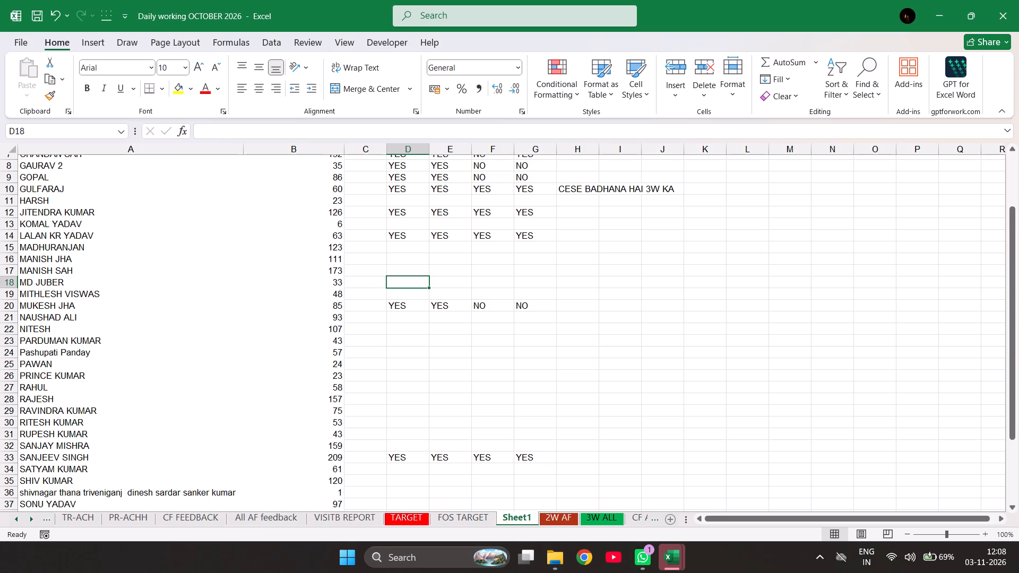
key("Left")
key("Left")
key("Left")
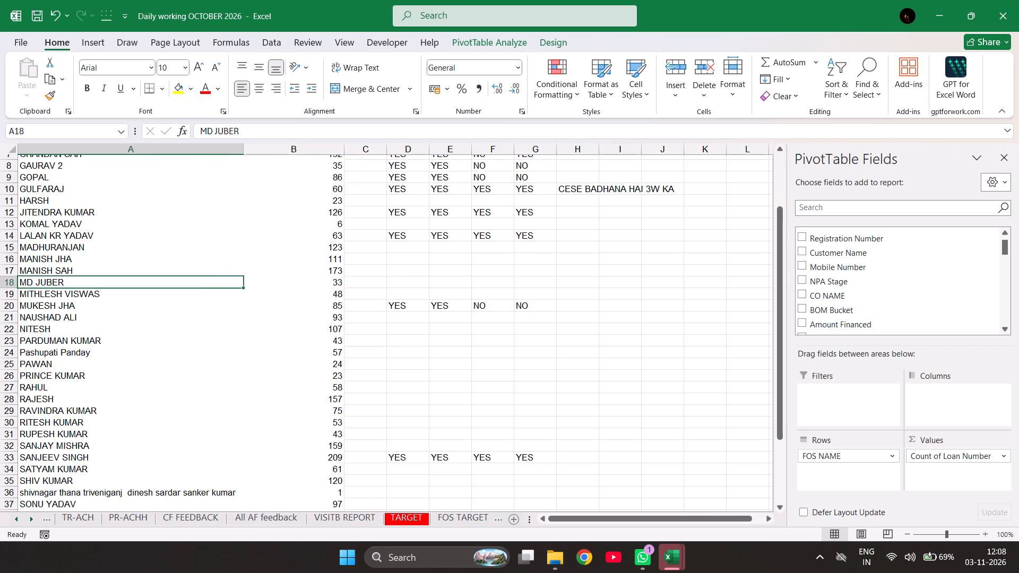
key("Right")
key("Right")
key("Right")
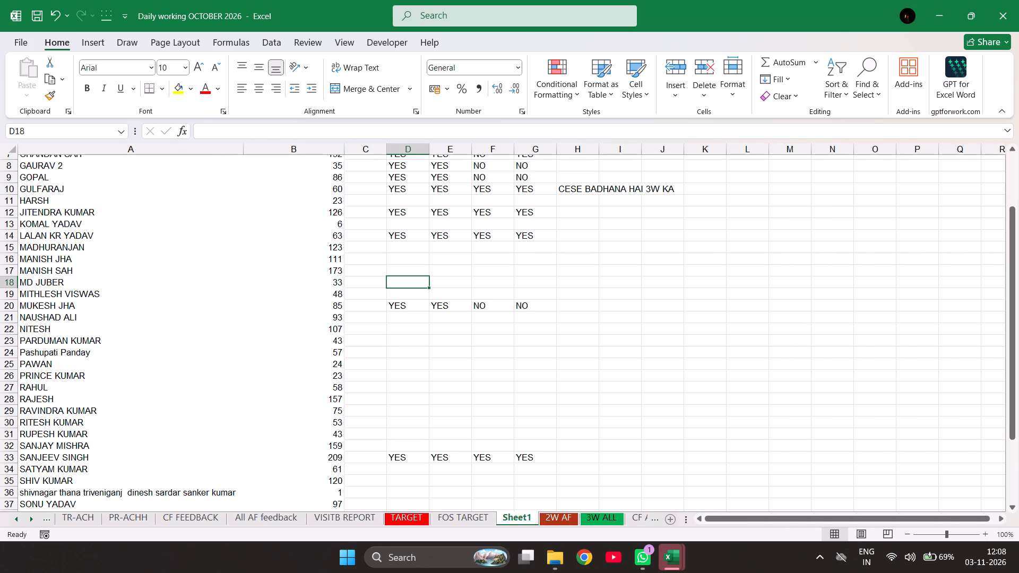
scroll(297, 286, "up", 2)
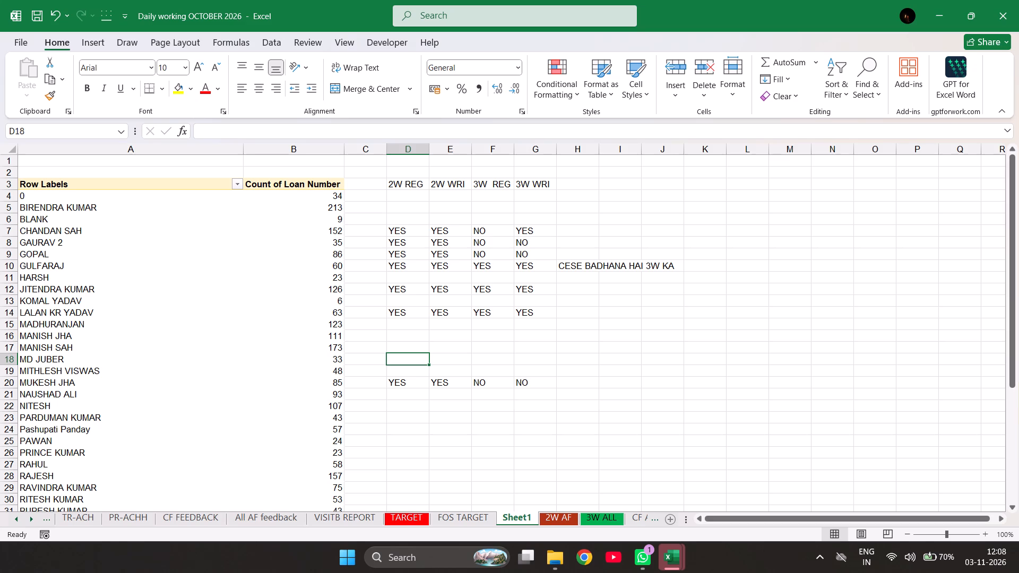
type("YES")
key("Right")
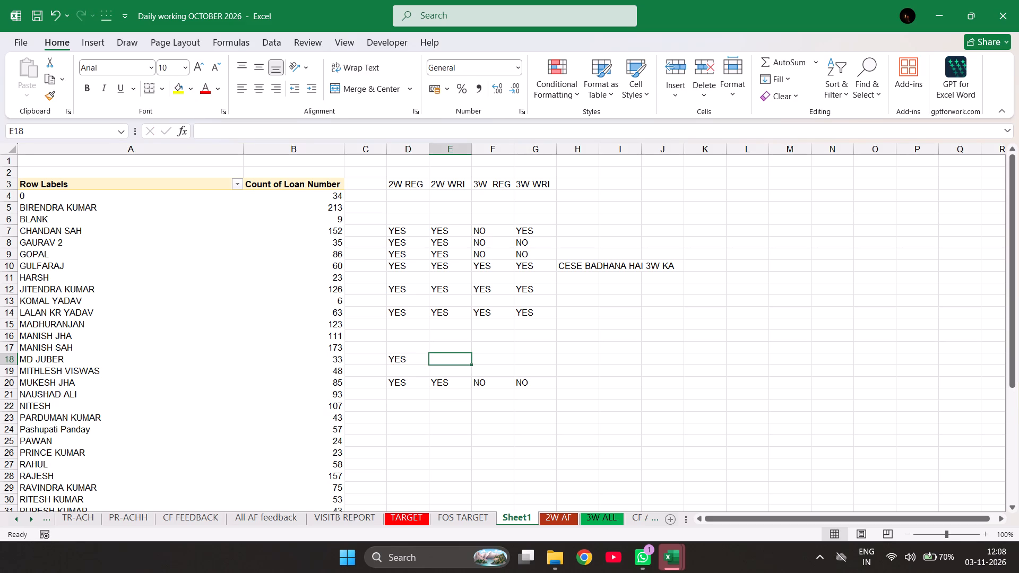
type("YES")
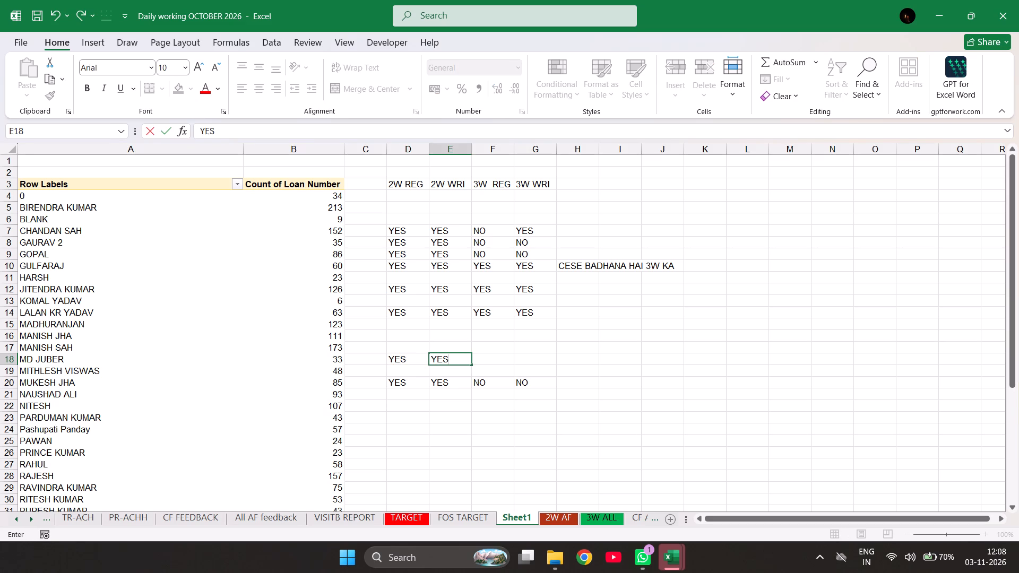
left_click(498, 361)
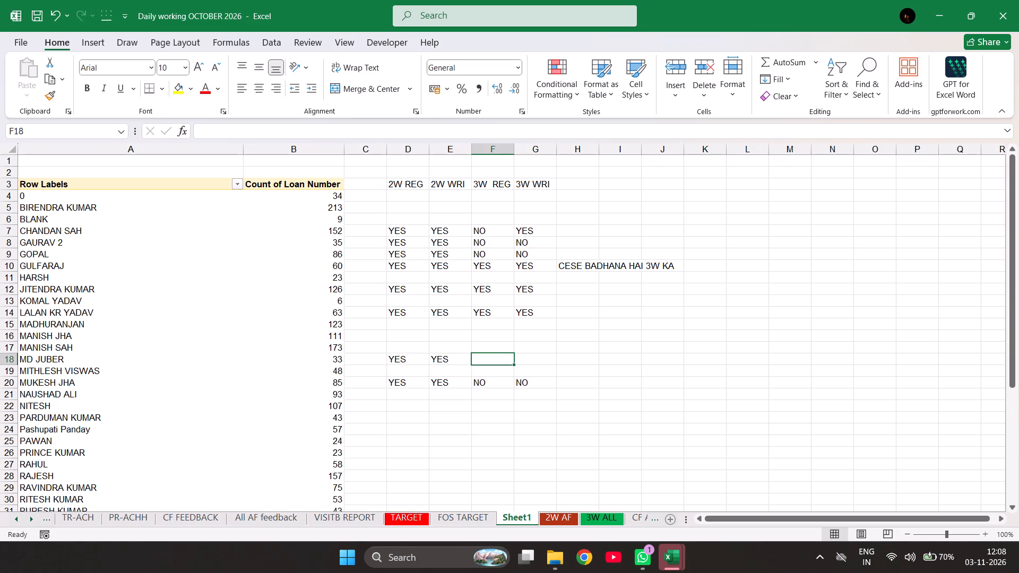
Mark YES under 3W REG and 3W WRI for the FOS in row 18.
left_click(450, 359)
left_click(413, 361)
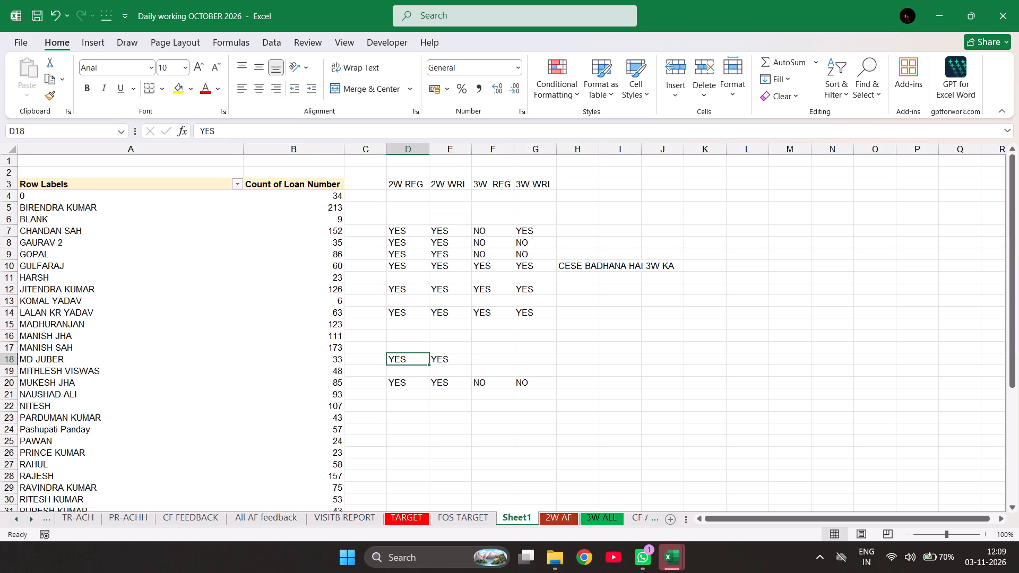
key("Right")
key("Right")
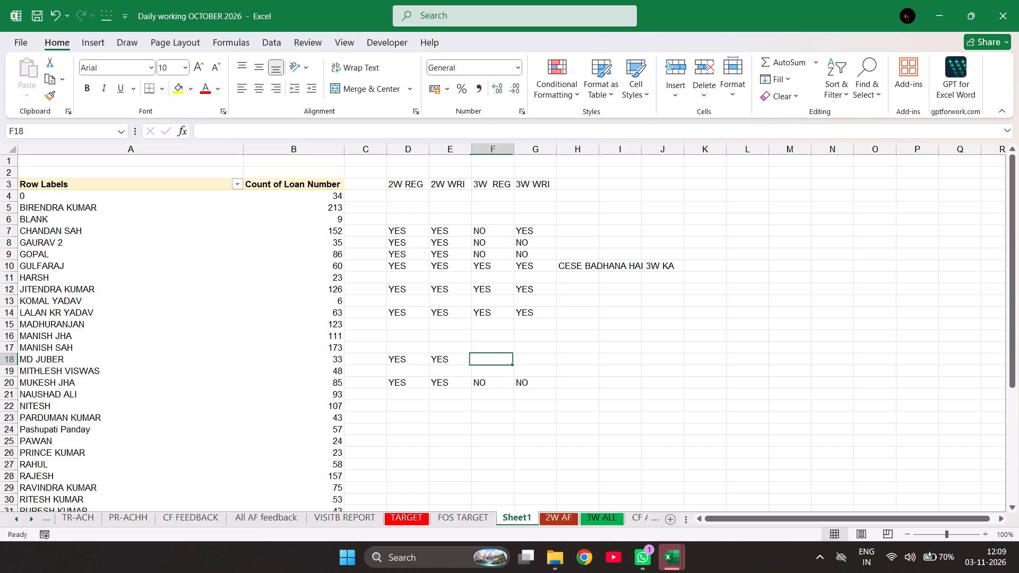
type("YES")
key("Right")
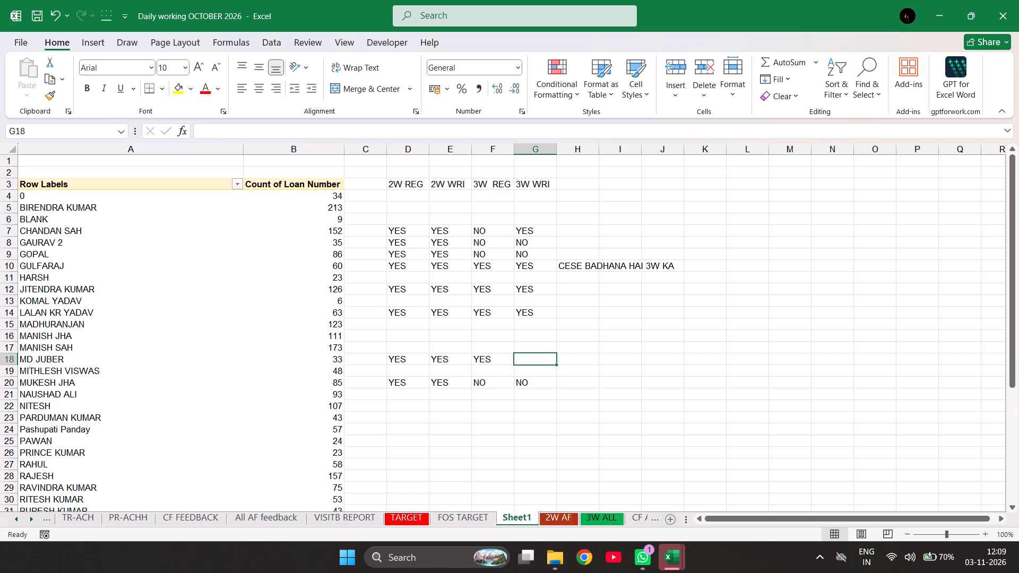
type("YES")
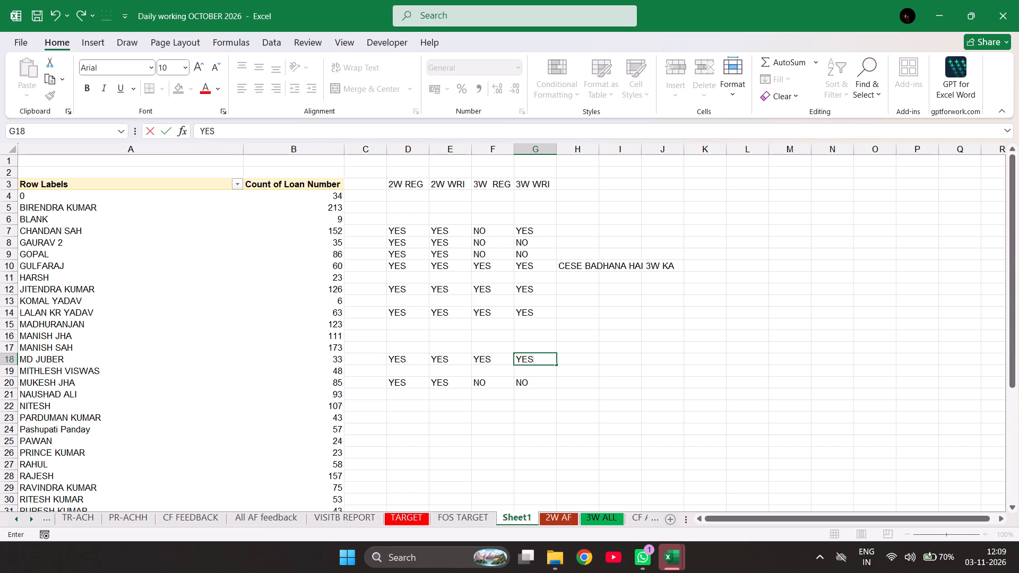
key("Down")
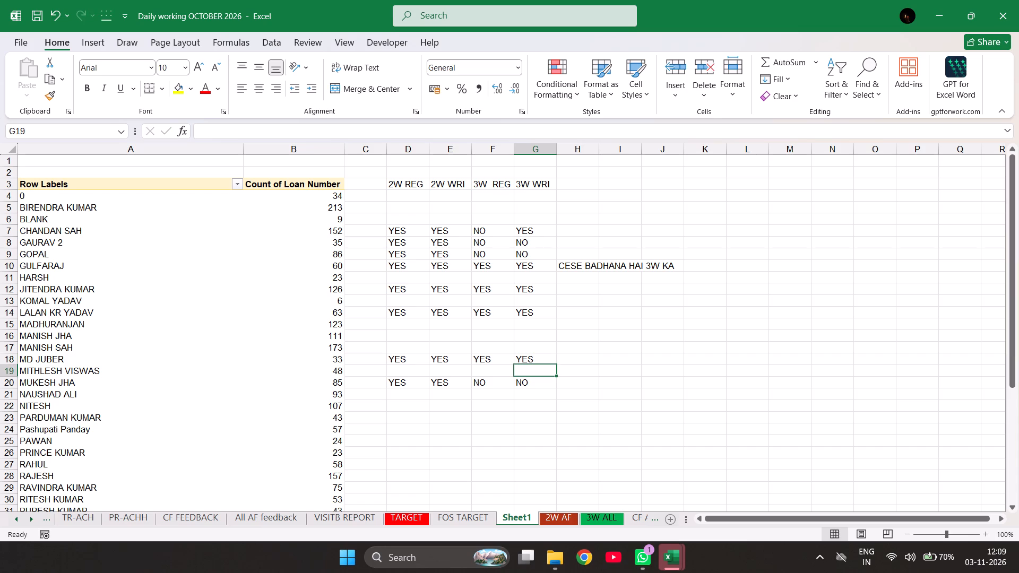
Check the FOS name in row 19 against its 2W REG cell.
key("Left")
key("Left")
key("Left")
key("Left")
key("Left")
key("Left")
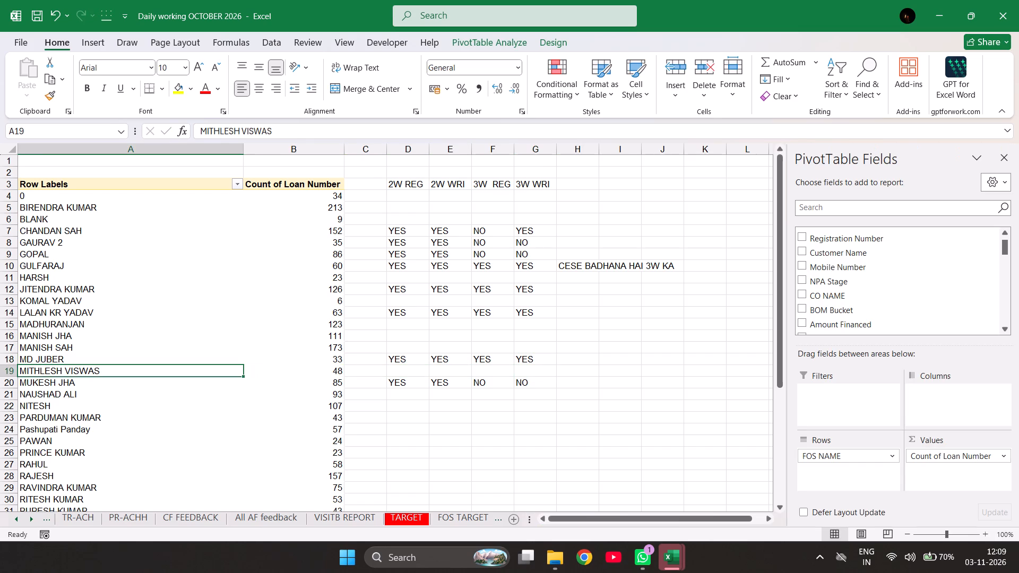
key("Right")
key("Right")
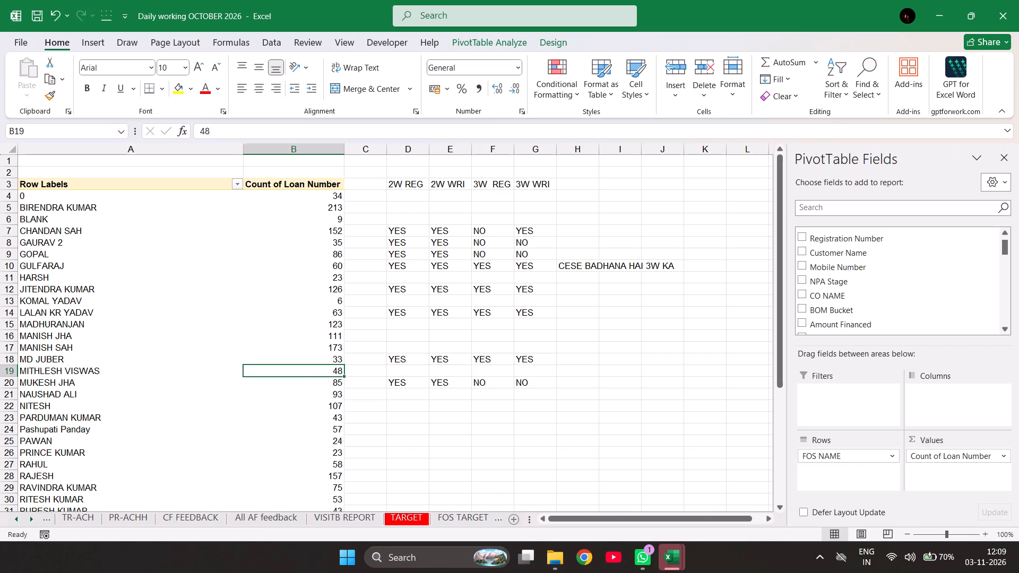
key("Right")
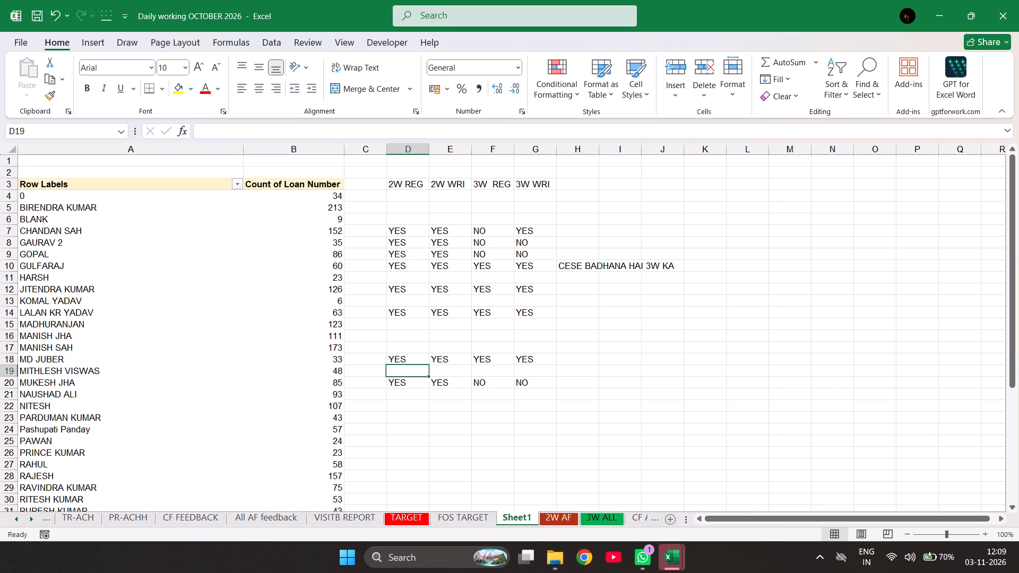
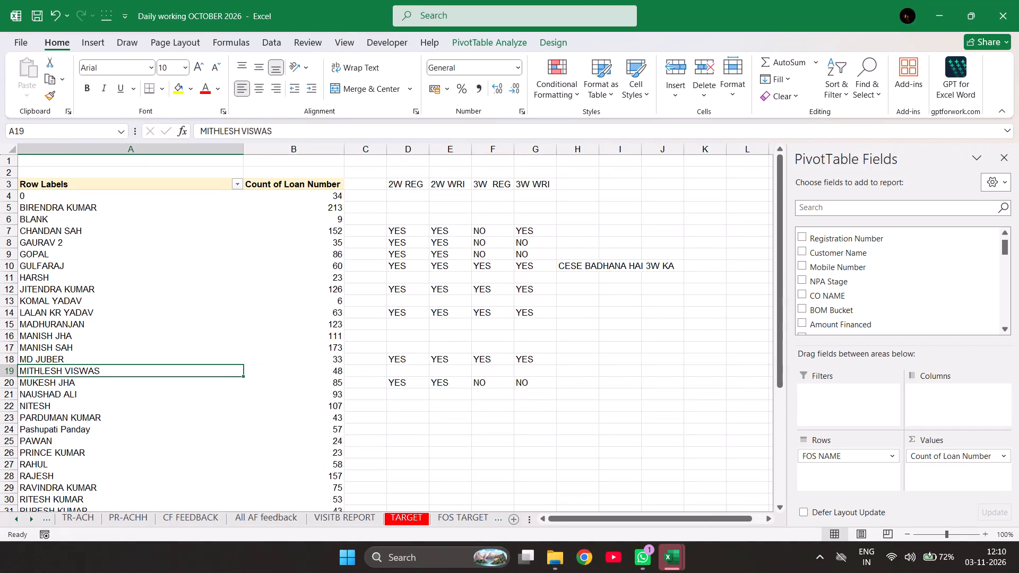
Review rows 19 to 22, checking the FOS names against their 2W REG cells.
key("Right")
key("Right")
key("Right")
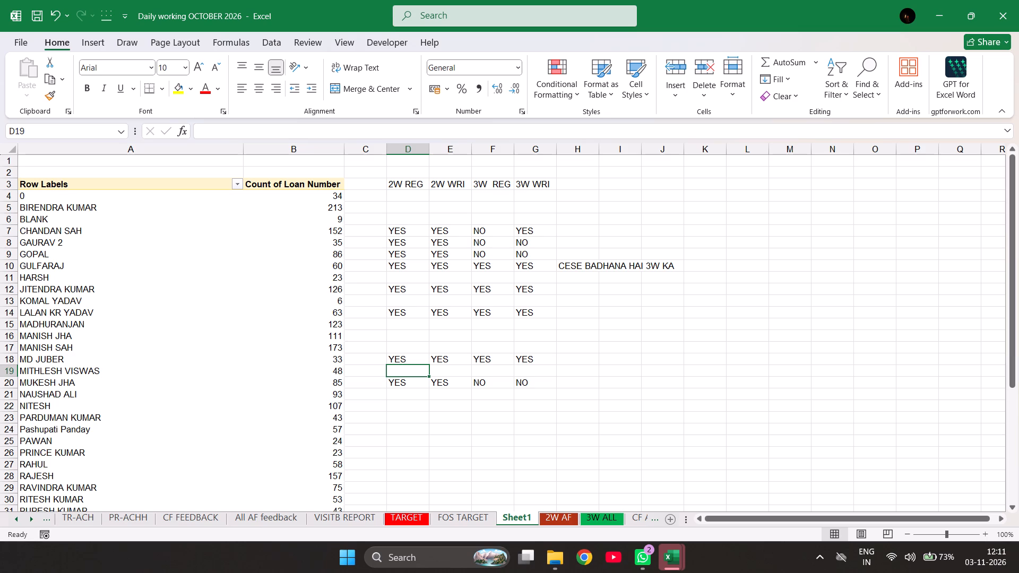
key("Down")
key("Down")
key("Left")
key("Left")
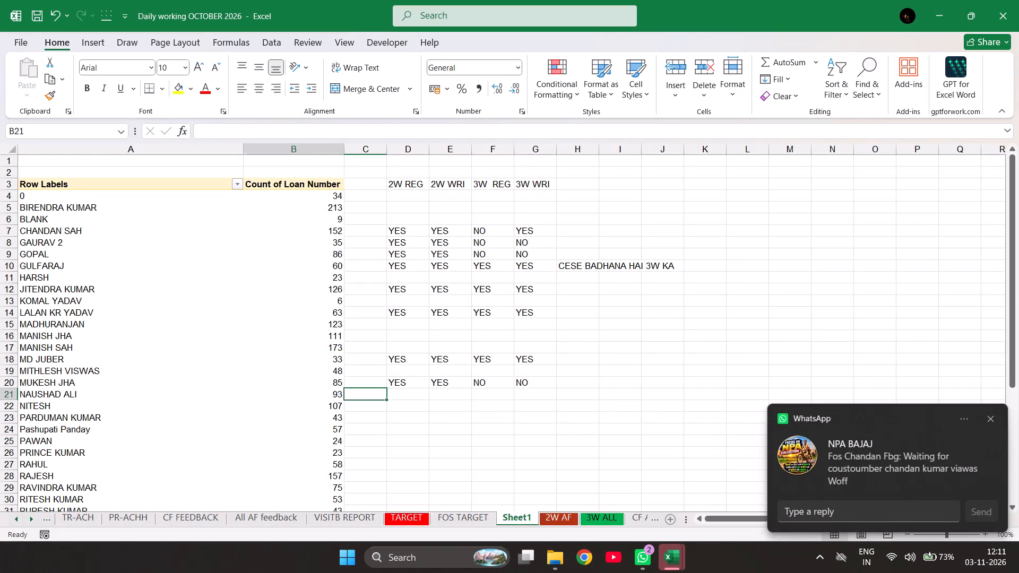
key("Left")
key("Left")
key("Down")
key("Down")
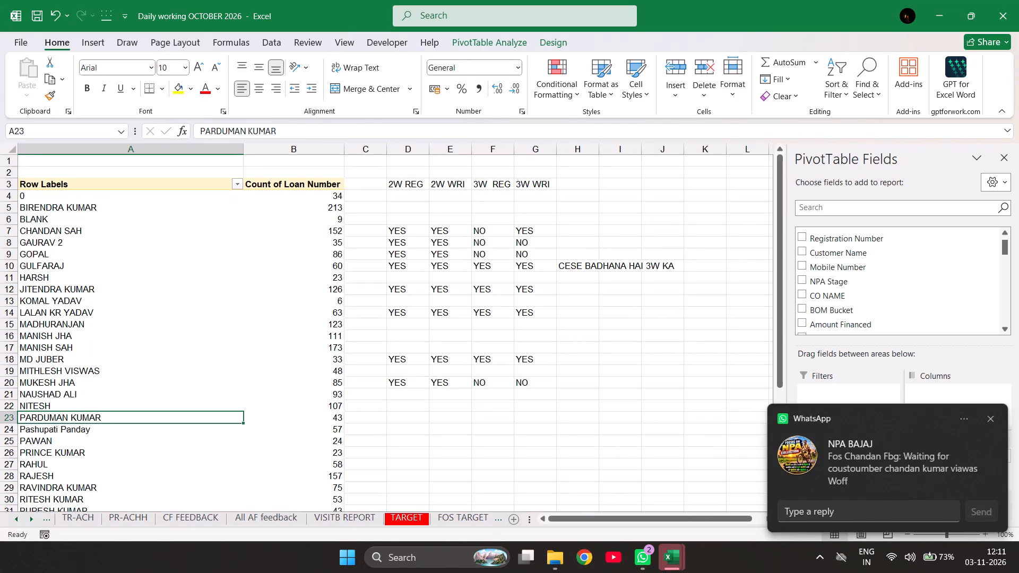
key("Up")
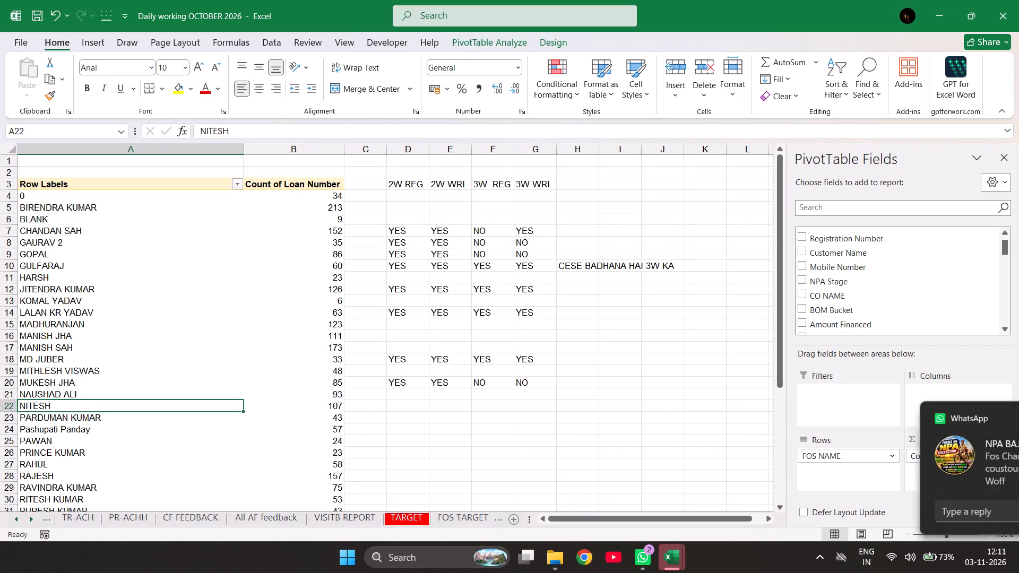
key("Right")
key("Right")
key("Right")
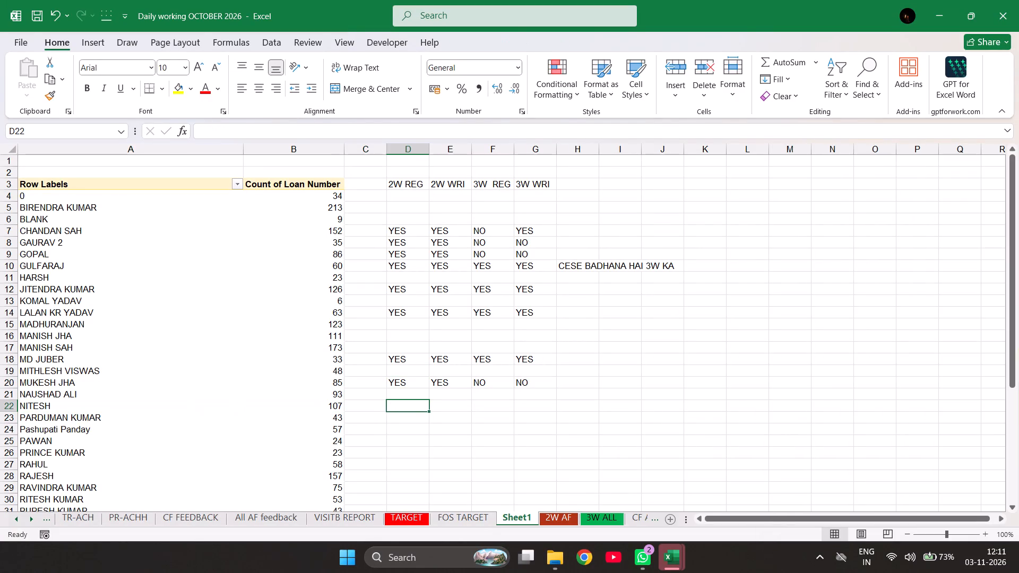
key("Left")
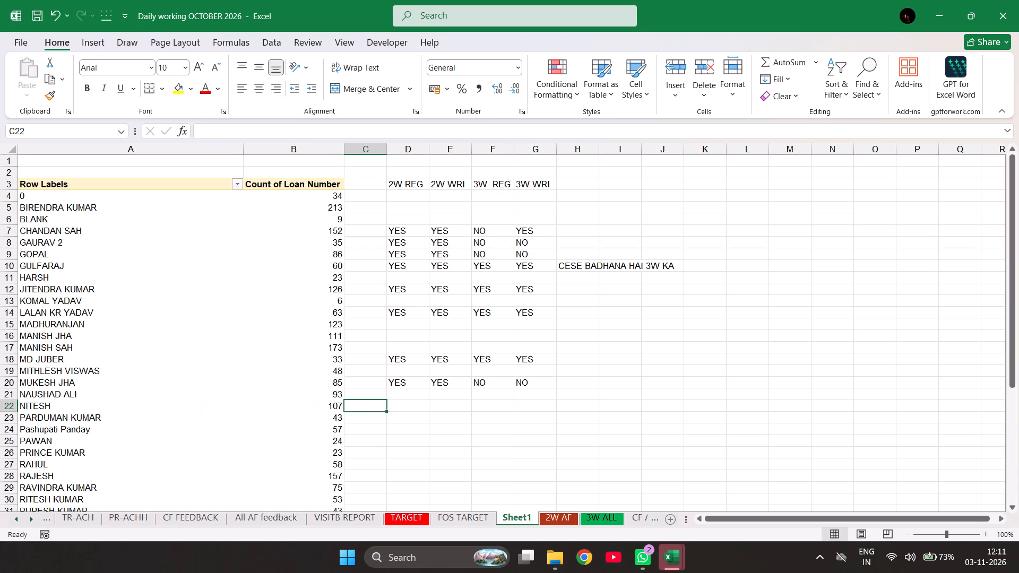
key("Right")
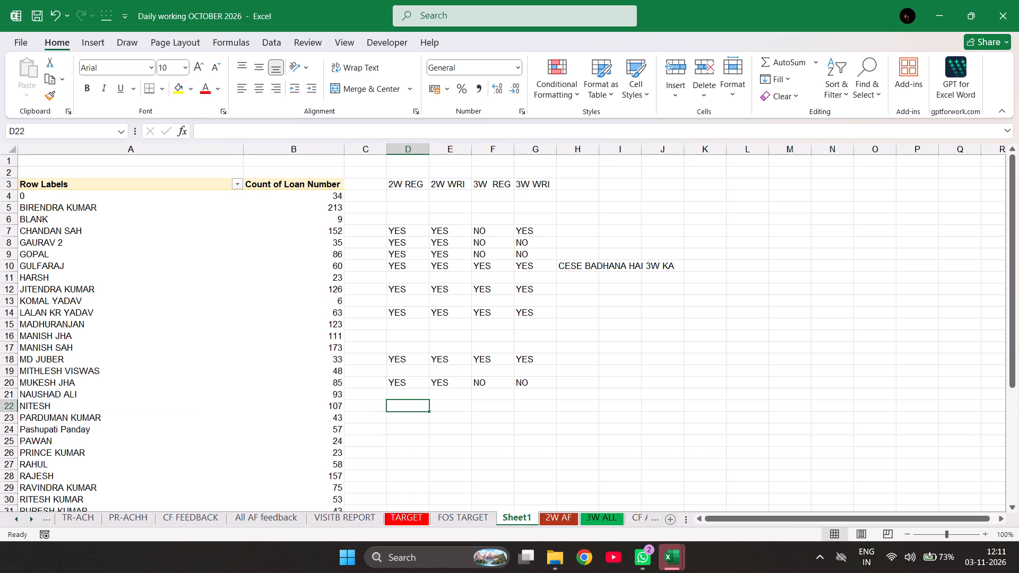
Check the FOS names in rows 23 and 24, ending at the 2W REG cell of row 23.
key("Down")
key("Down")
key("Left")
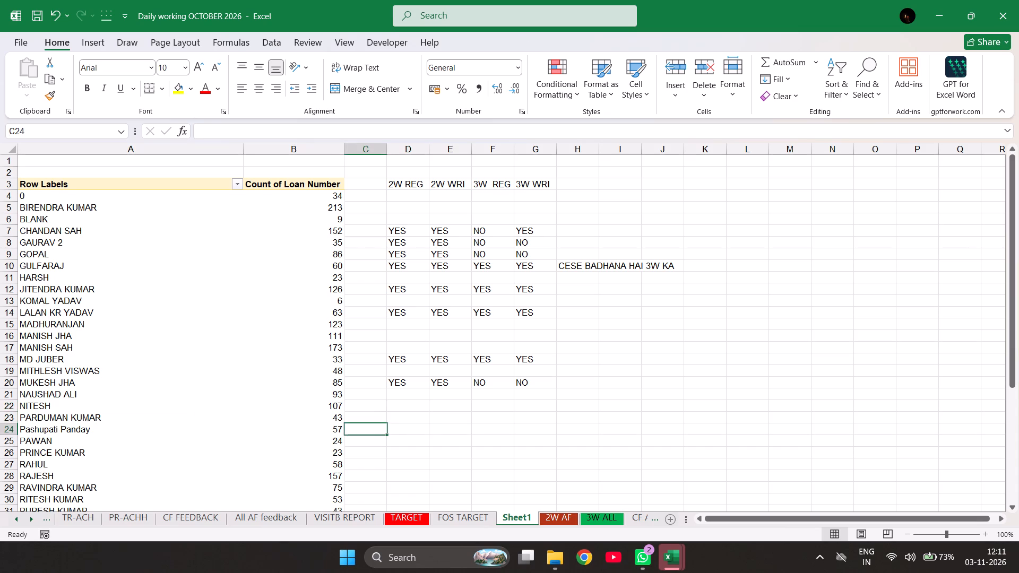
key("Left")
key("Left")
key("Up")
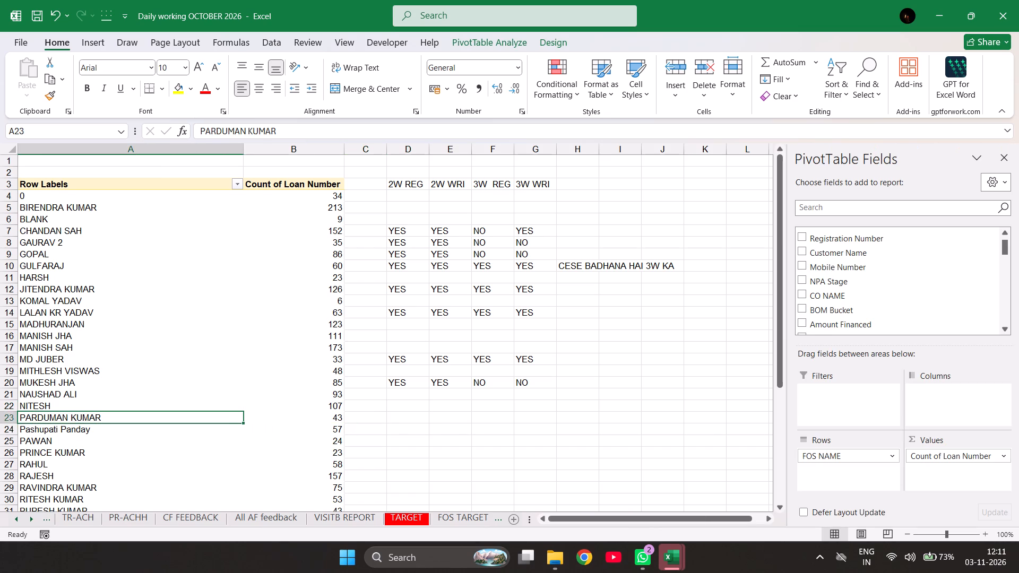
key("Right")
key("Right")
key("Right")
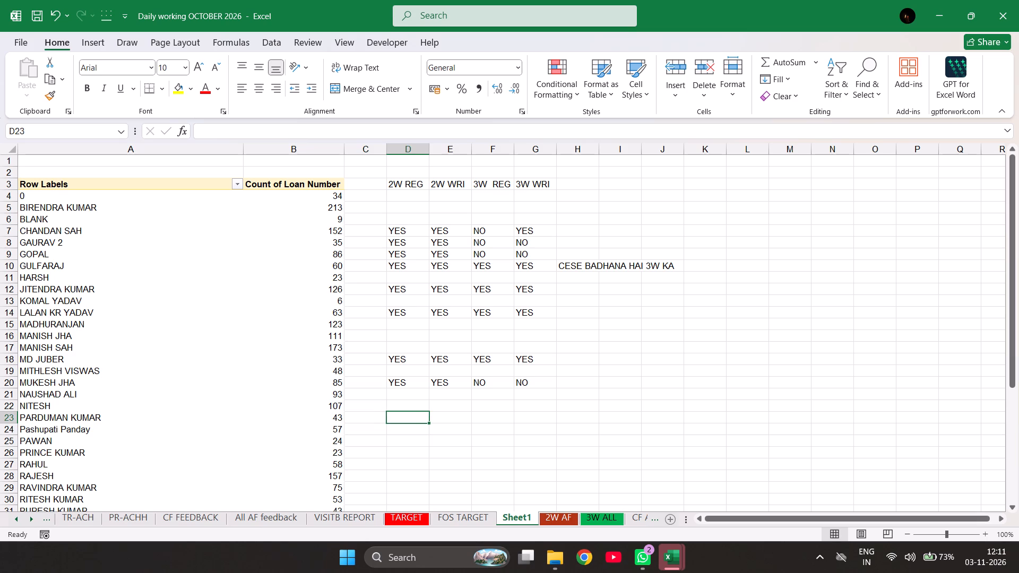
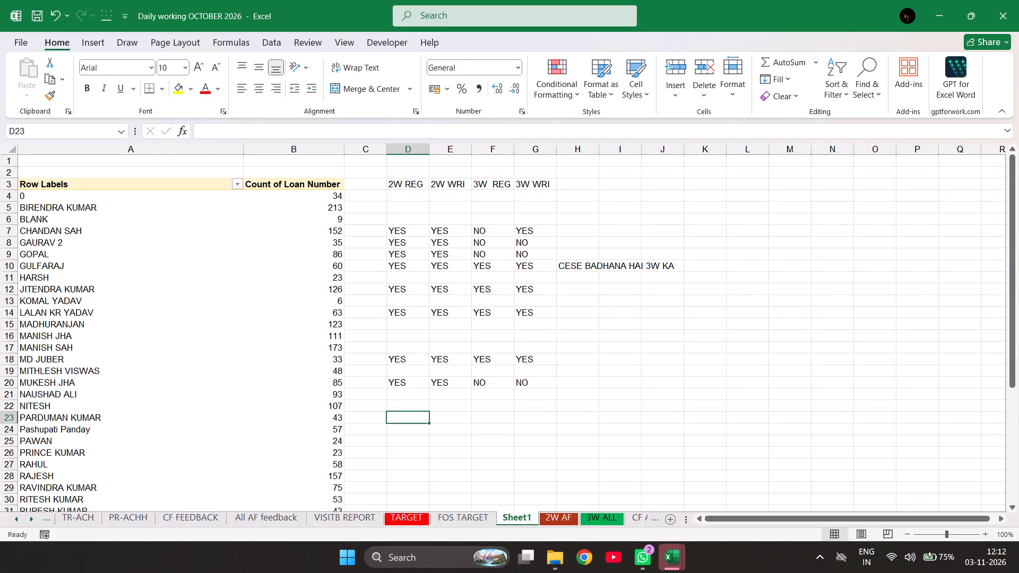
Review the row 10 FOS entry, checking its name and loan count against its 2W and 3W REG/WRI marks.
left_click(399, 266)
key("Left")
key("Left")
key("Left")
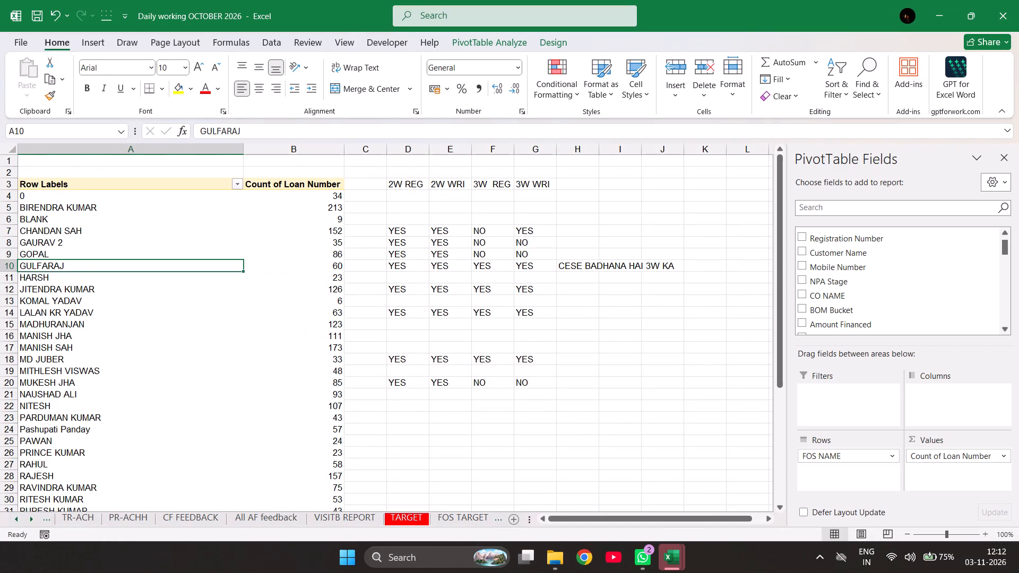
key("Right")
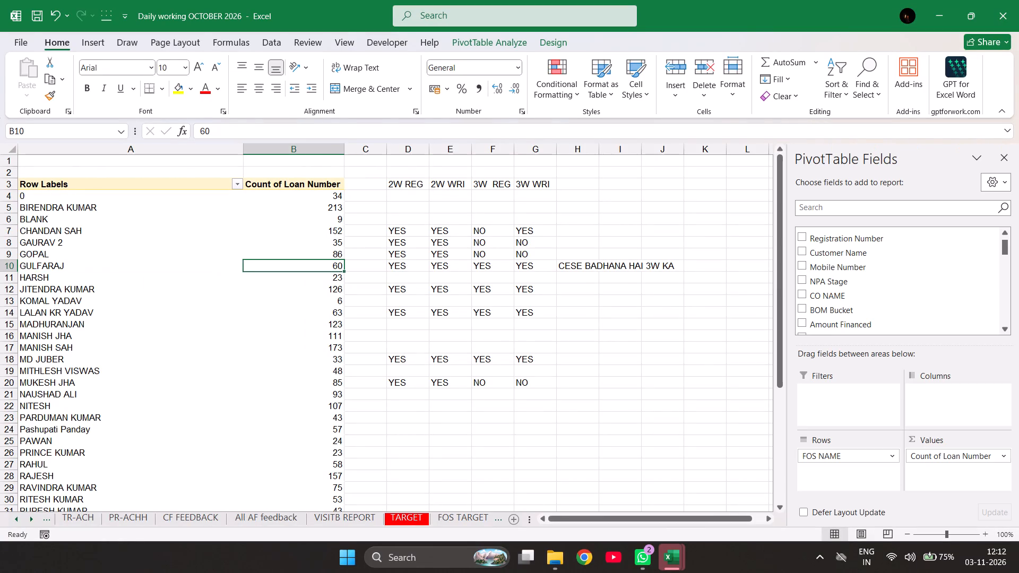
key("Left")
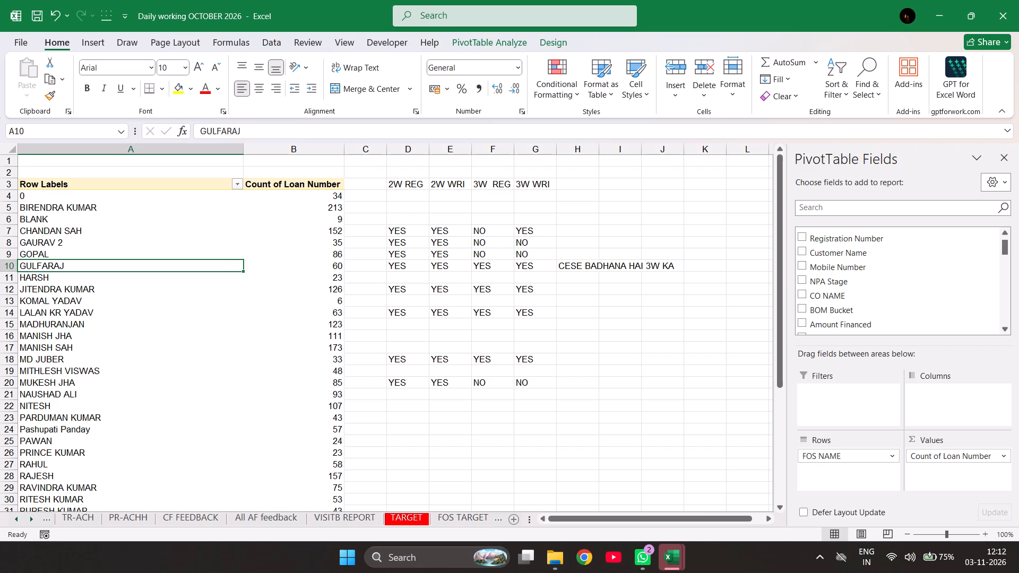
key("Right")
key("Right")
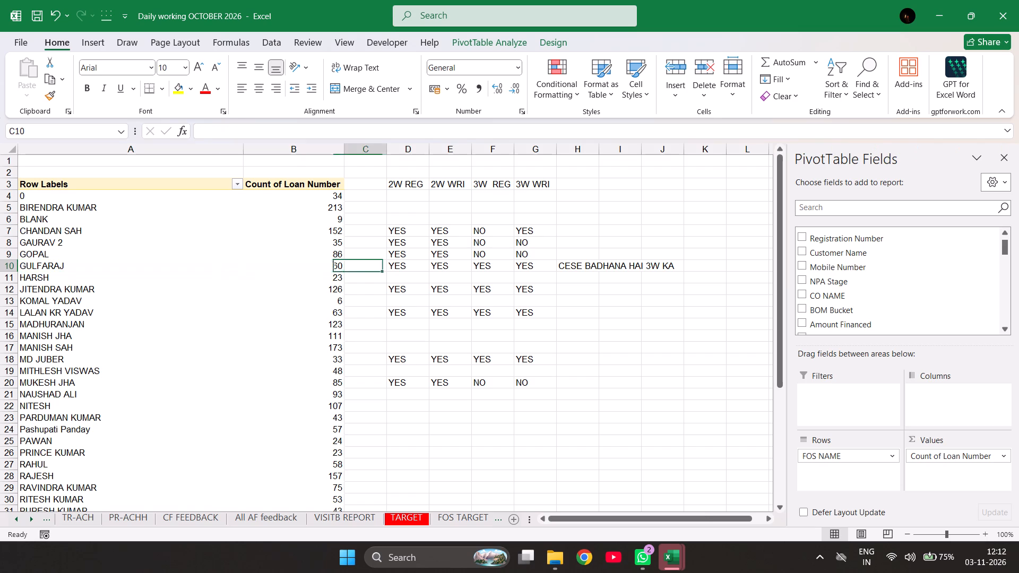
key("Right")
key("Right")
key("Right")
key("Right")
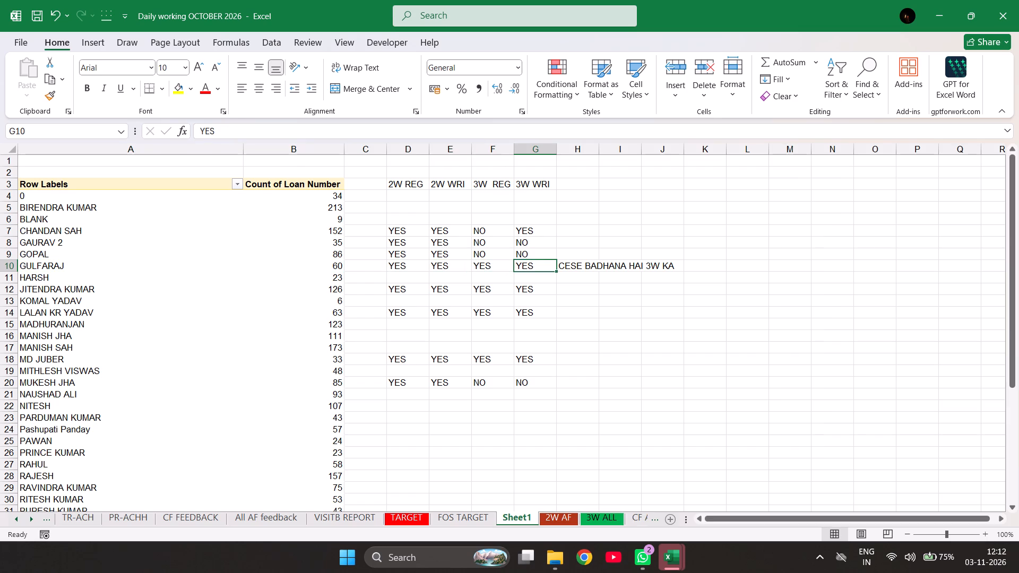
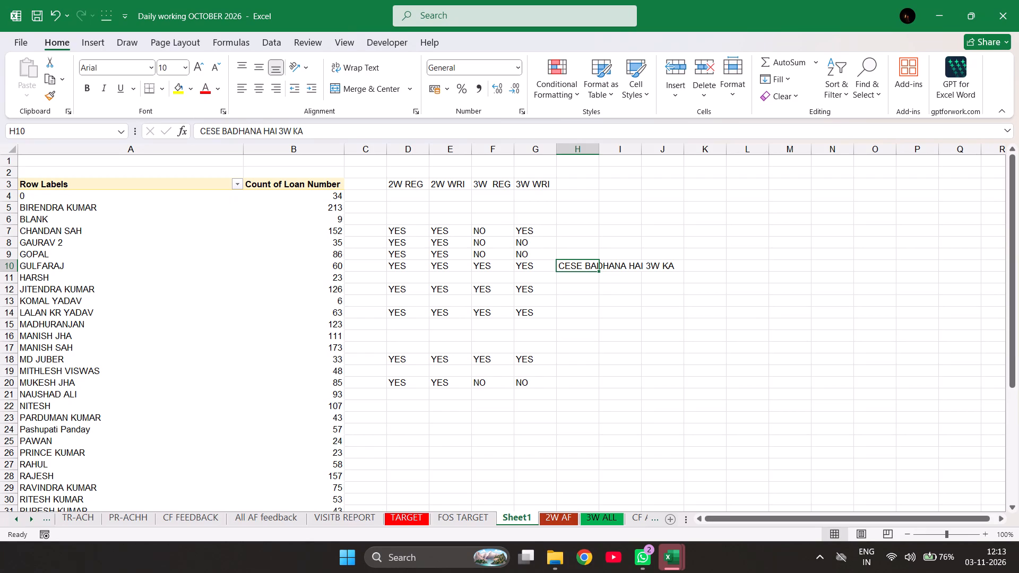
Review the row 23 FOS entry, checking its name and loan count alongside its 2W REG cell.
left_click(53, 397)
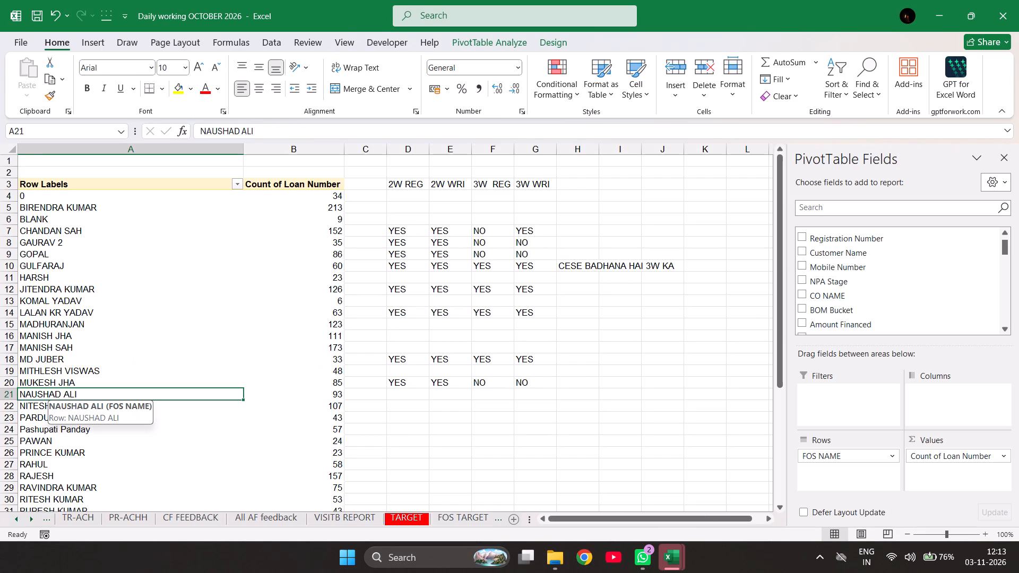
key("Down")
key("Down")
key("Right")
key("Right")
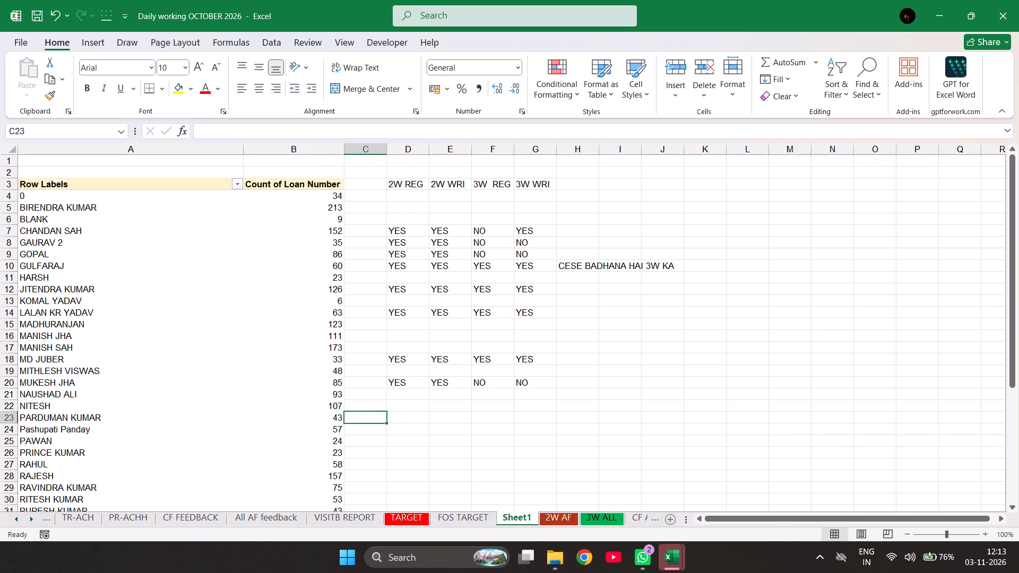
key("Right")
key("Left")
key("Left")
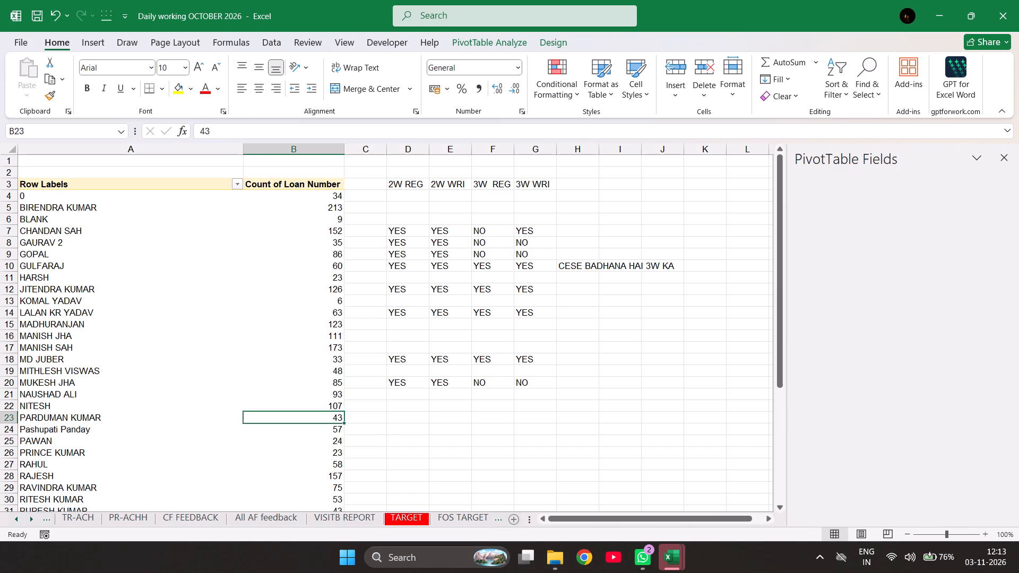
key("Left")
key("Right")
key("Right")
key("Right")
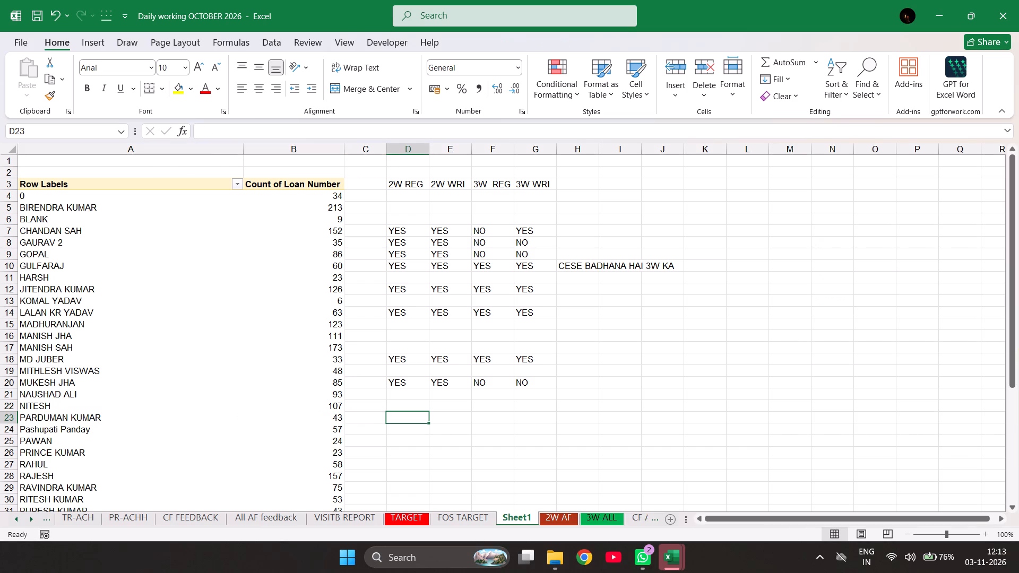
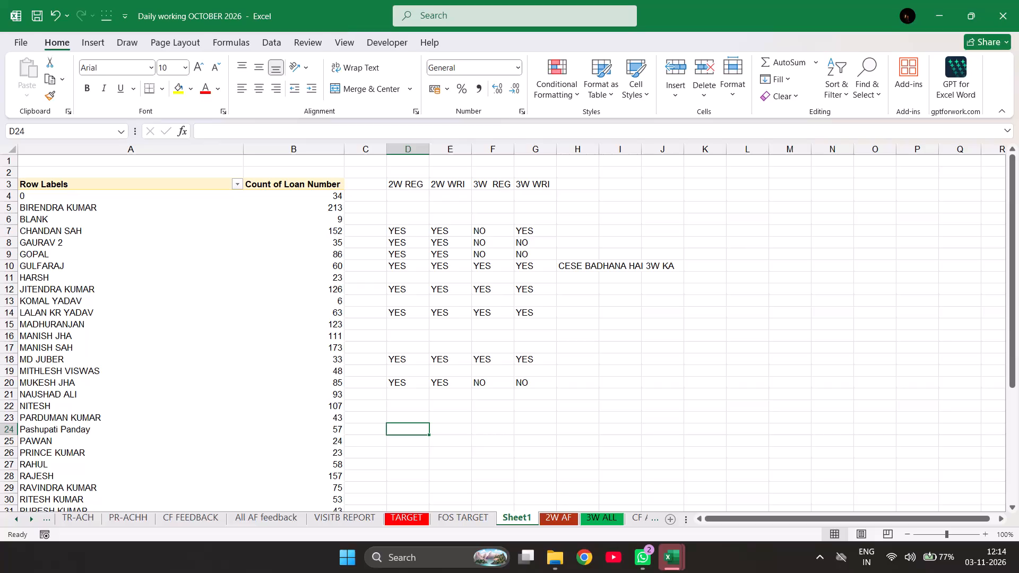
Review the row 24 FOS name alongside its 2W REG cell, and the FOS names in rows 21 and 22.
key("Left")
key("Left")
key("Left")
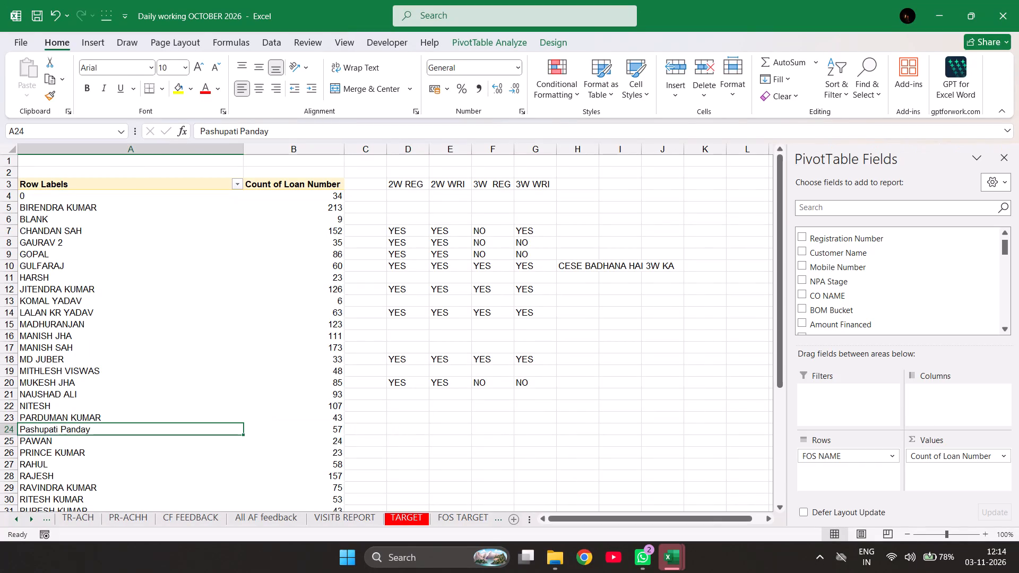
key("Right")
key("Right")
key("Right")
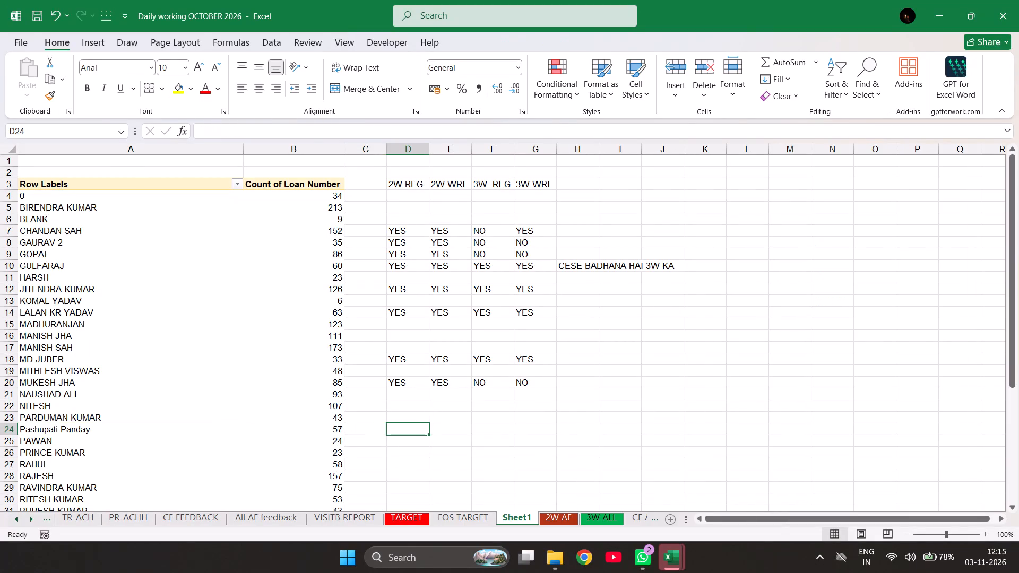
left_click_drag(53, 397, 54, 400)
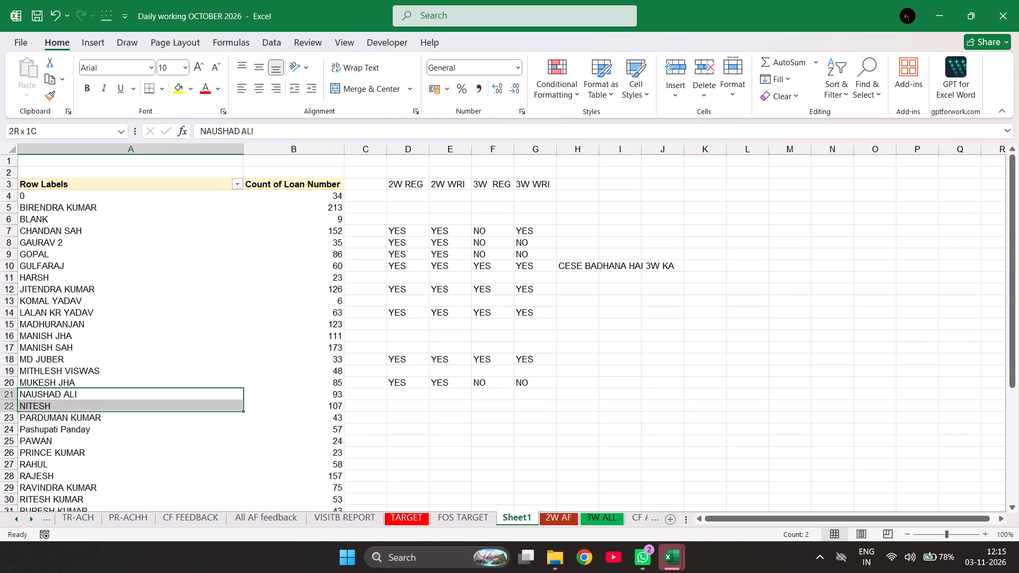
left_click_drag(54, 400, 37, 404)
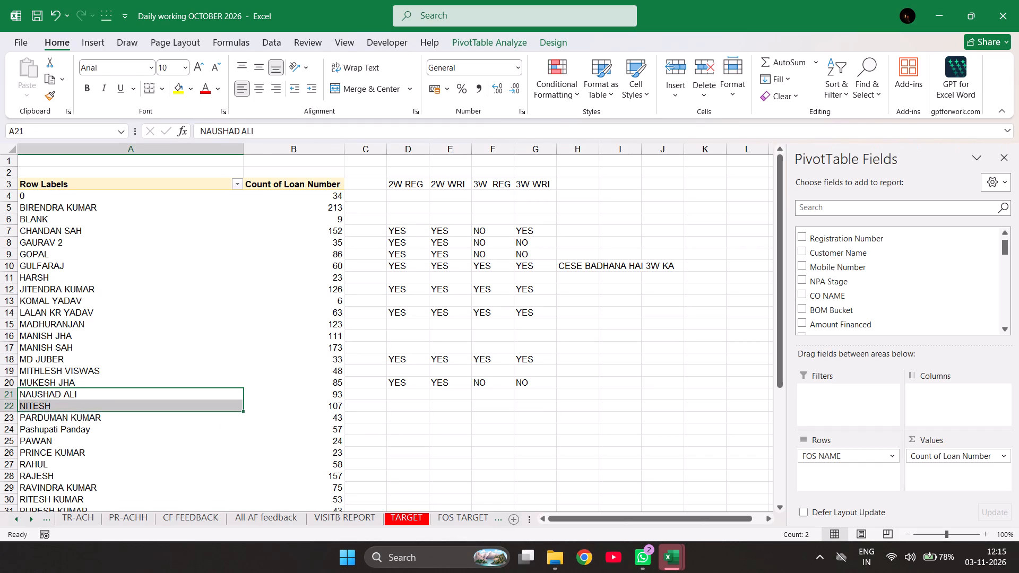
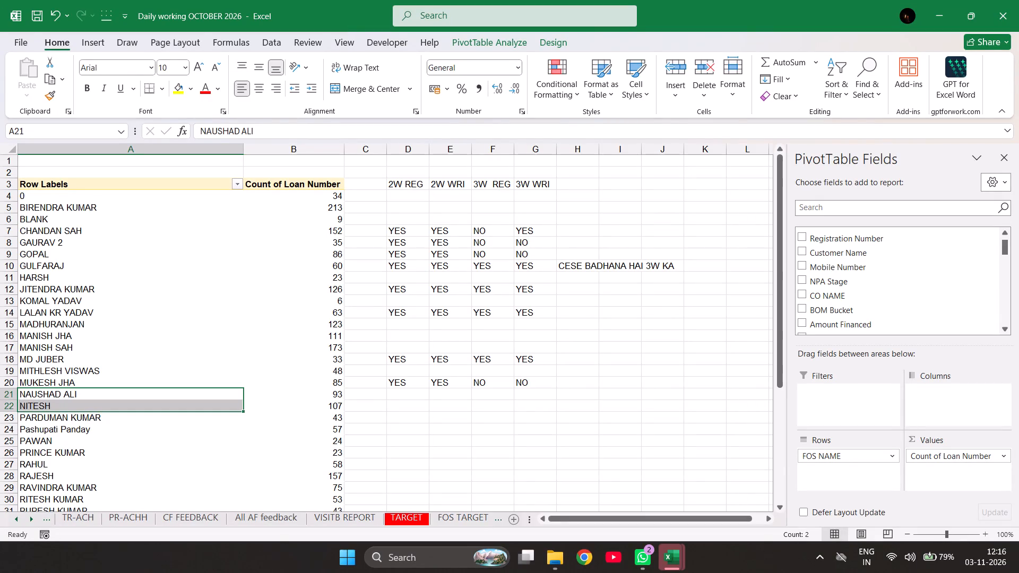
Check the FOS name in row 23 and go across to its 2W REG cell.
left_click(84, 422)
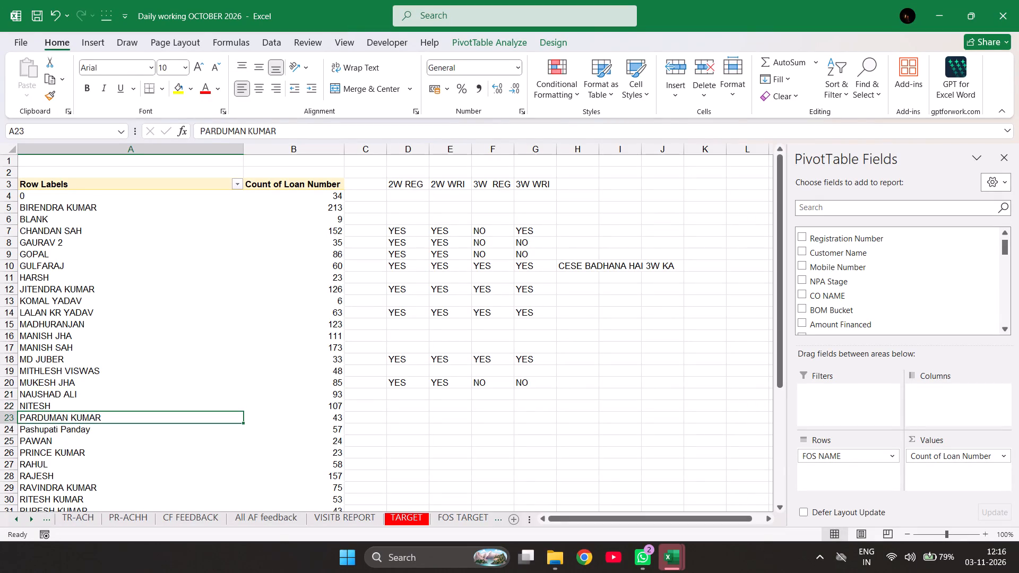
key("Right")
key("Right")
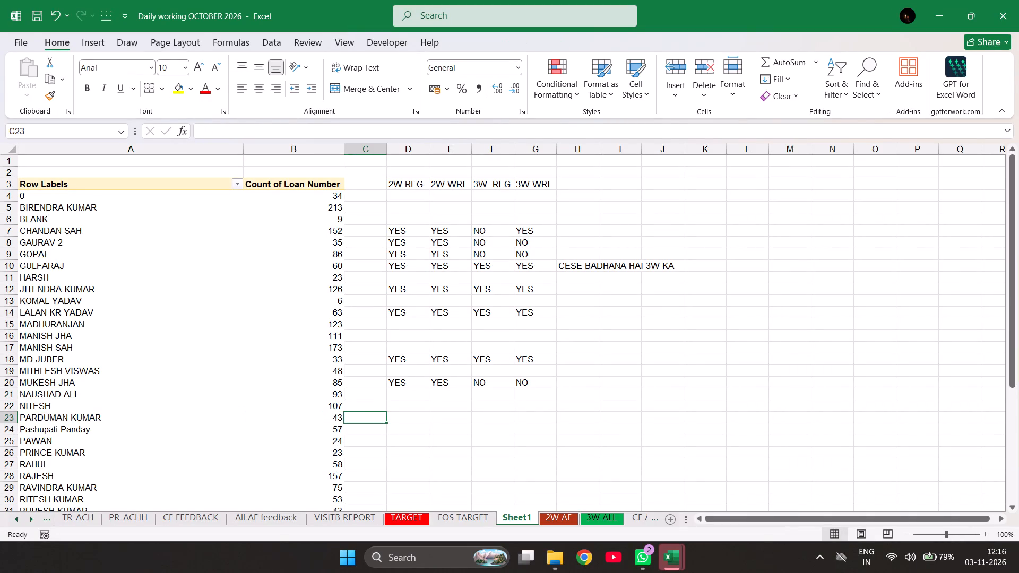
key("Right")
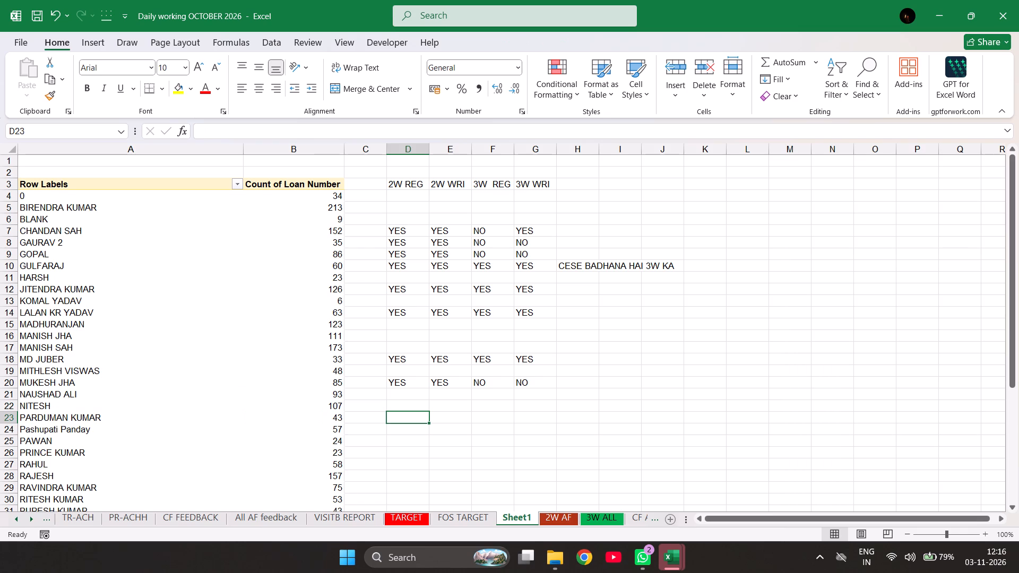
Review the FOS names in rows 24 and 25 of the loan-count PivotTable.
key("Down")
key("Left")
key("Left")
key("Left")
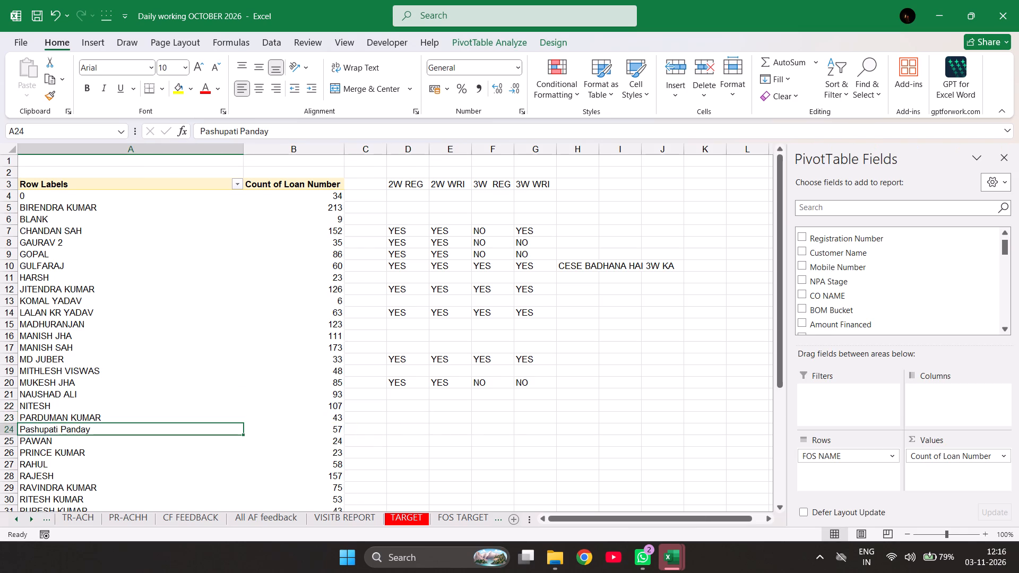
key("Down")
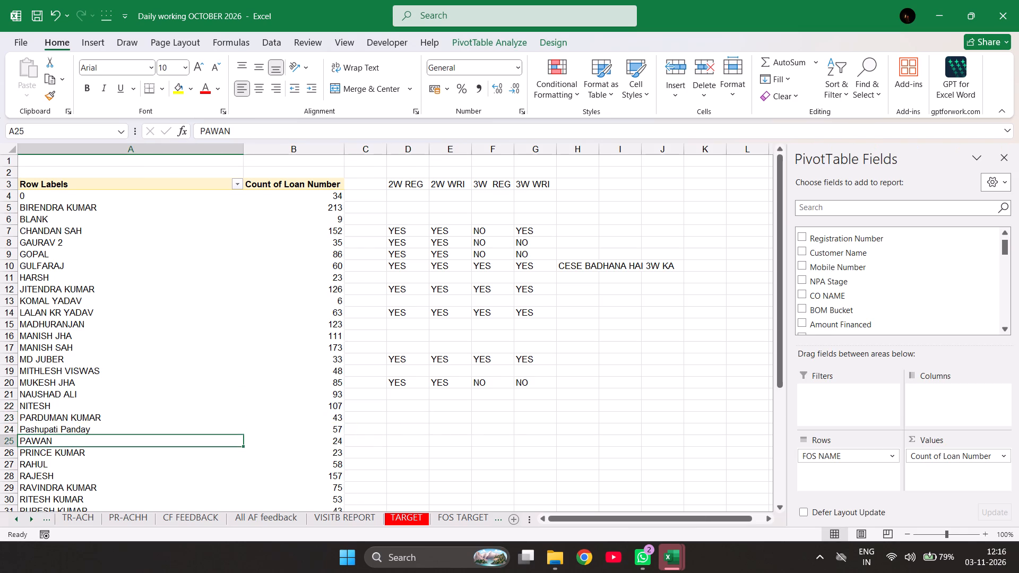
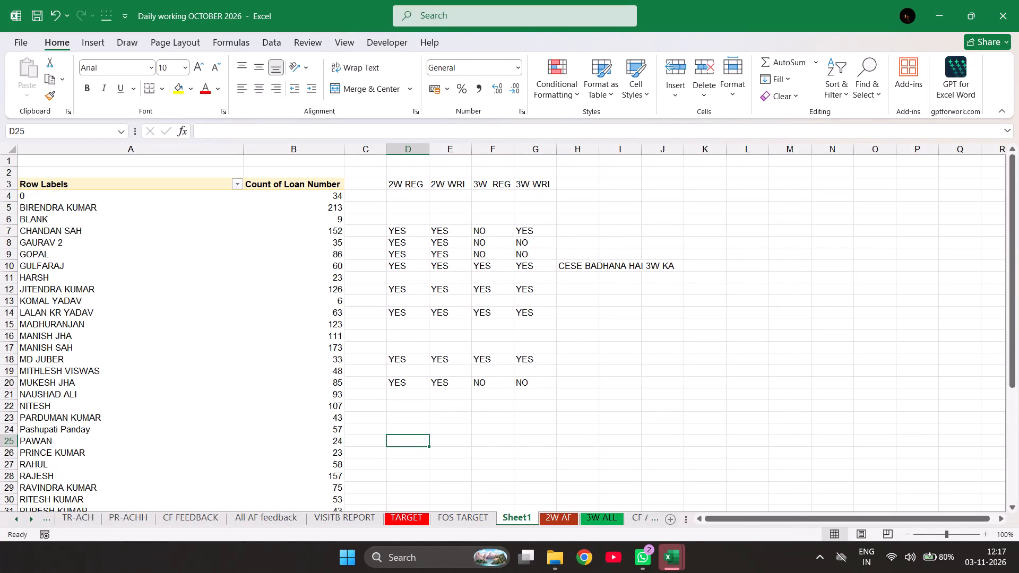
Enter the remark "BOL RAHA HAI 3W KA BHI CASE CHAHIYE" in column H for the FOS in row 18.
left_click(51, 360)
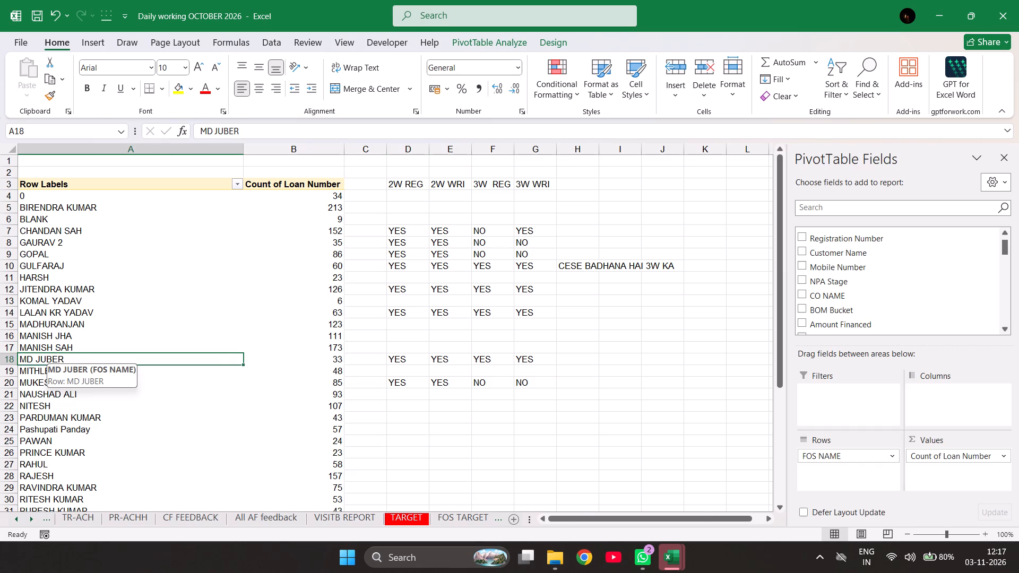
key("Right")
key("Right")
key("Right")
key("Right")
key("Right")
key("Right")
key("Right")
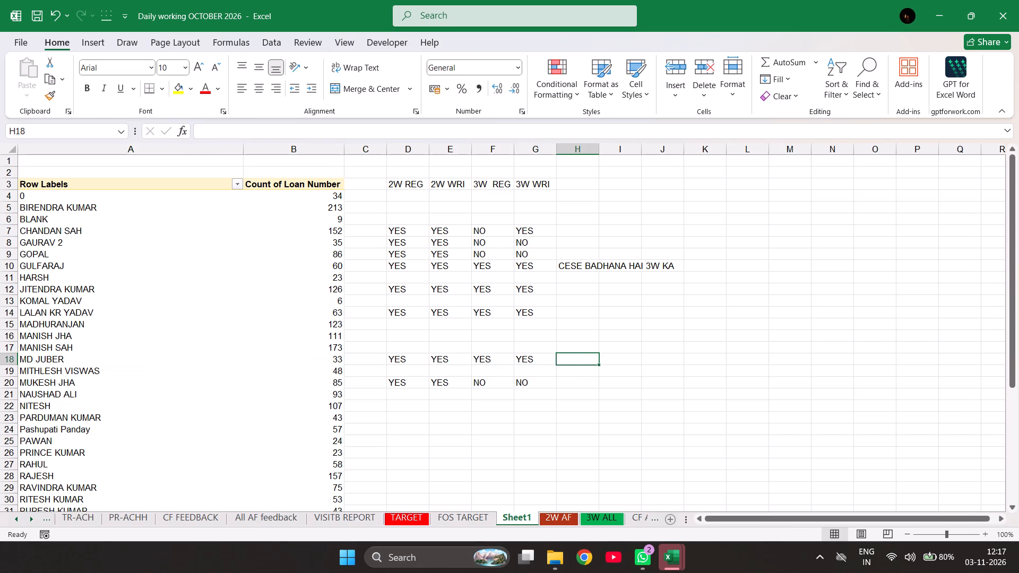
key("b")
key("o")
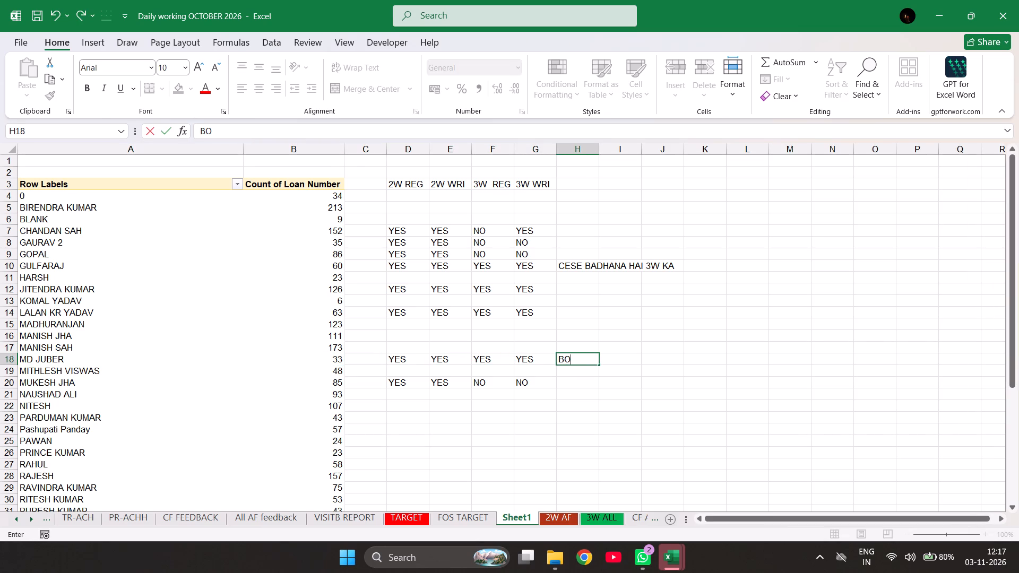
key("l")
key("space")
type("RAHA")
key("space")
type("HAI")
key("space")
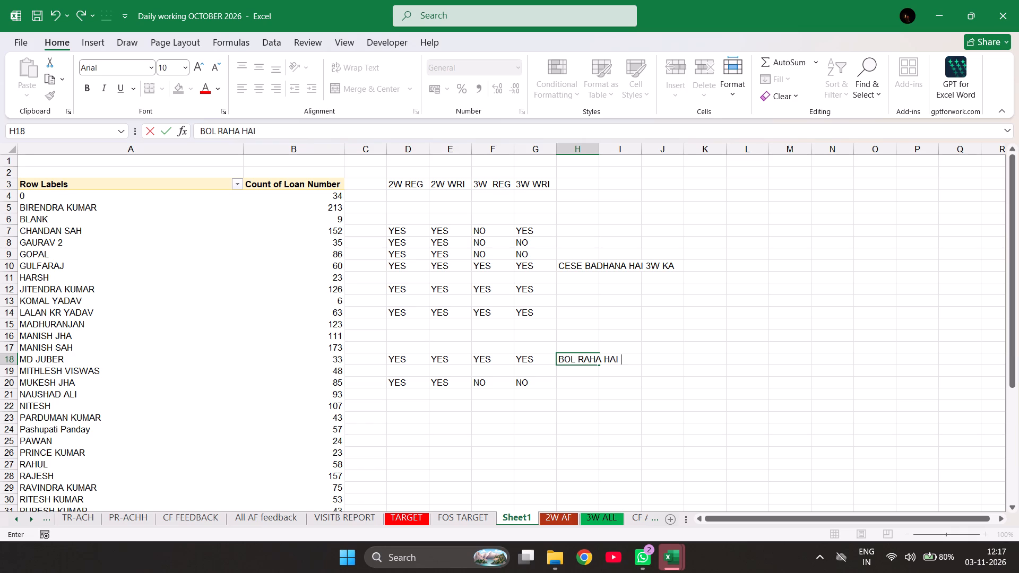
type("3W")
key("space")
type("KA")
key("space")
type("BHI")
key("space")
type("CASE")
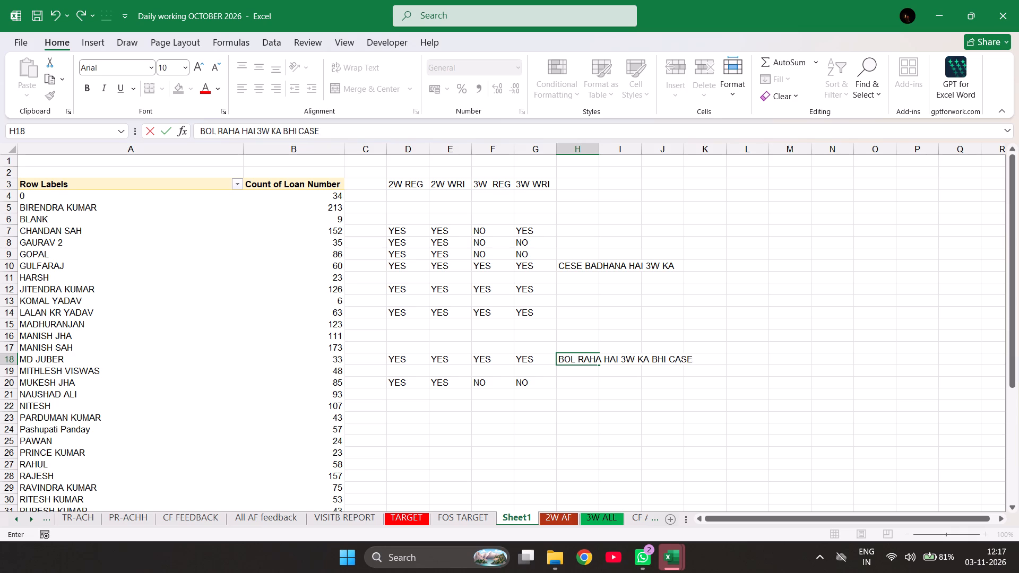
key("space")
type("CHA")
type("HIYE")
left_click(455, 459)
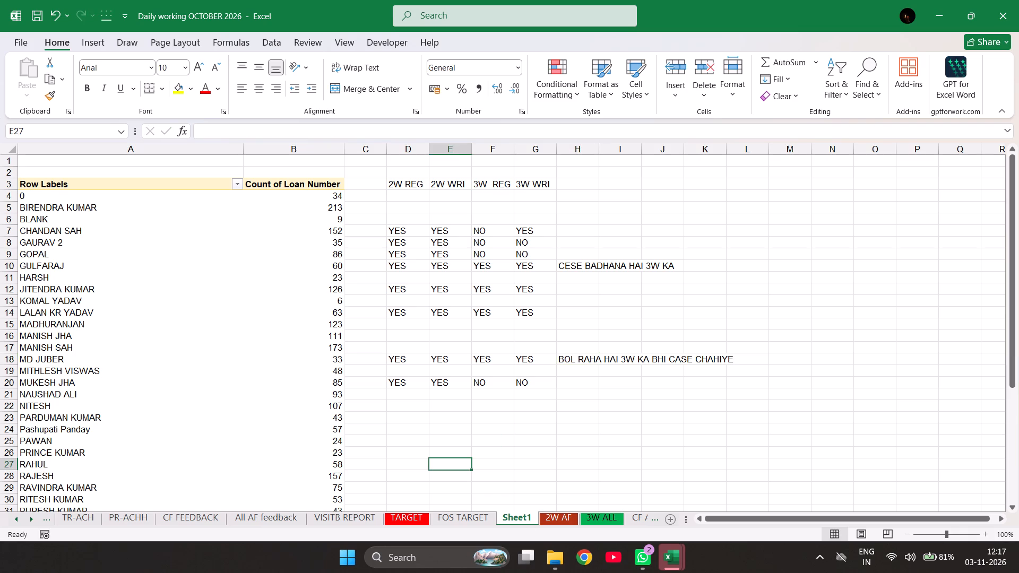
Review the FOS names in rows 26 to 32 of the loan-count PivotTable and their empty marking cells.
left_click(55, 453)
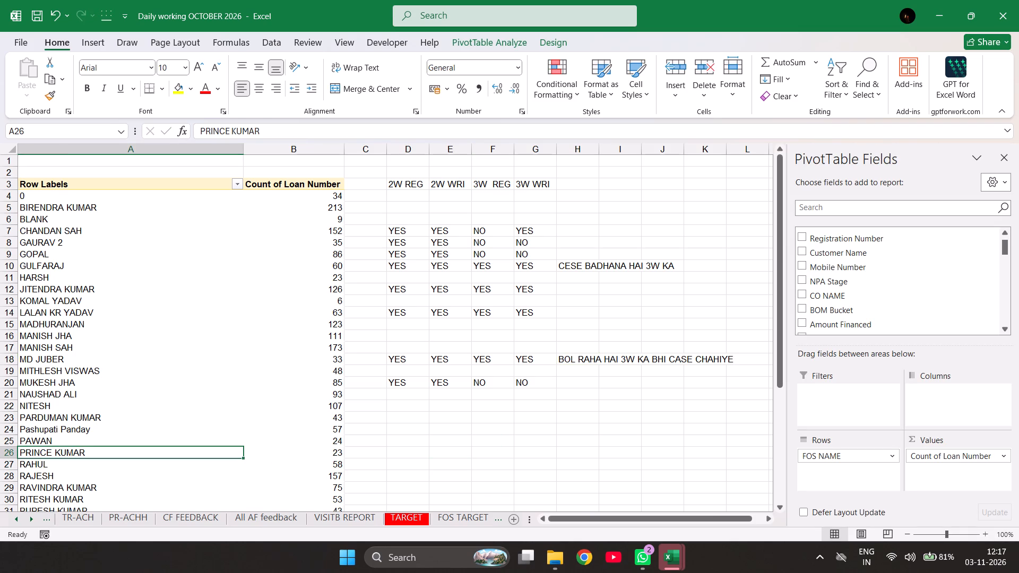
left_click(47, 477)
scroll(47, 477, "down", 3)
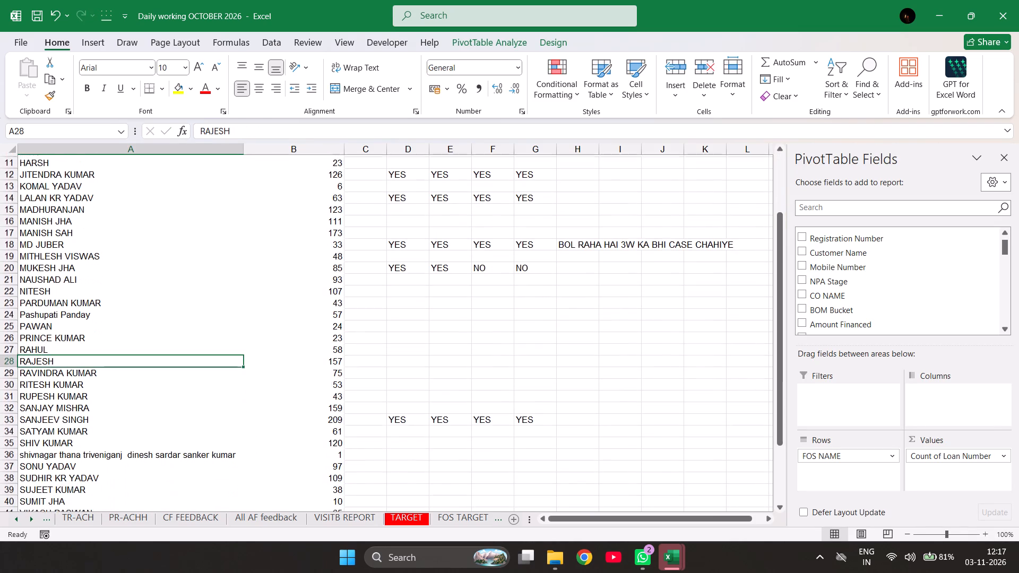
scroll(47, 477, "down", 1)
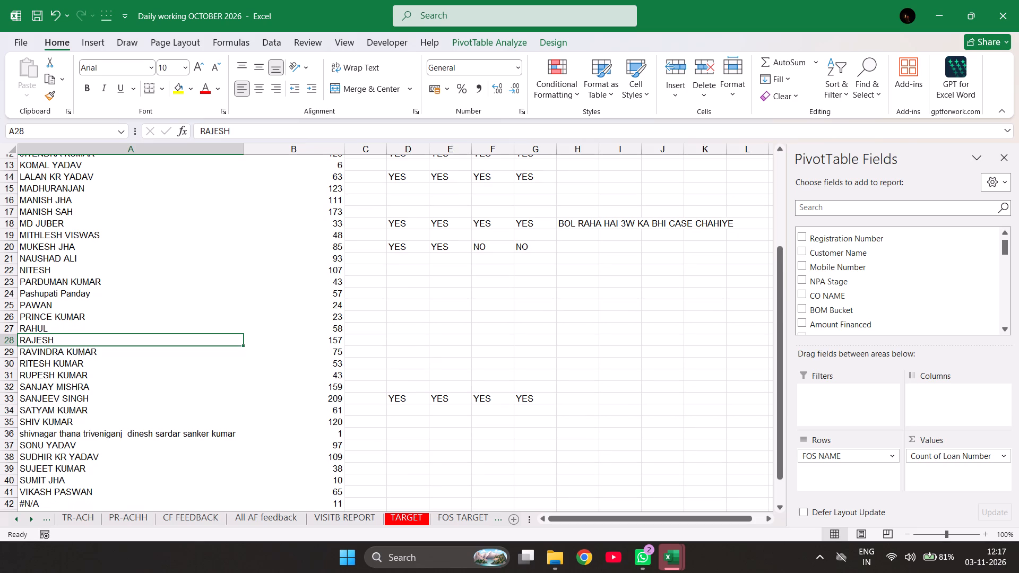
left_click(68, 350)
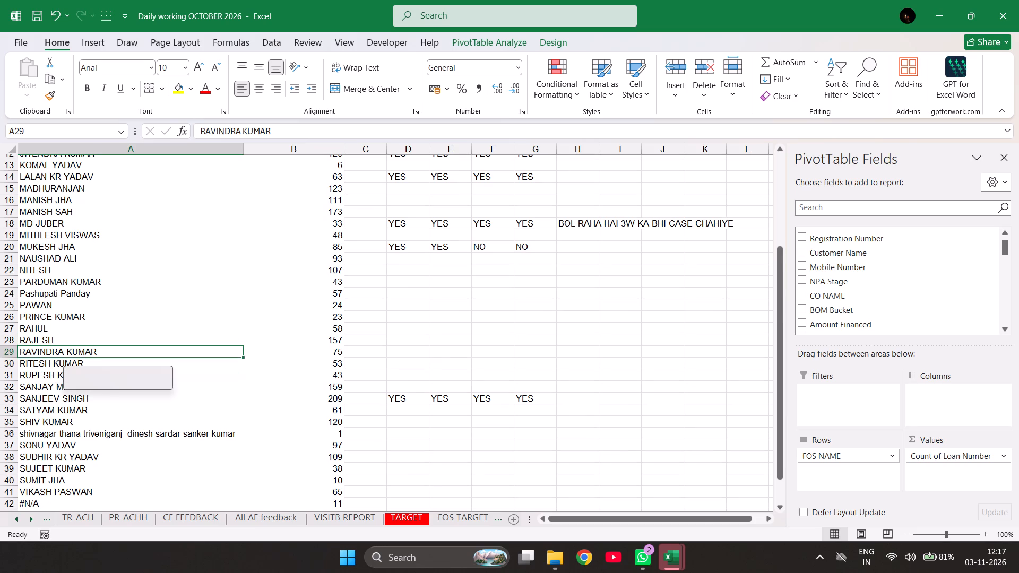
key("Right")
key("Right")
key("Right")
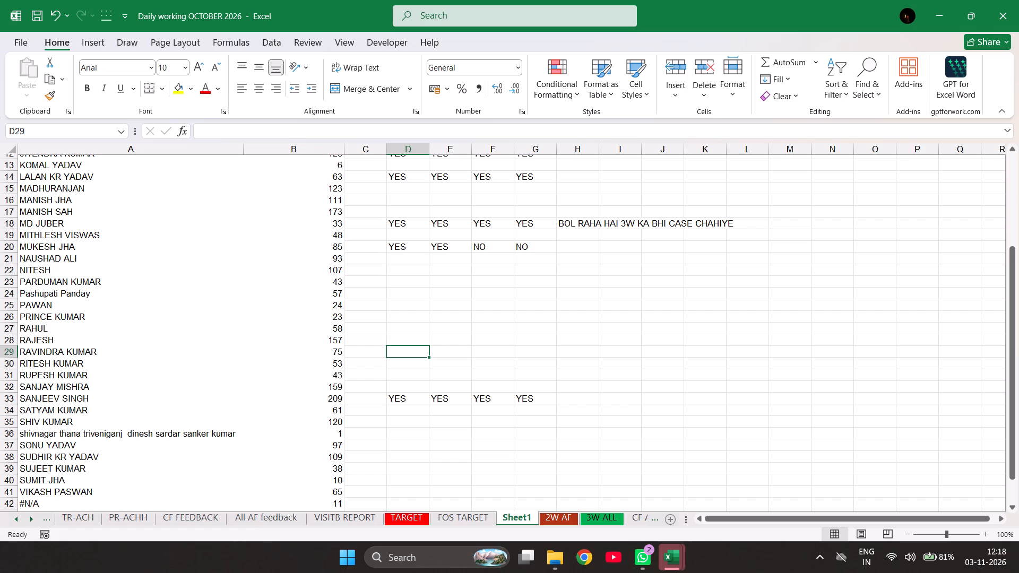
key("Left")
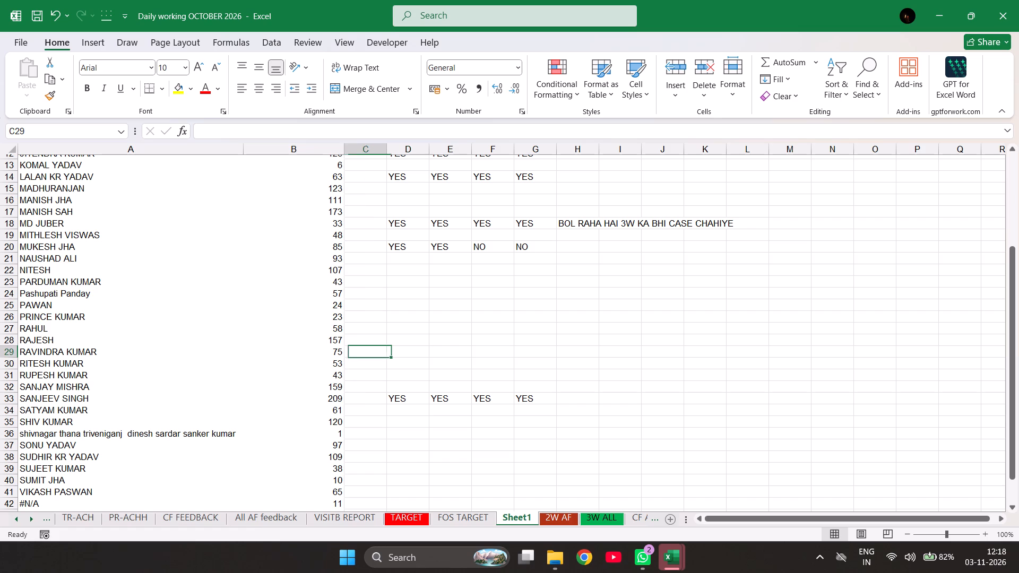
key("Left")
key("Left")
key("Left")
key("Right")
key("Right")
key("Right")
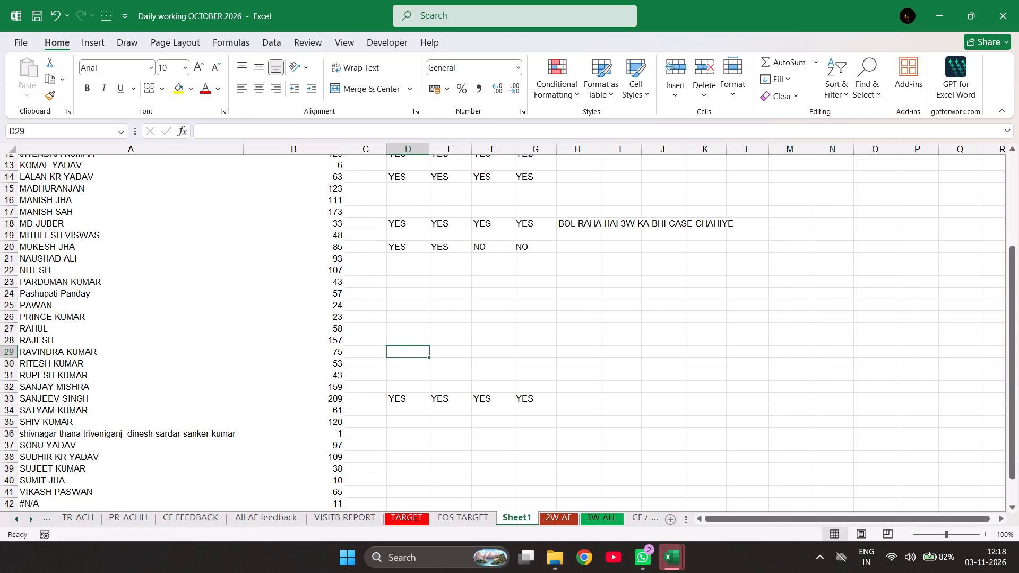
key("Left")
key("Left")
key("Left")
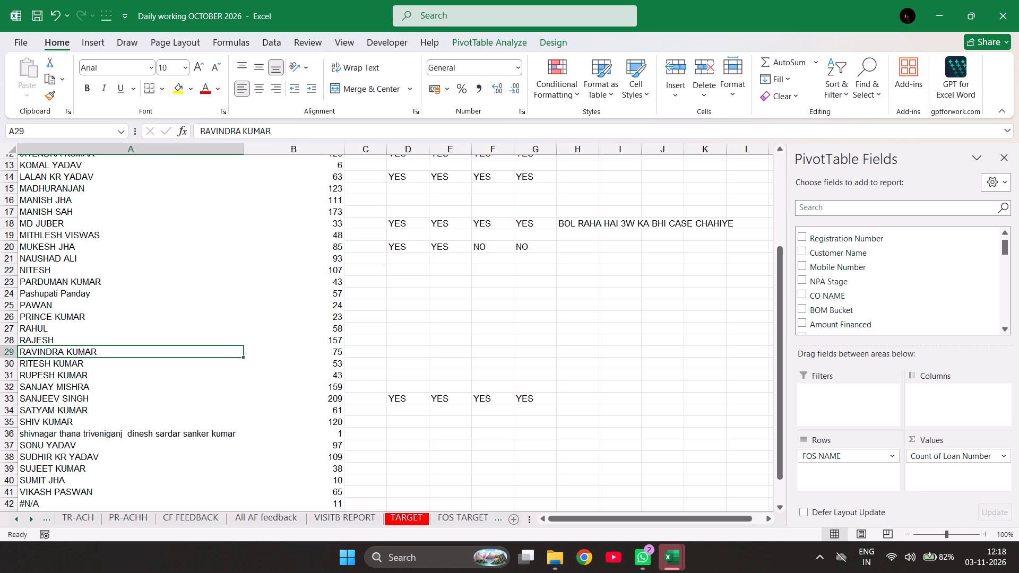
key("Down")
key("Down")
key("Down")
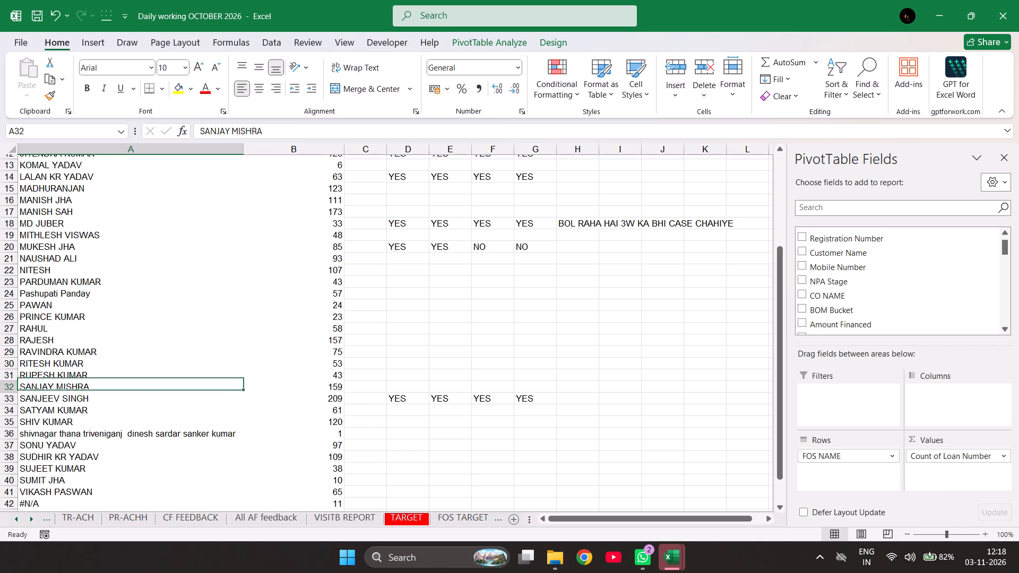
key("Up")
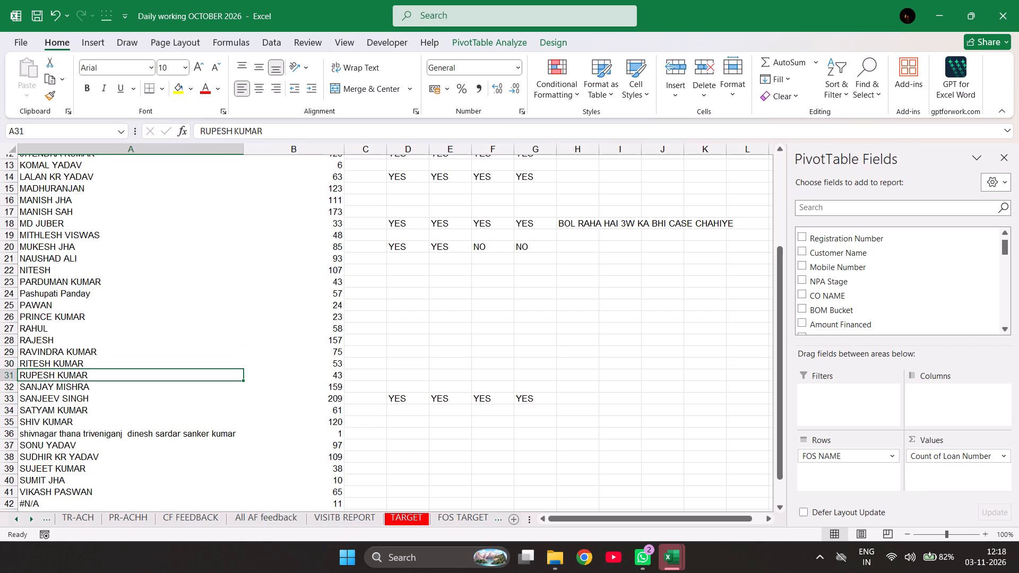
Mark the FOS in row 32 YES under 2W REG, 2W WRI, 3W REG and 3W WRI.
key("Down")
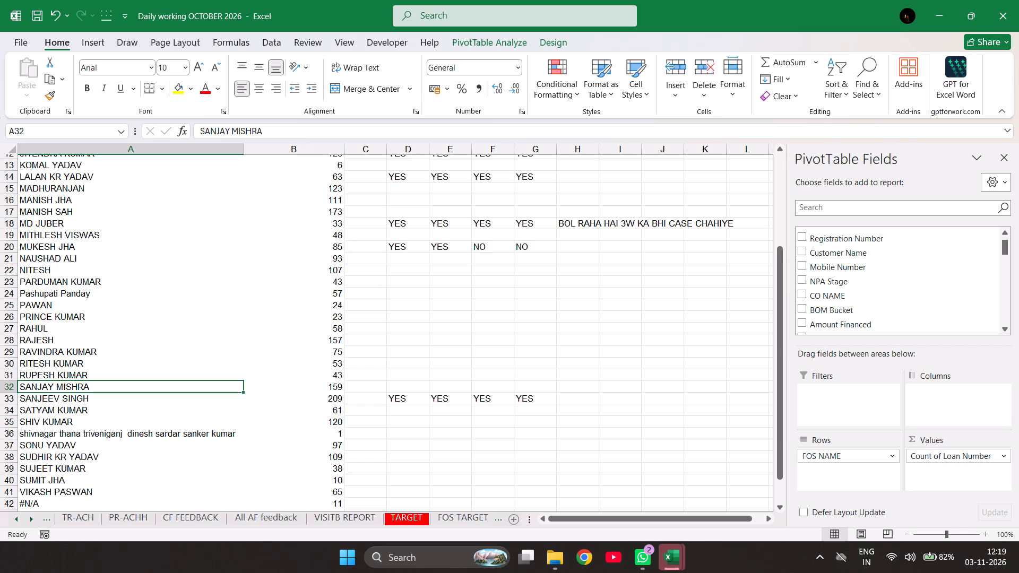
key("Right")
key("Right")
key("Right")
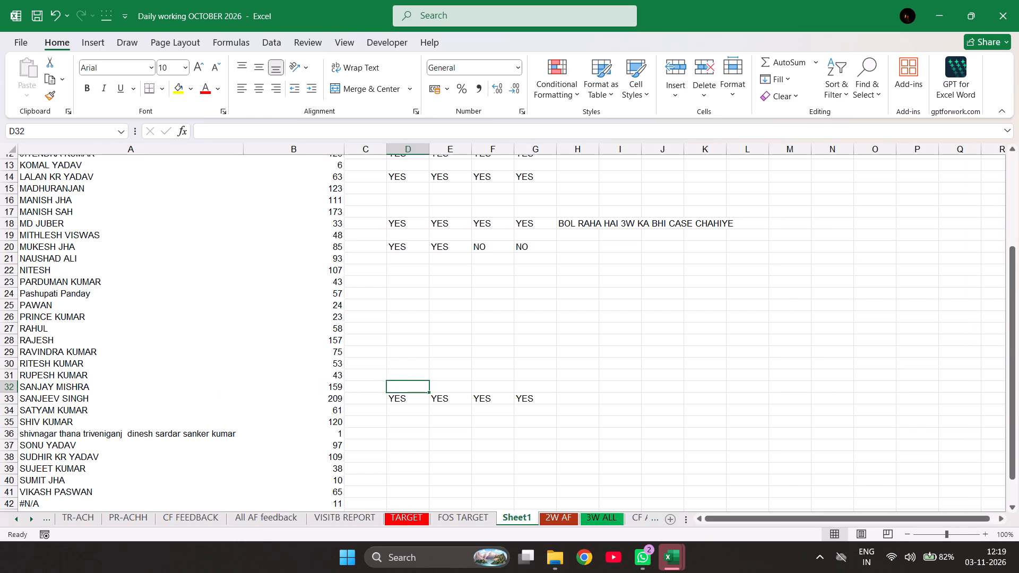
type("YES")
key("Right")
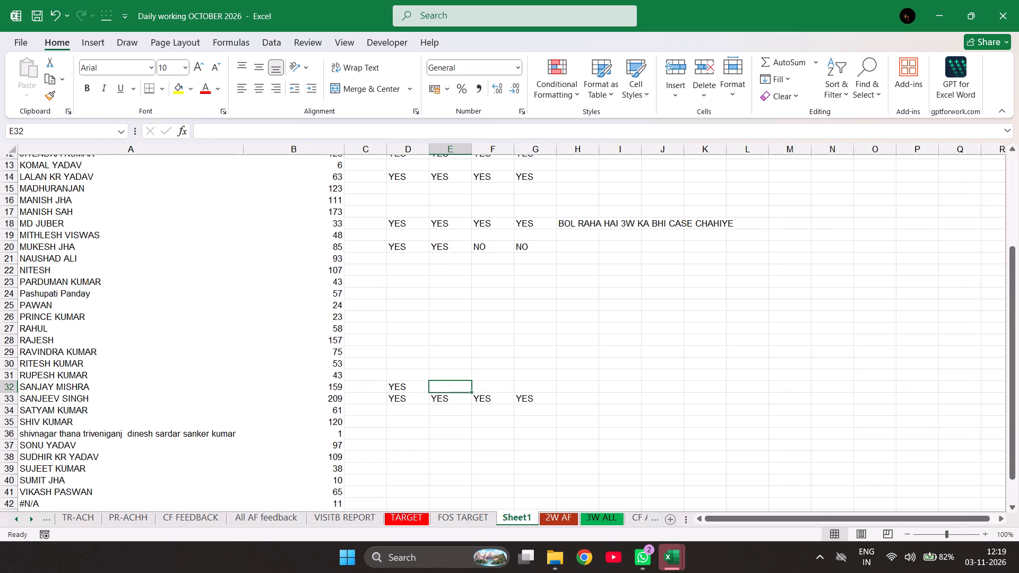
type("YES")
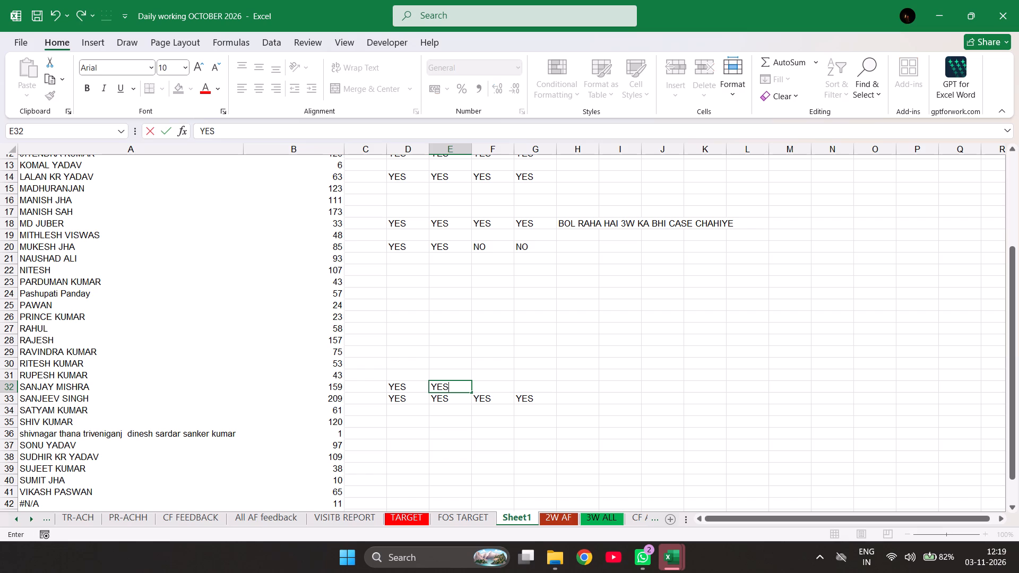
key("Right")
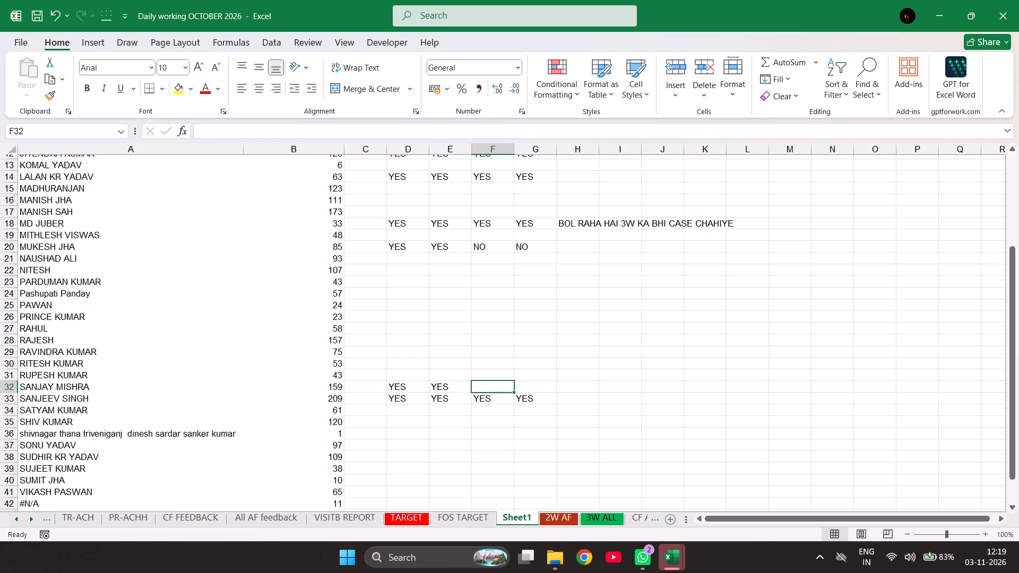
type("YES")
key("Right")
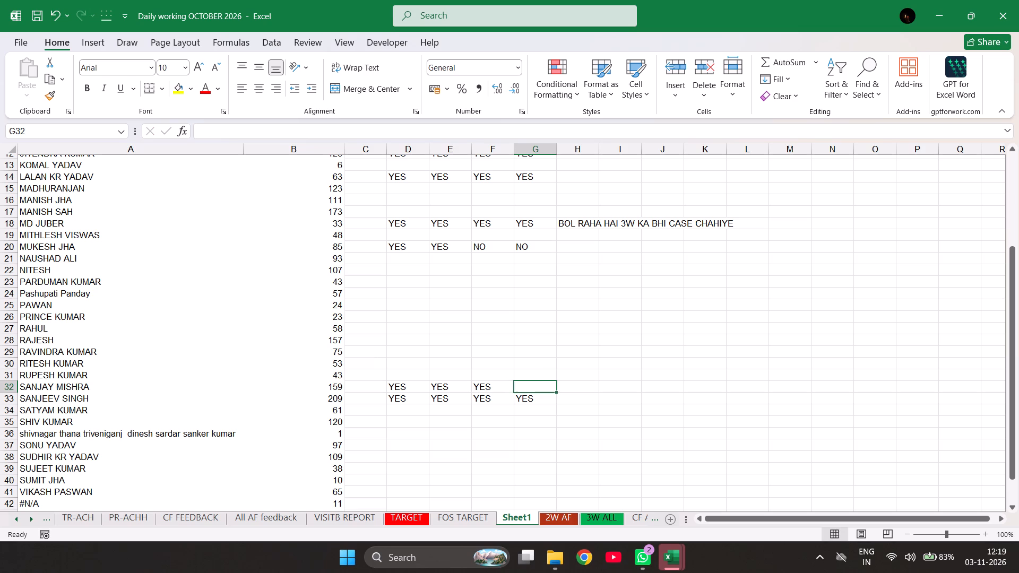
type("YES")
key("Right")
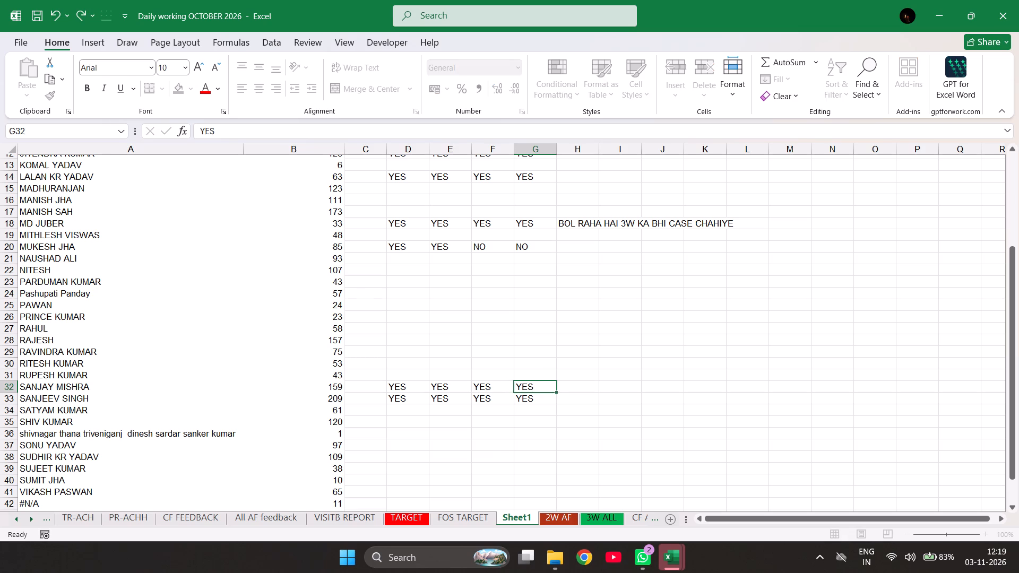
Check the FOS entry in row 34 of the loan-count PivotTable.
left_click(405, 411)
key("Left")
key("Left")
key("Left")
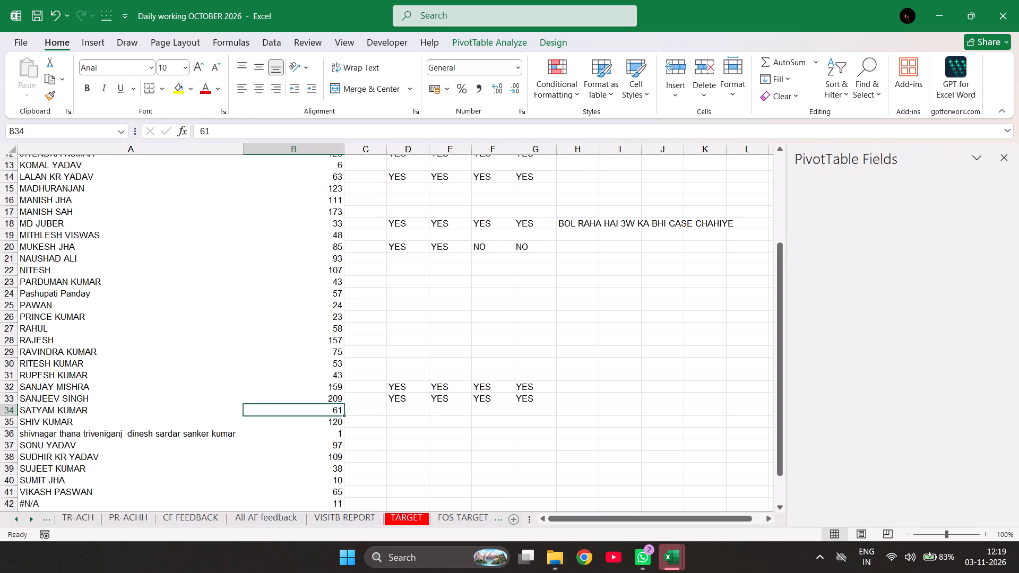
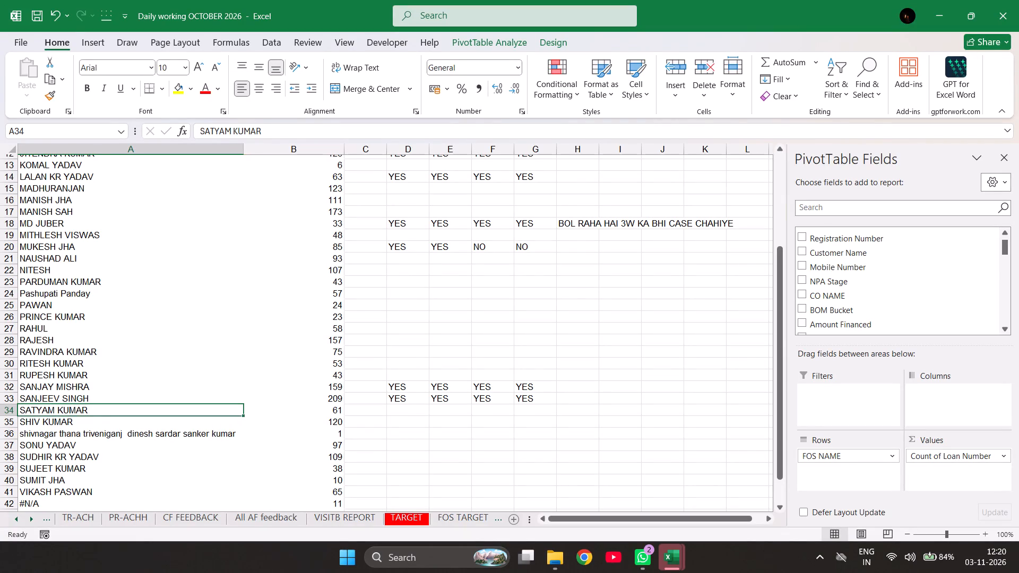
Mark the FOS in row 25 YES under 2W REG and 2W WRI.
scroll(42, 333, "up", 1)
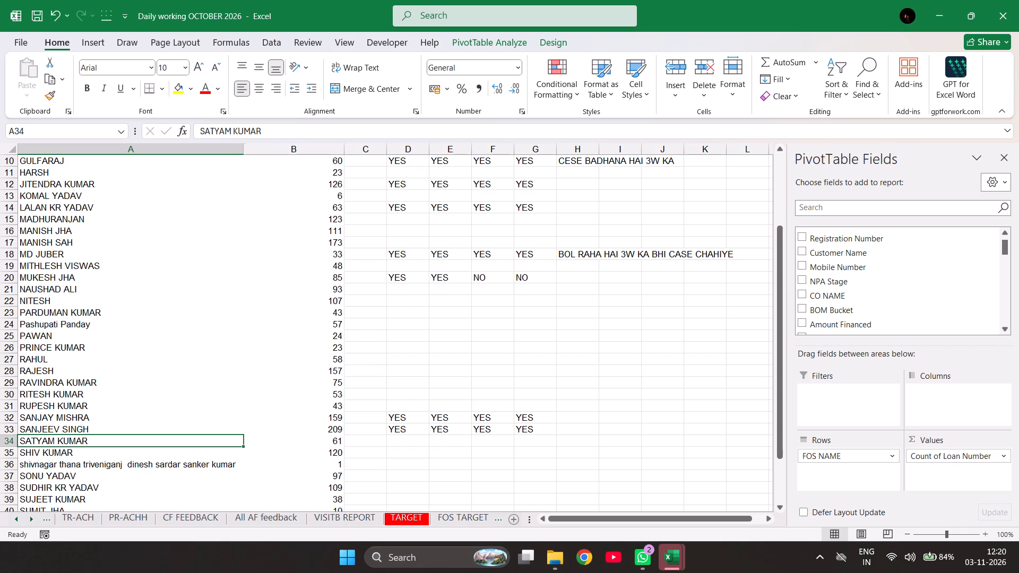
left_click(42, 333)
key("Right")
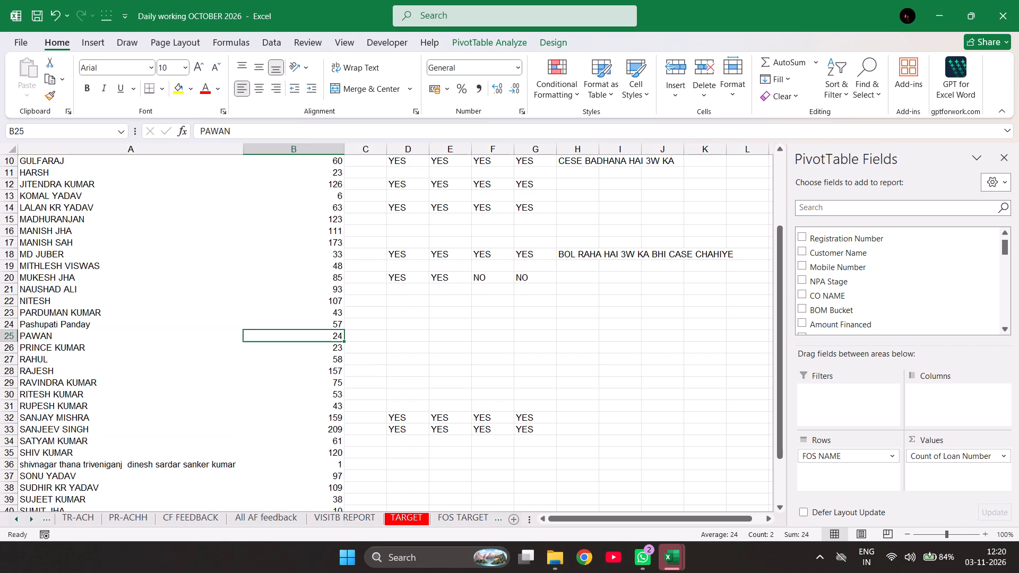
key("Right")
key("Right")
type("YES")
key("Right")
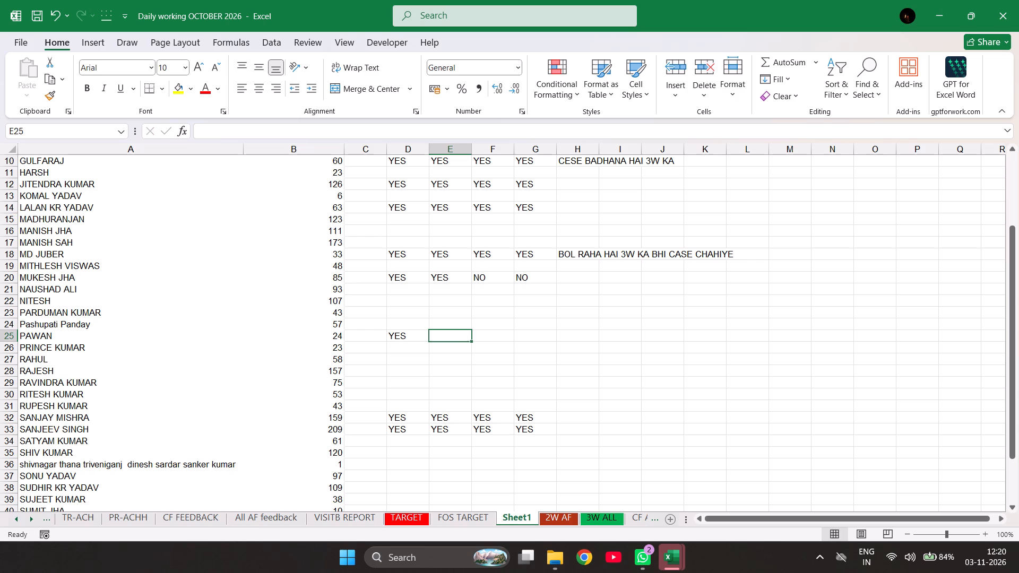
type("YES")
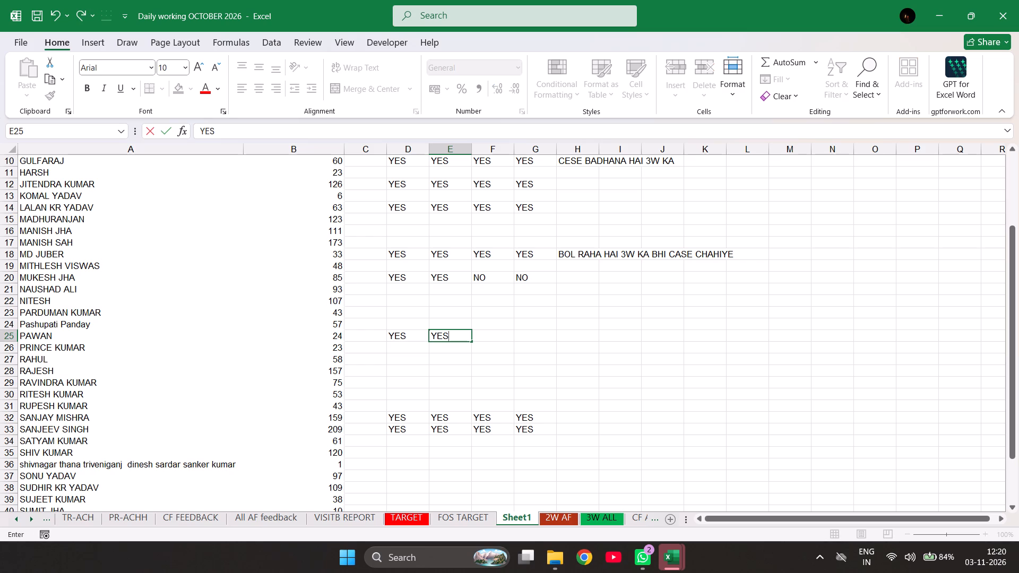
key("Left")
key("Left")
key("Left")
key("Left")
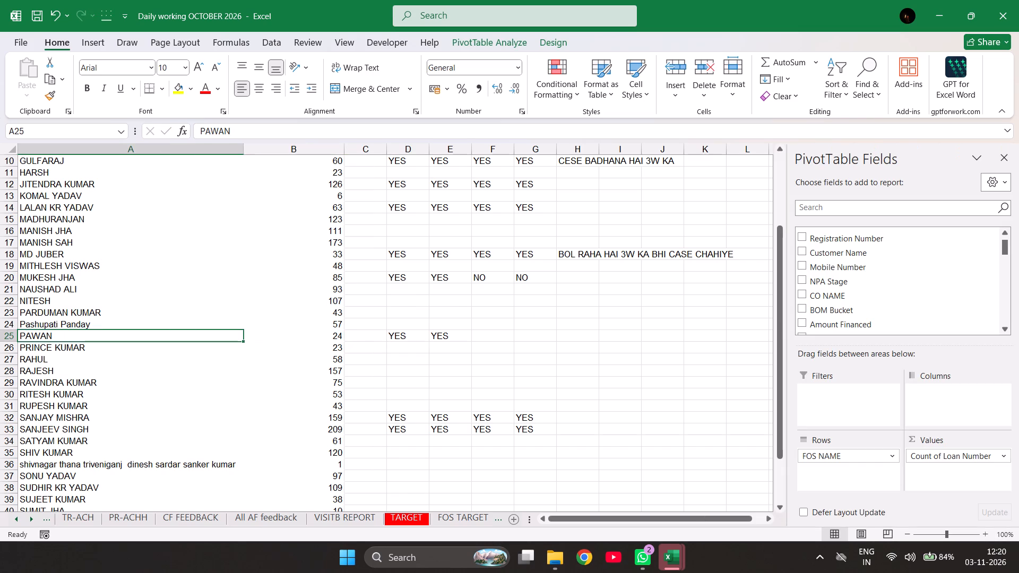
Mark the FOS in row 25 NO under 3W REG and 3W WRI.
key("Right")
key("Right")
key("Right")
key("Right")
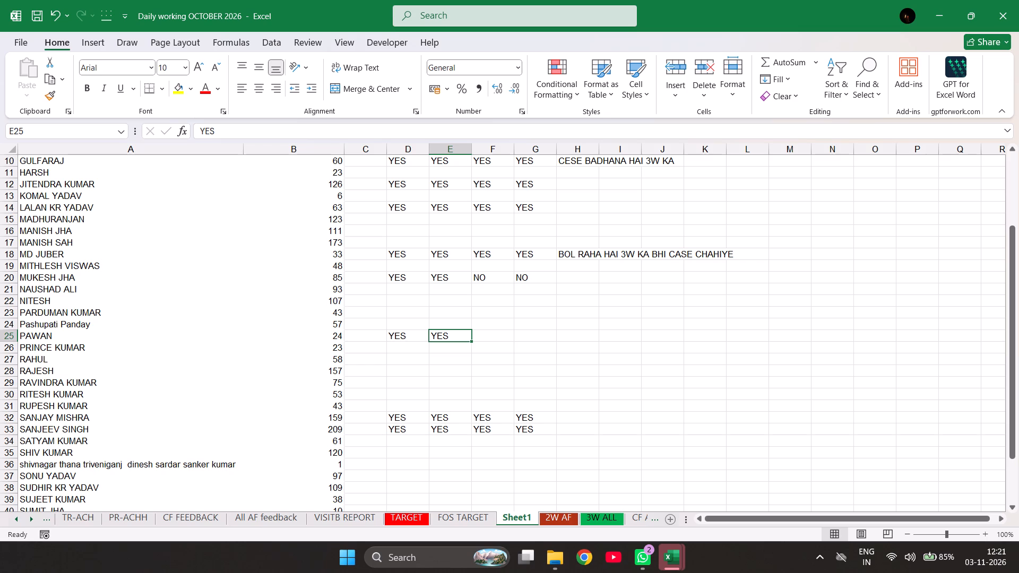
key("Right")
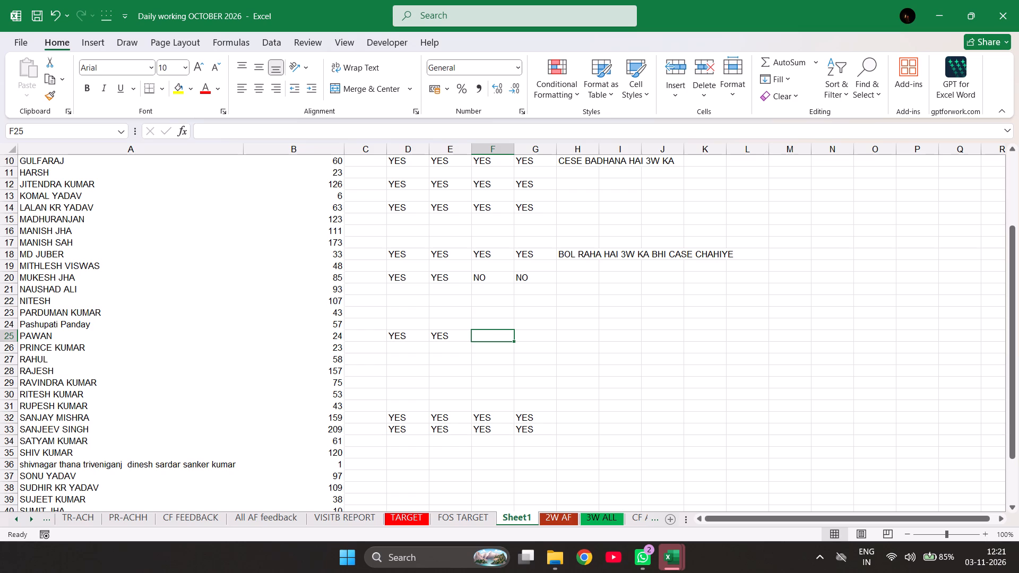
key("n")
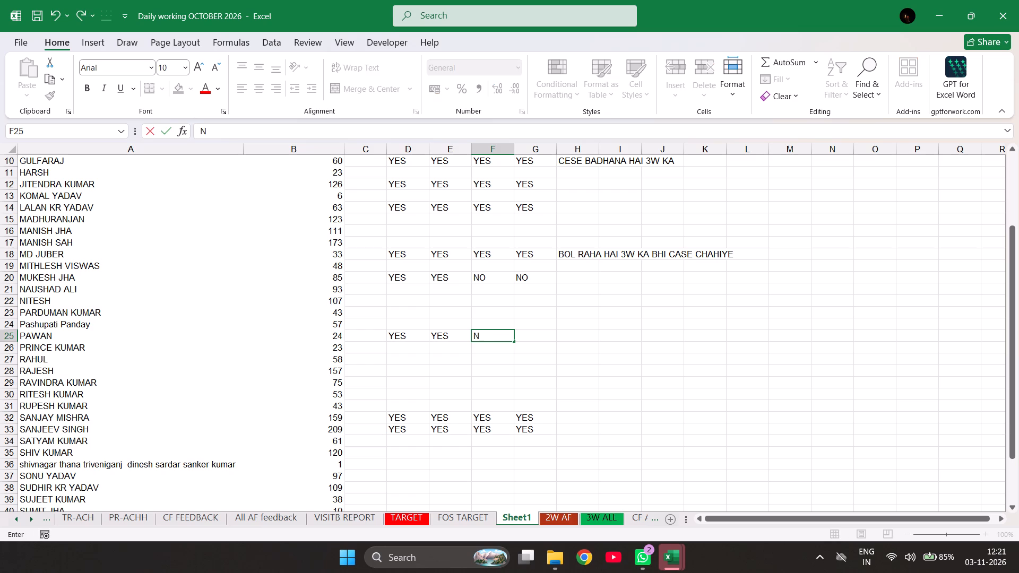
key("BackSpace")
type("NO")
key("Right")
type("NO")
key("Right")
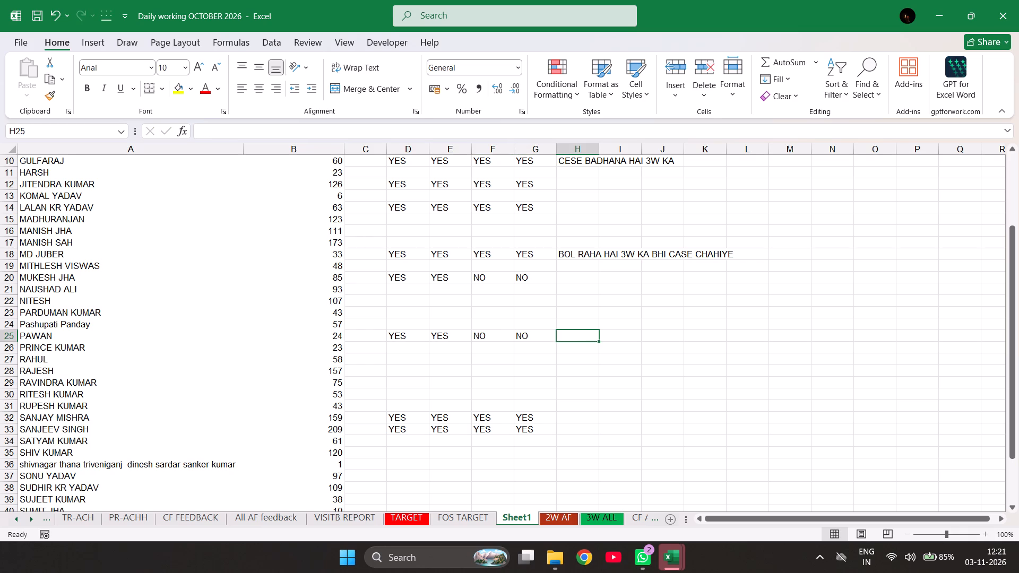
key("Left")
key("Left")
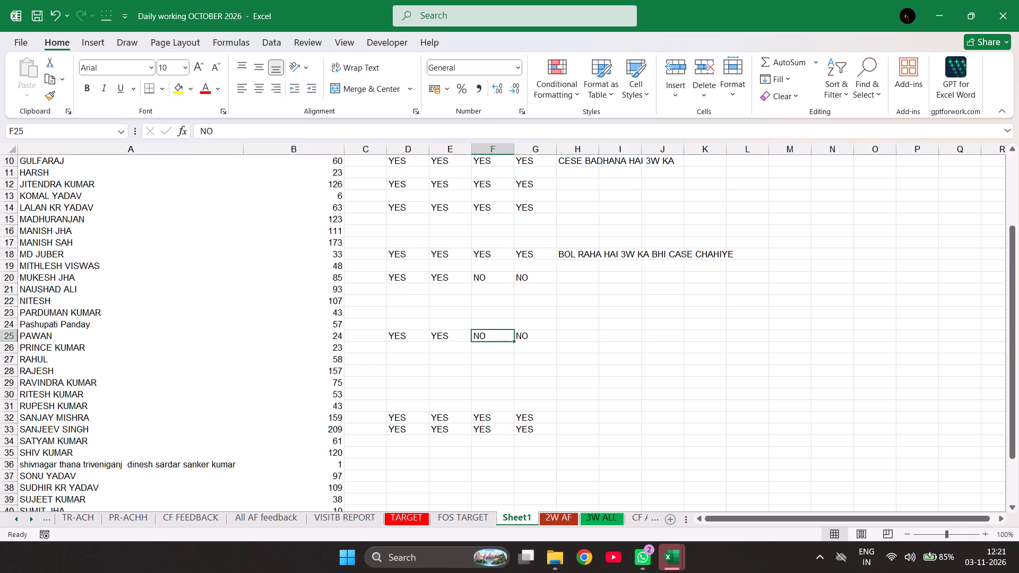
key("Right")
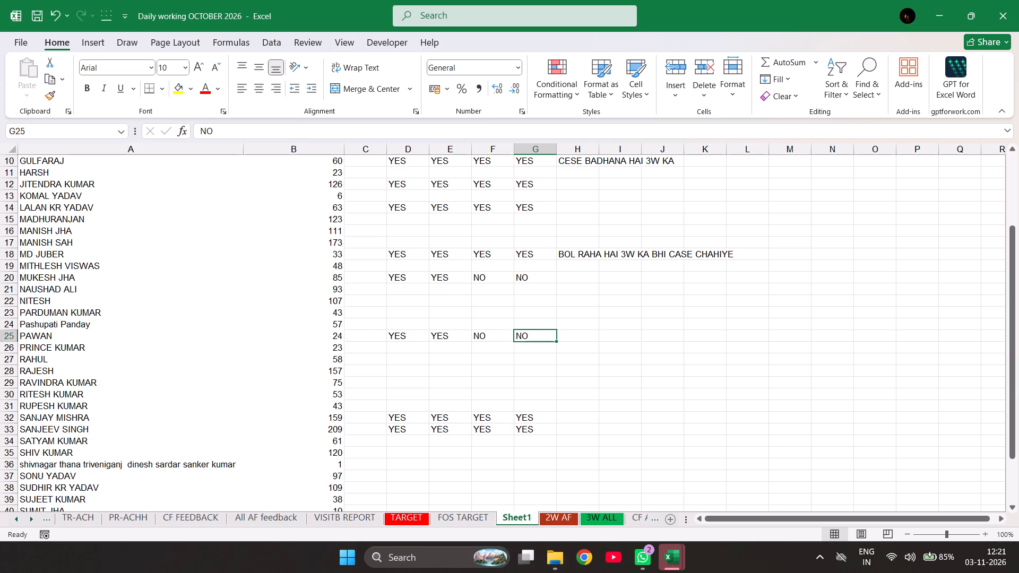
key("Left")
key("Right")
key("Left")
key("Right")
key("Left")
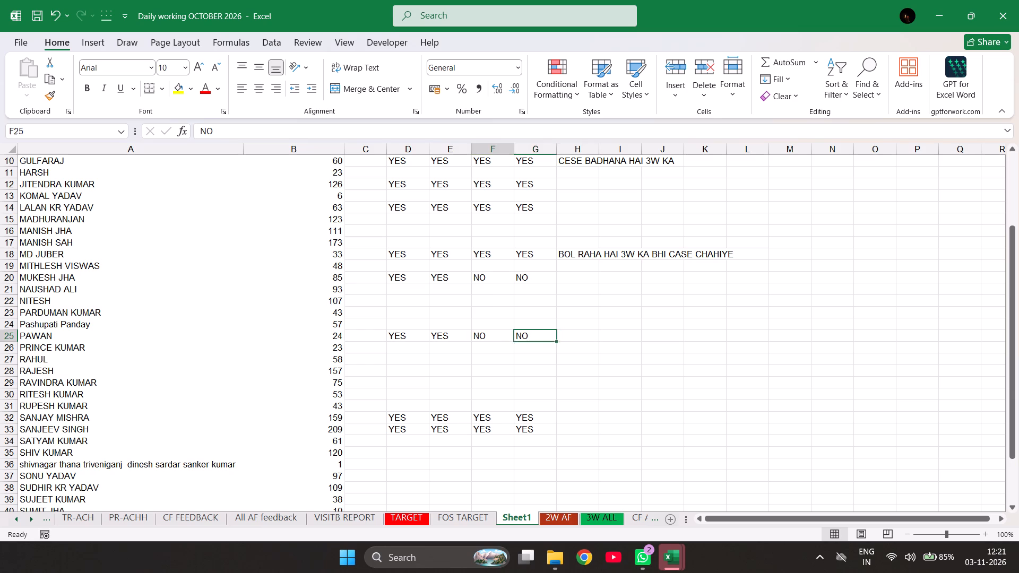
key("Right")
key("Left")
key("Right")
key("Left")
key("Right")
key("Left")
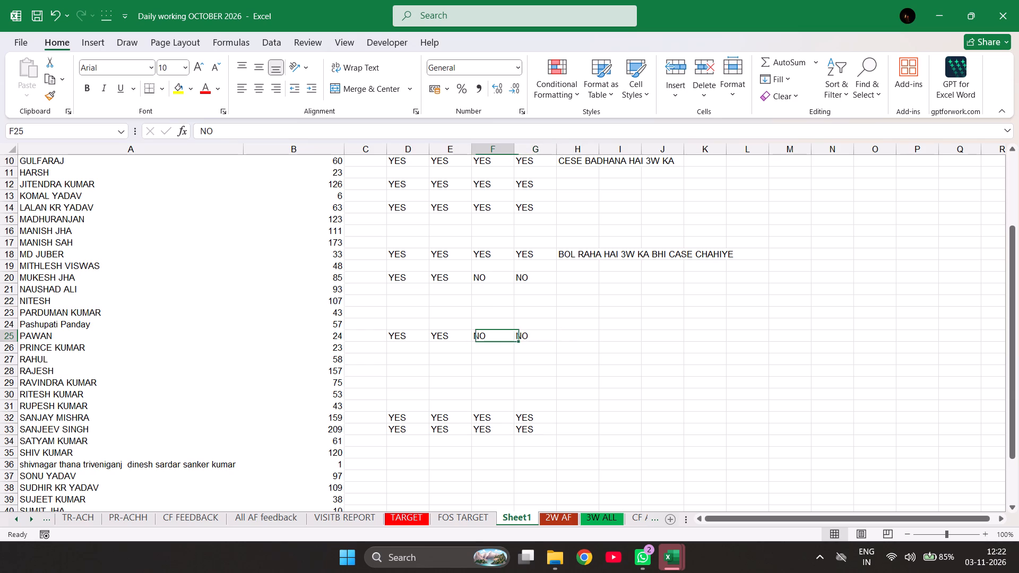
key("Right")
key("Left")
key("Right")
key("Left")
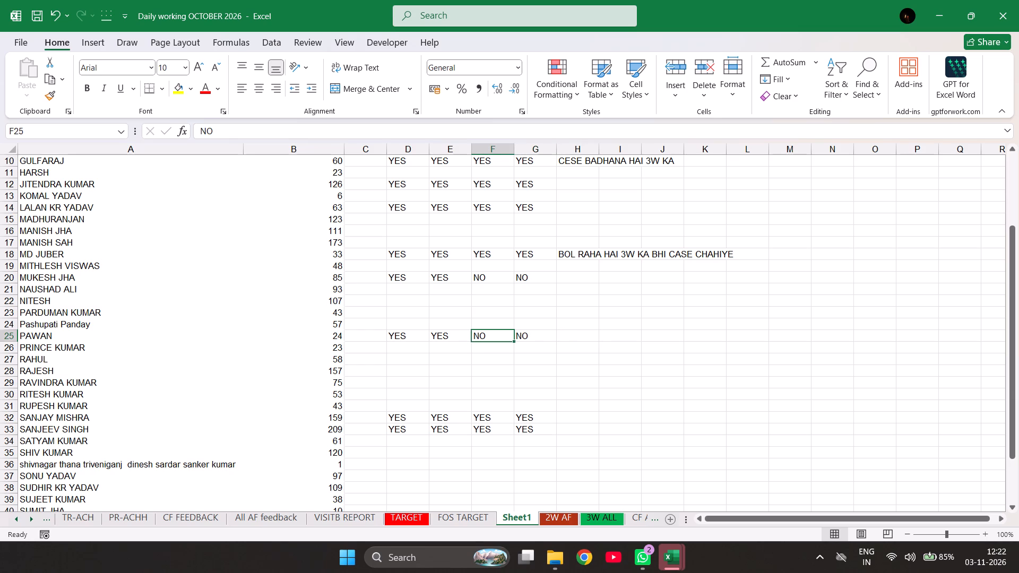
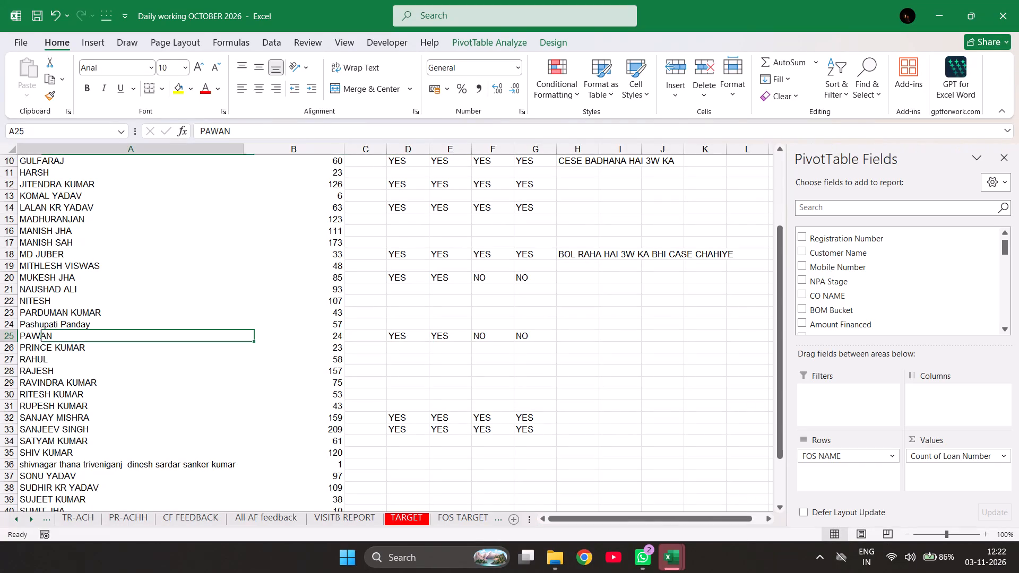
Change the marks for the FOS in row 25 to YES under 3W REG and 3W WRI.
key("Right")
key("Right")
key("Right")
key("Right")
key("Right")
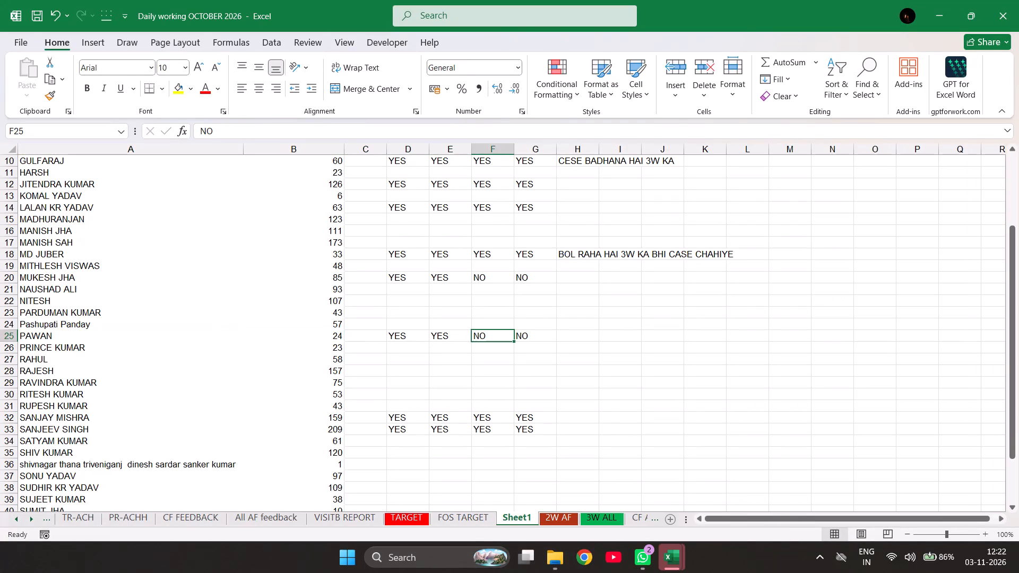
type("YES")
key("Right")
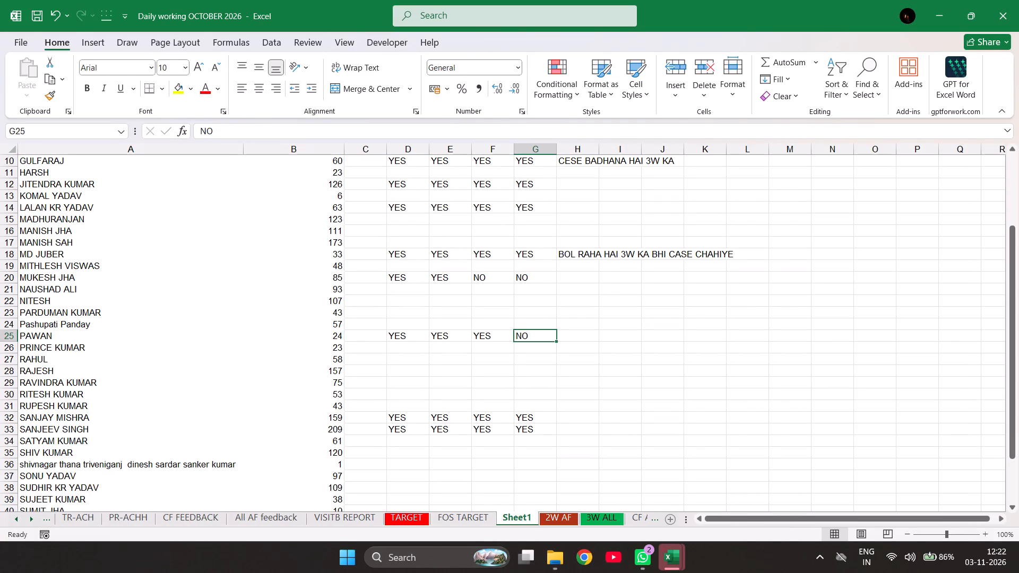
type("YES")
key("Right")
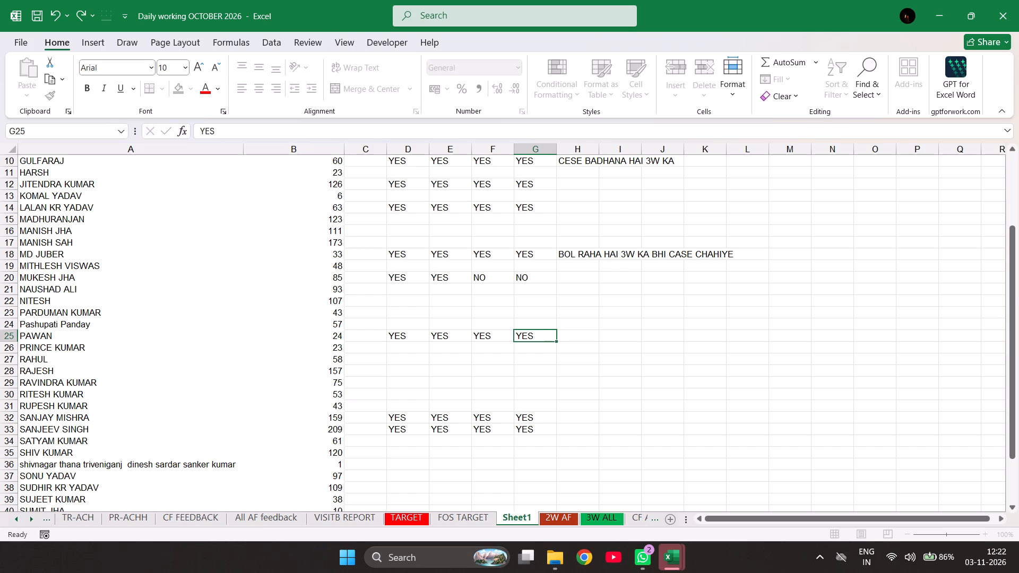
key("Down")
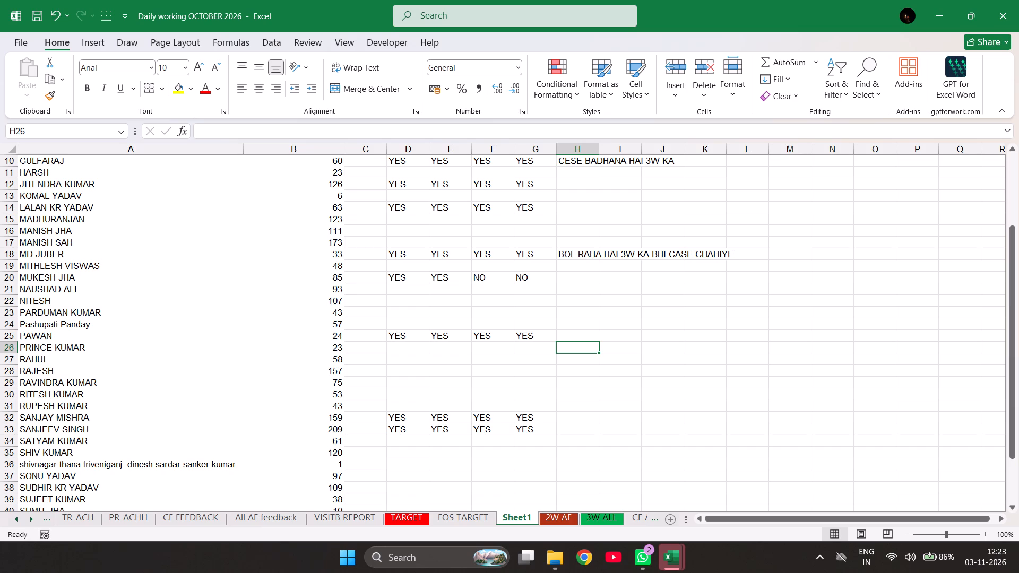
Add the remark BOLA FUNDING NAHI KARENGE in column H for the FOS in row 32.
left_click(65, 413)
left_click(79, 415)
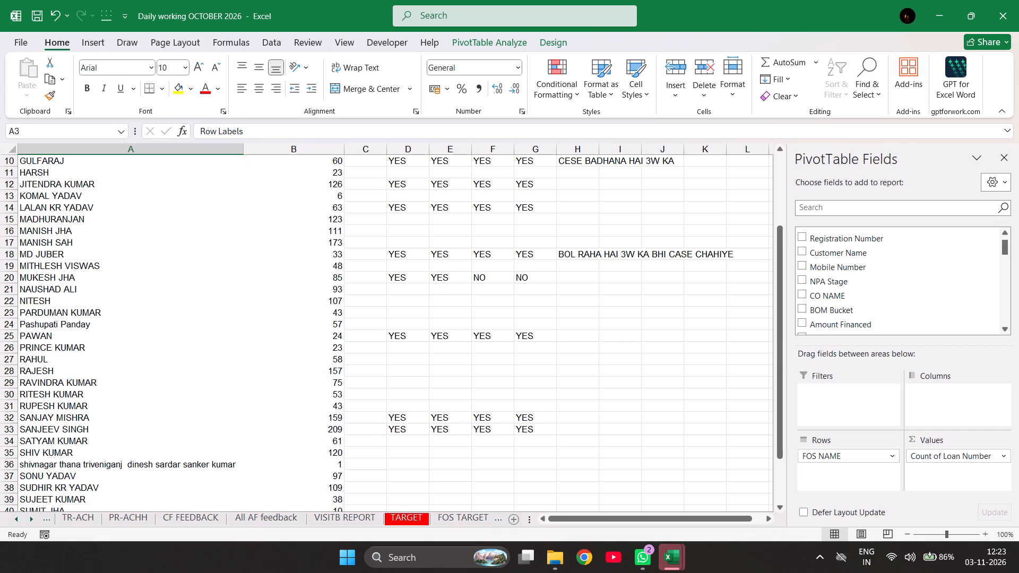
left_click(77, 417)
key("Right")
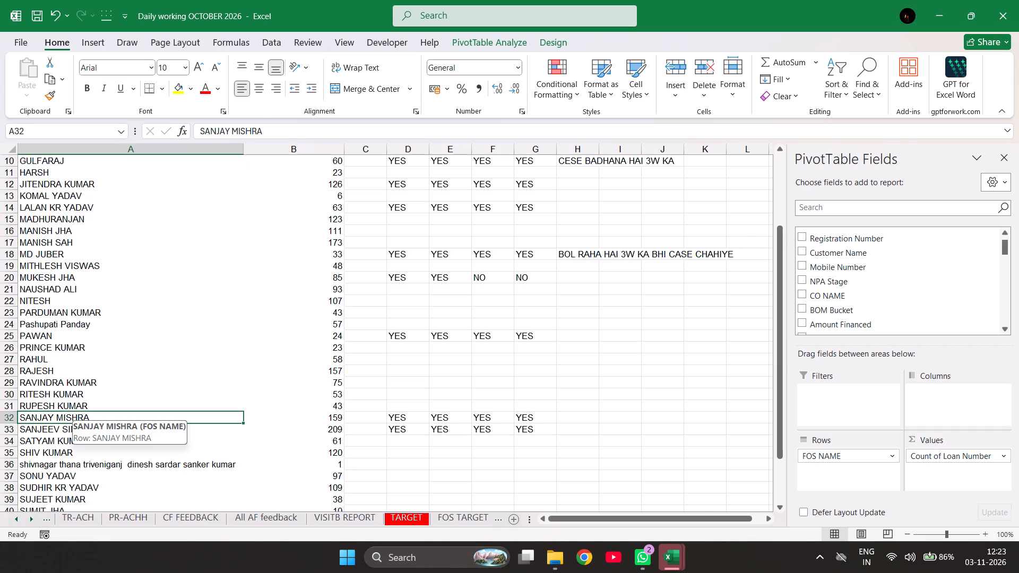
key("Right")
key("Right")
key("Right")
key("Right")
key("Right")
key("Right")
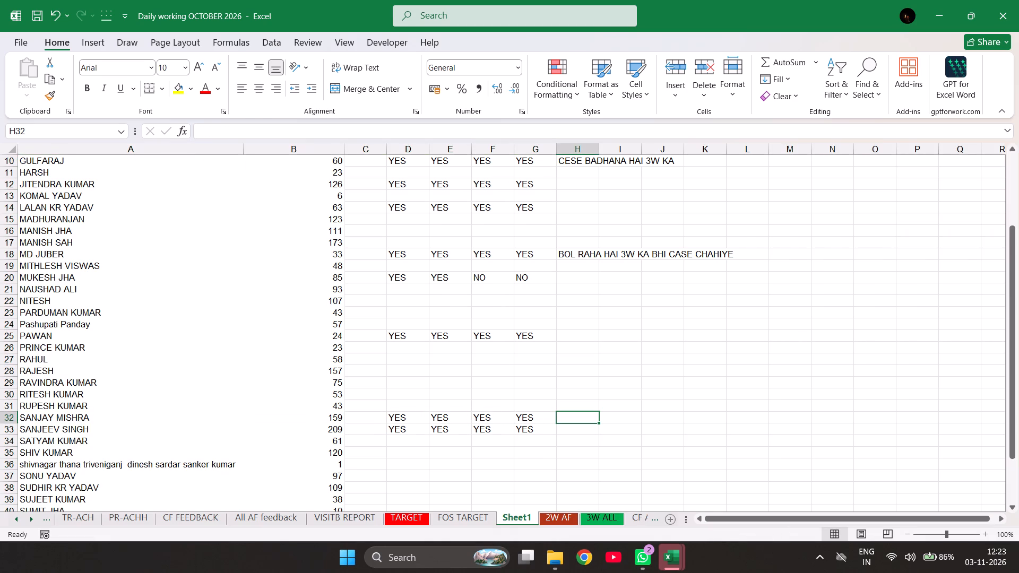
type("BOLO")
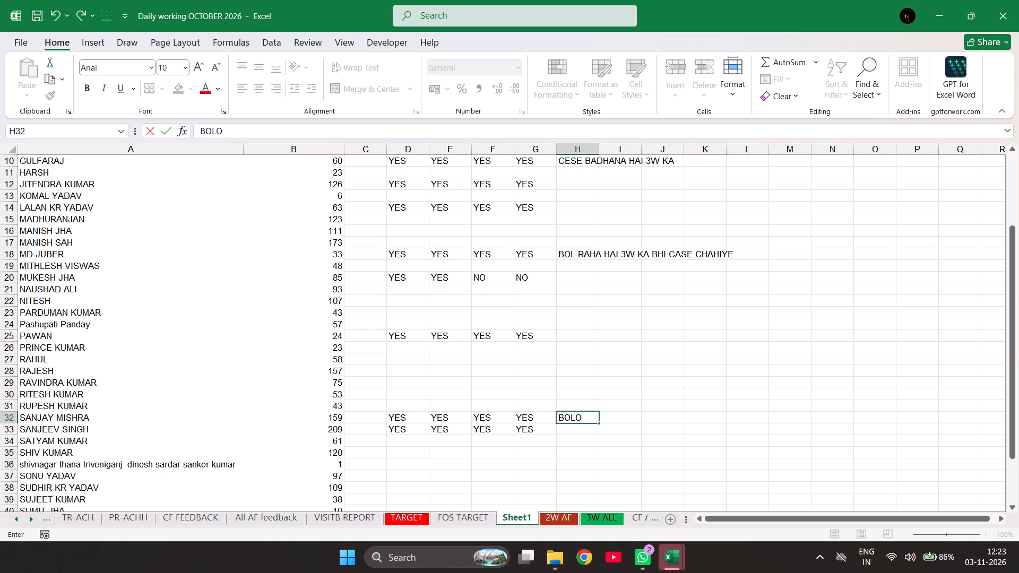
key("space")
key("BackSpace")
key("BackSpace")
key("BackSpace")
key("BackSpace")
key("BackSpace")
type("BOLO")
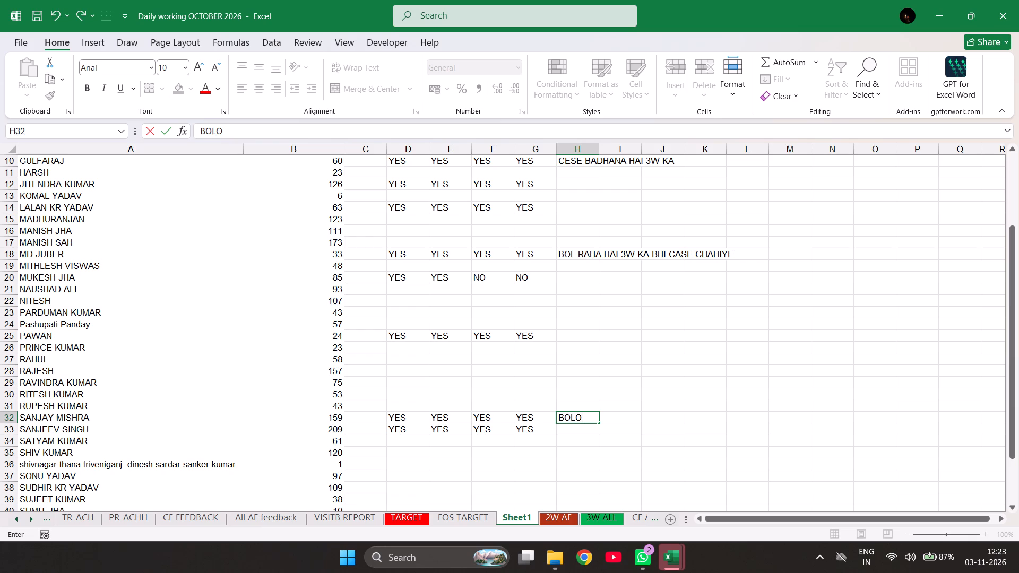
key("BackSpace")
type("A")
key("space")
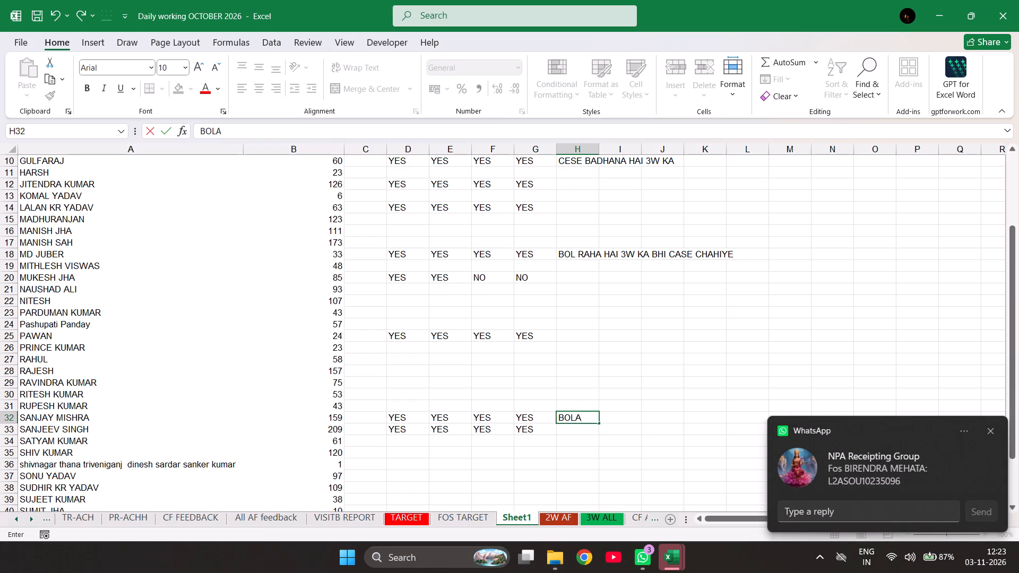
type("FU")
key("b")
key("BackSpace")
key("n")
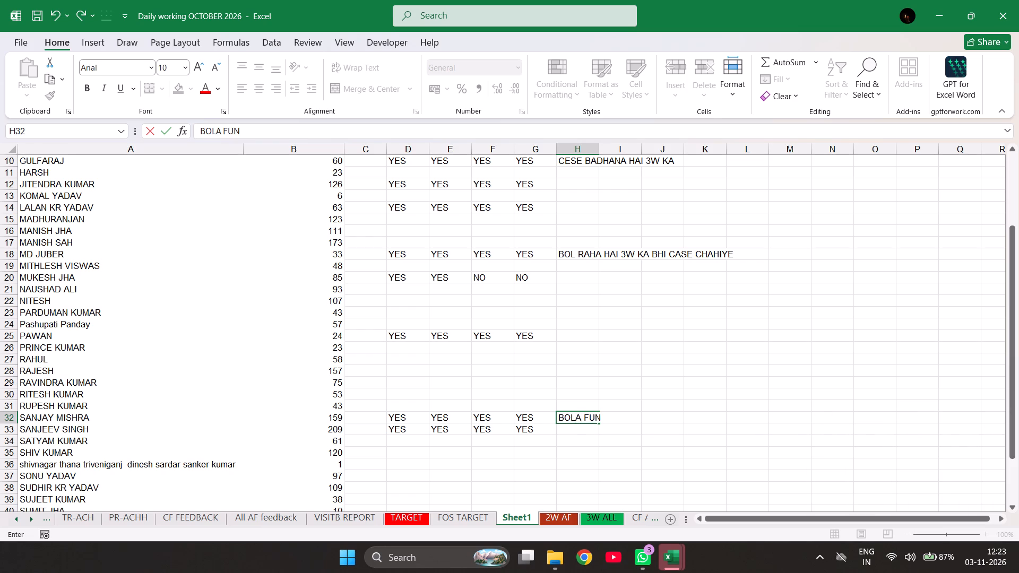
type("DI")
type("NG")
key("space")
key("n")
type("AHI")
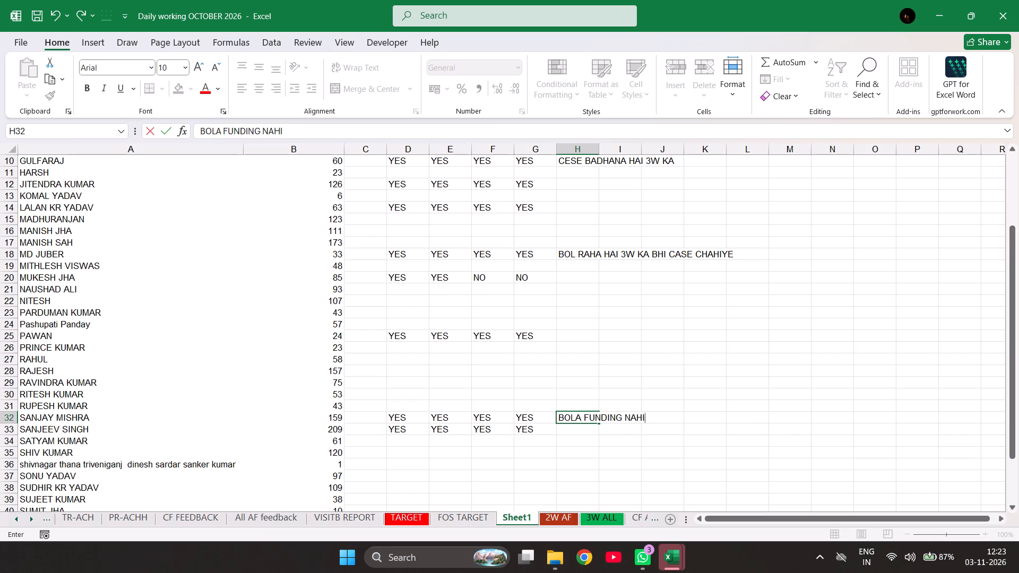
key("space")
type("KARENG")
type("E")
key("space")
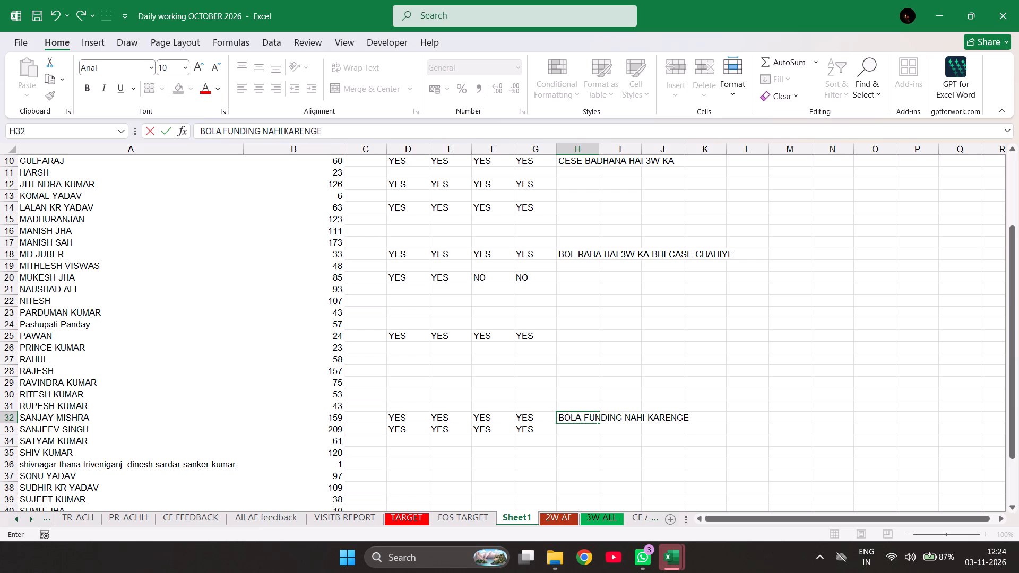
left_click(833, 411)
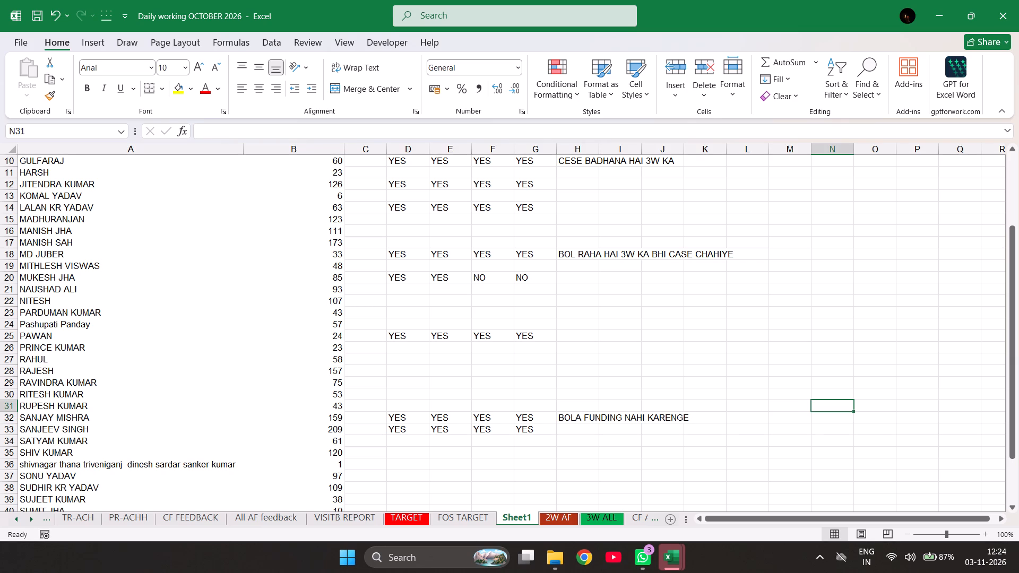
Review the 2W and 3W marks and the remark cells for the FOS entries in rows 32 and 33.
left_click(485, 418)
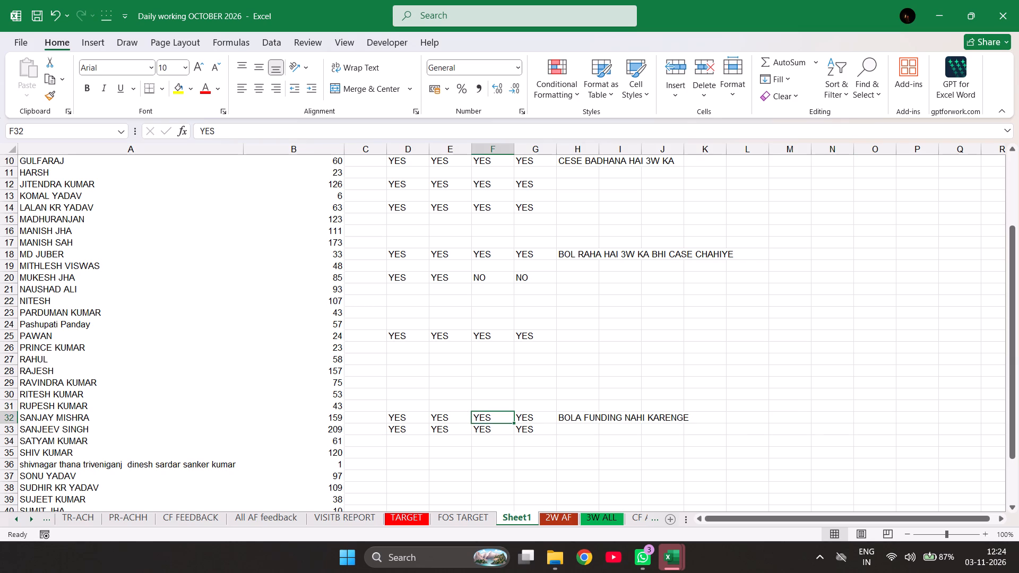
key("Left")
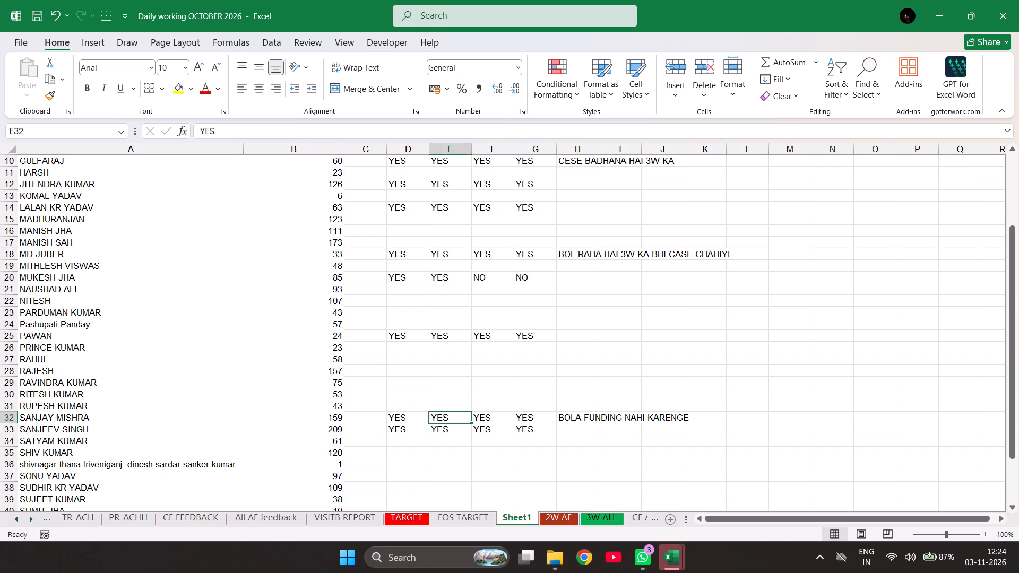
key("Left")
key("Left")
key("Left")
key("Left")
key("Left")
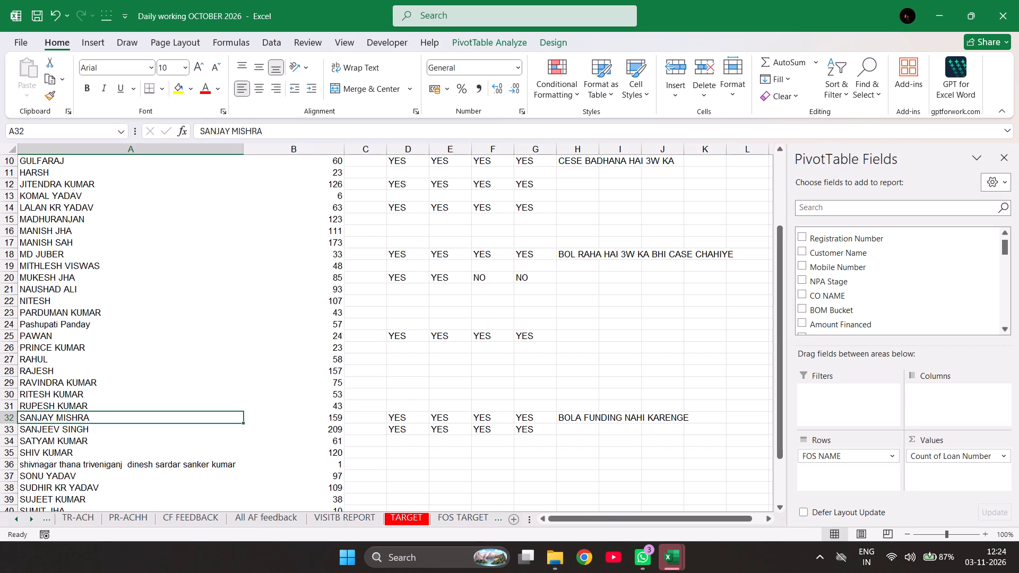
key("Right")
key("Right")
key("Right")
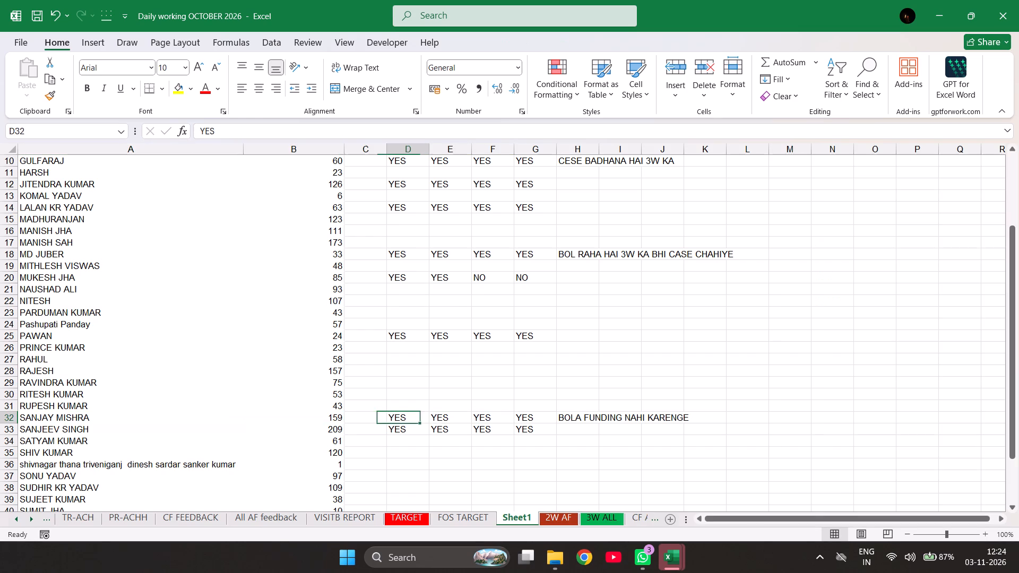
key("Right")
key("Right")
key("Right")
key("Right")
key("Right")
key("Right")
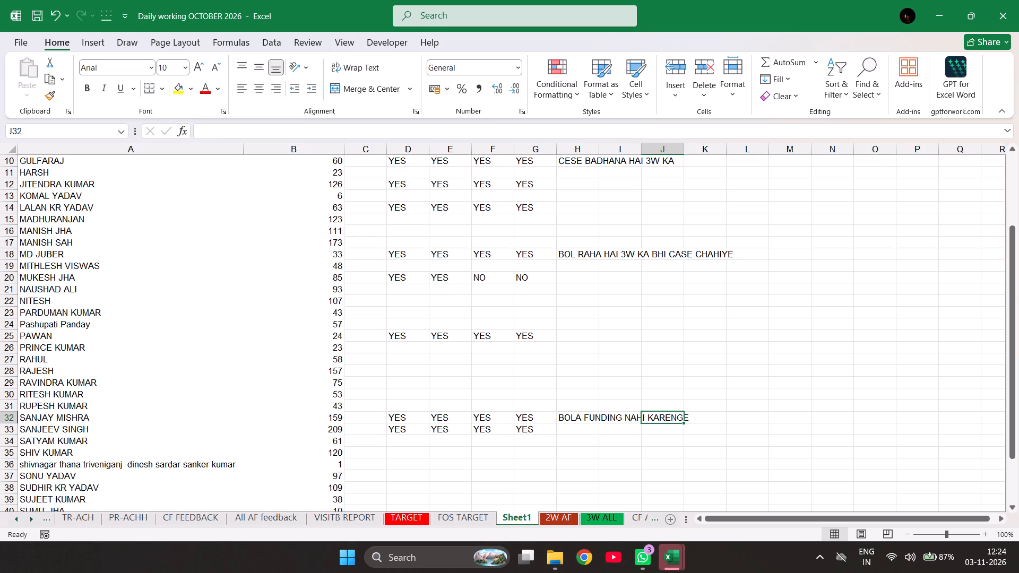
scroll(246, 402, "down", 1)
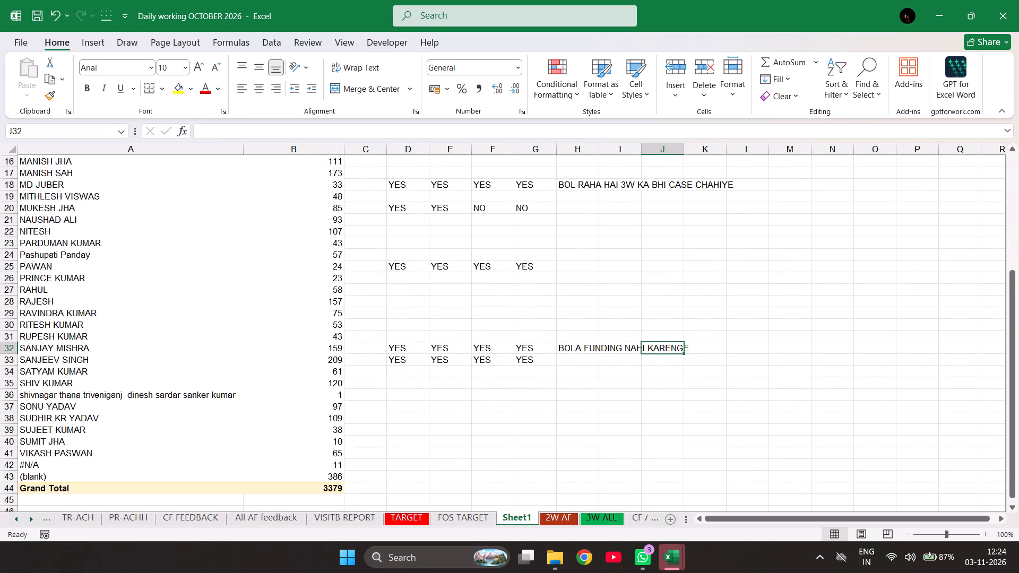
left_click(70, 362)
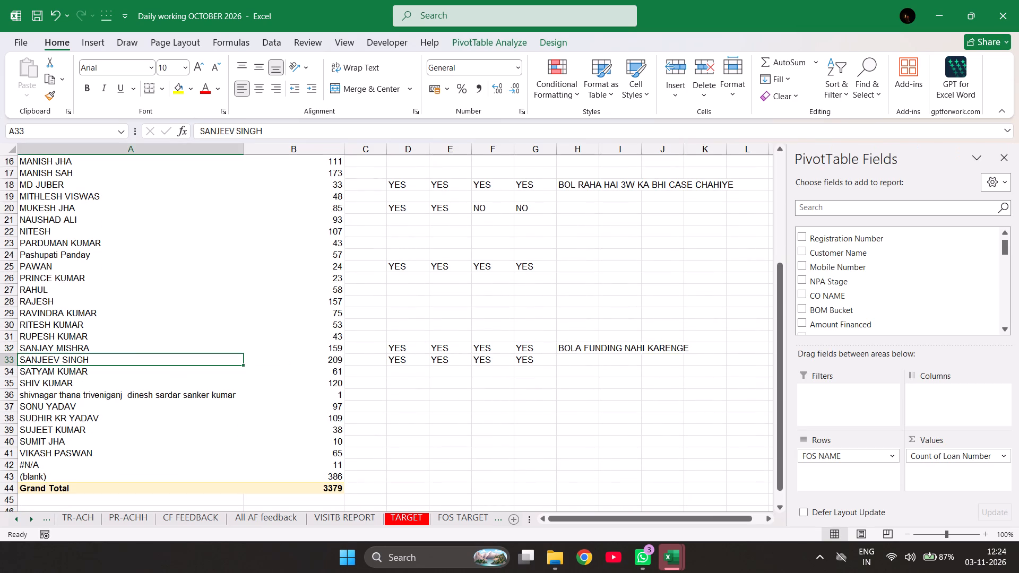
key("Right")
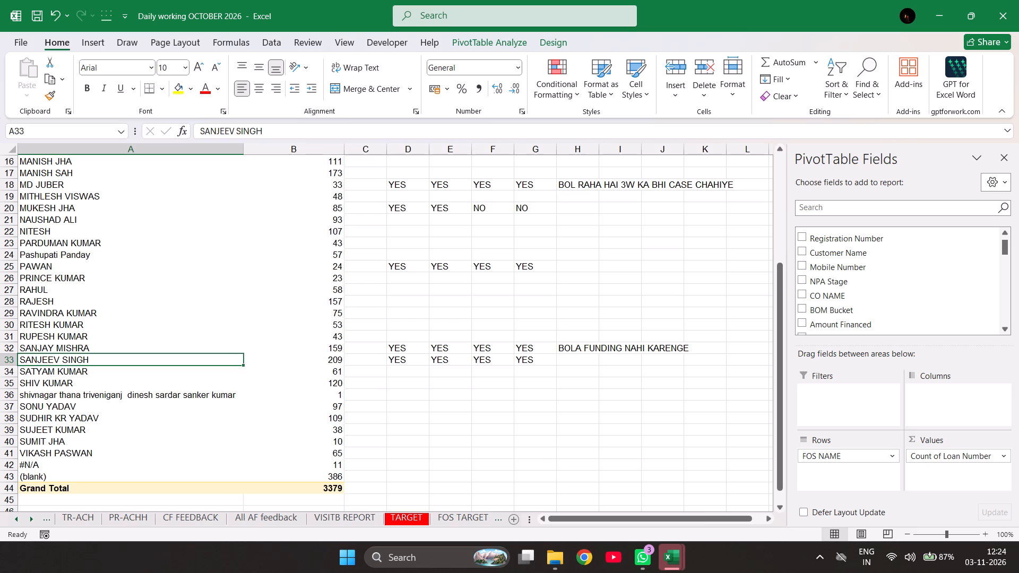
key("Right")
key("Right")
key("Right")
key("Left")
key("Left")
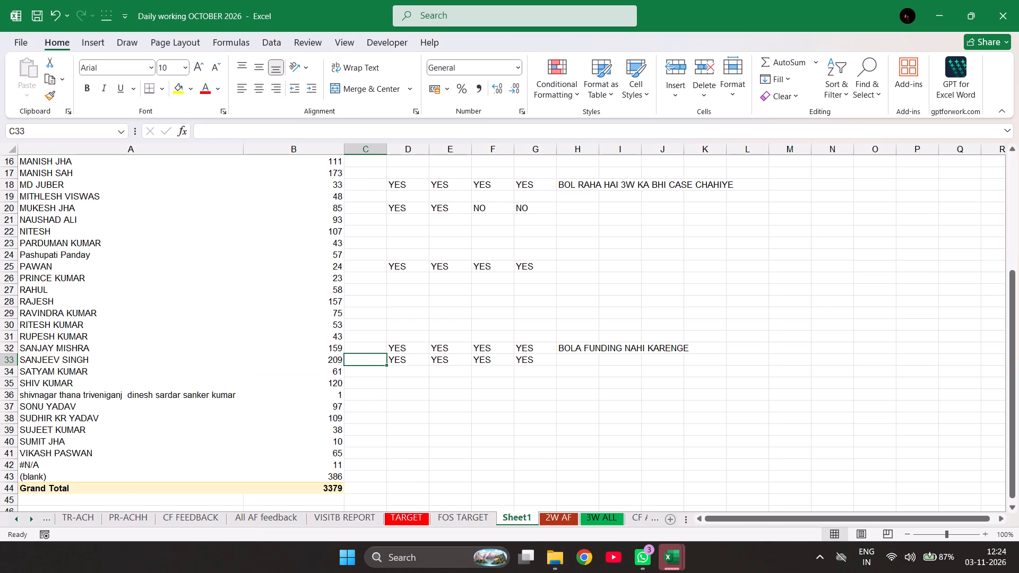
key("Left")
key("Left")
Select the empty 2W REG cell for the FOS in row 34.
key("Down")
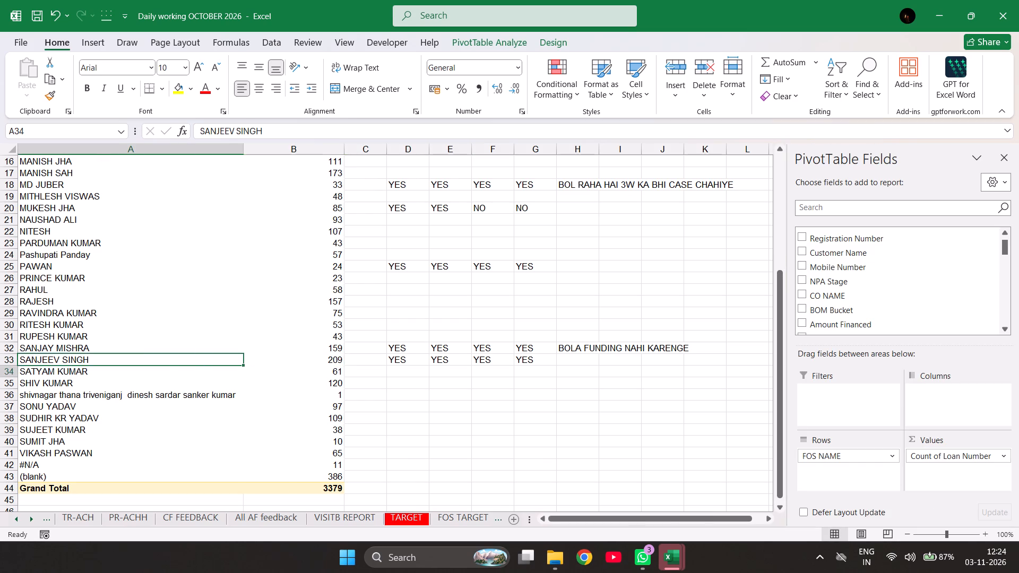
key("Right")
key("Right")
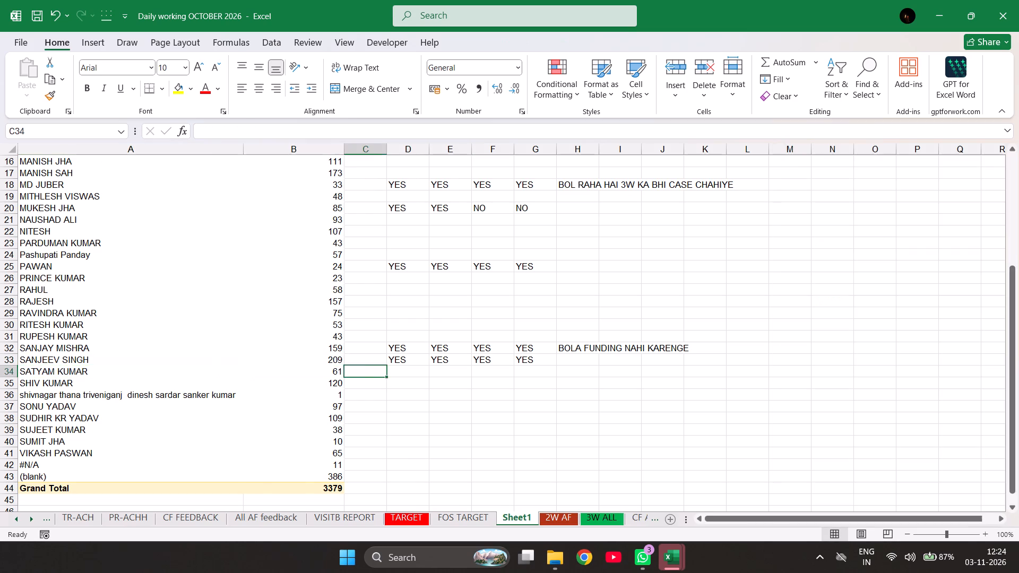
key("Right")
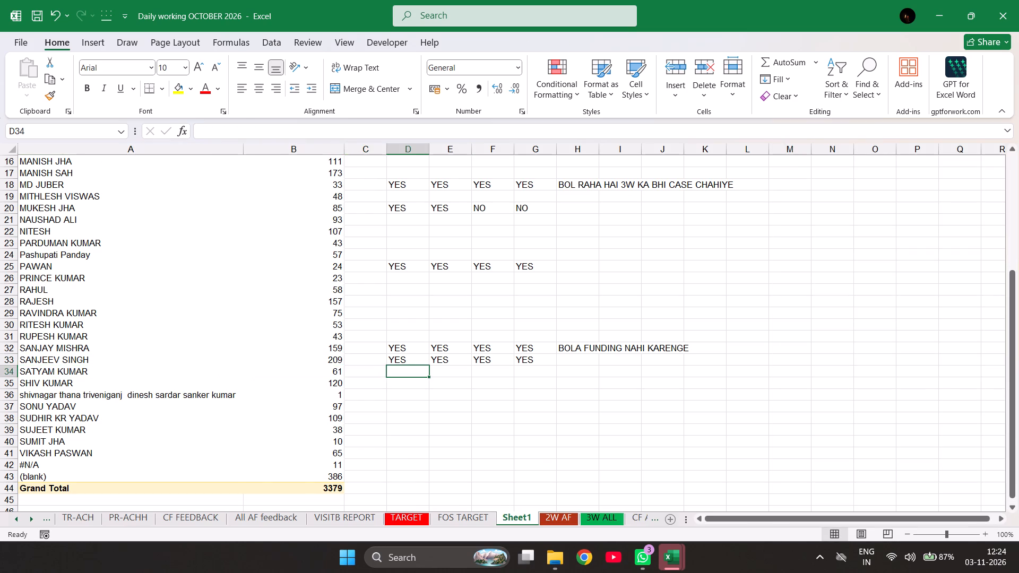
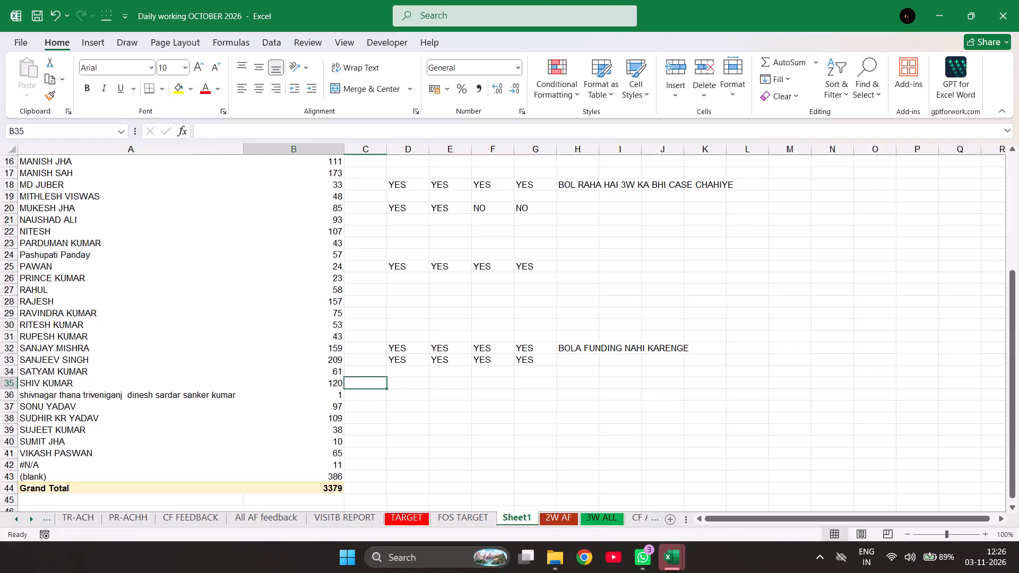
Mark YES under 2W REG, 2W WRI, 3W REG and 3W WRI for the FOS in row 35.
key("Left")
key("Left")
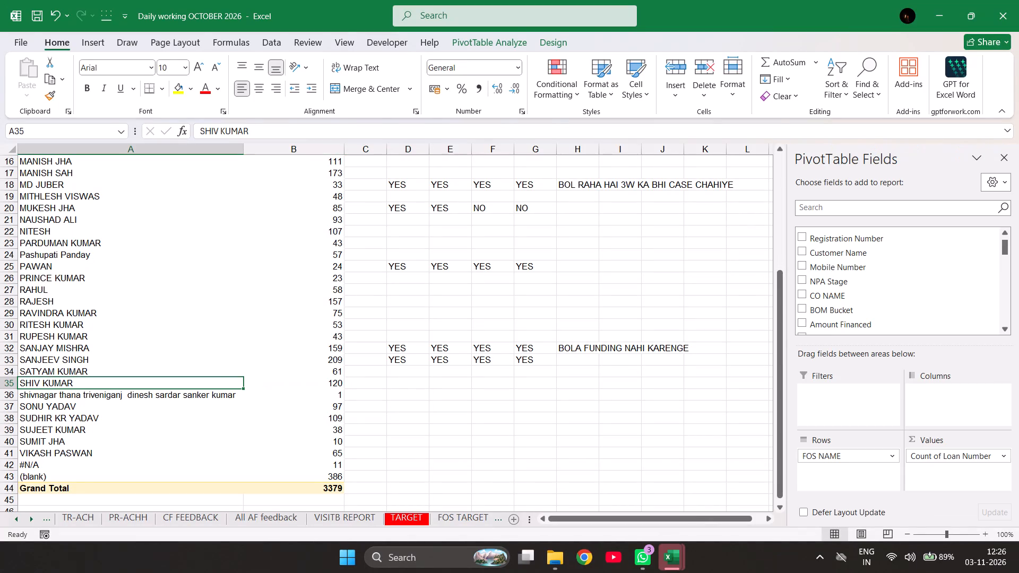
key("Right")
key("Right")
key("Right")
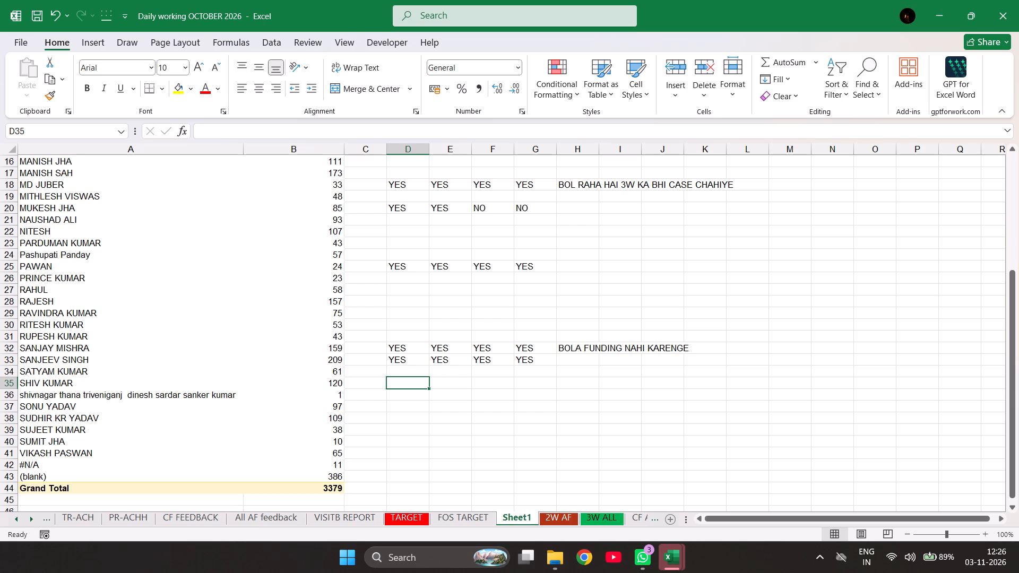
type("YES")
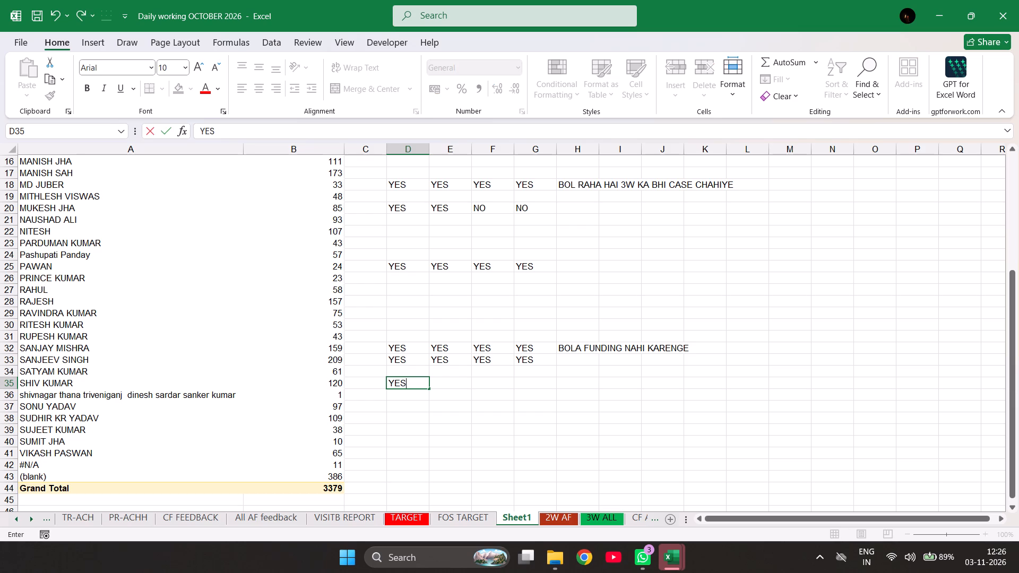
key("Right")
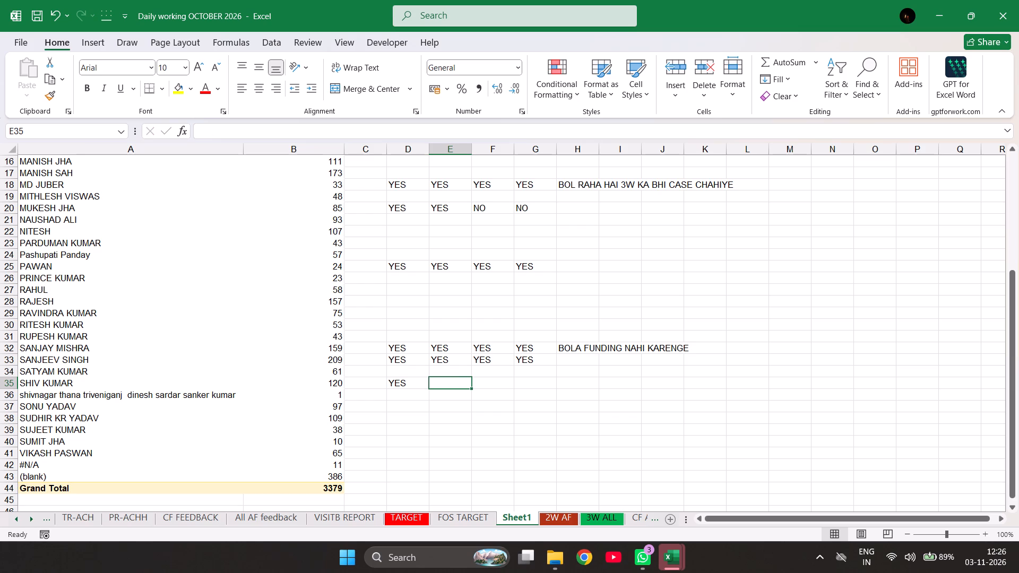
type("YES")
key("Right")
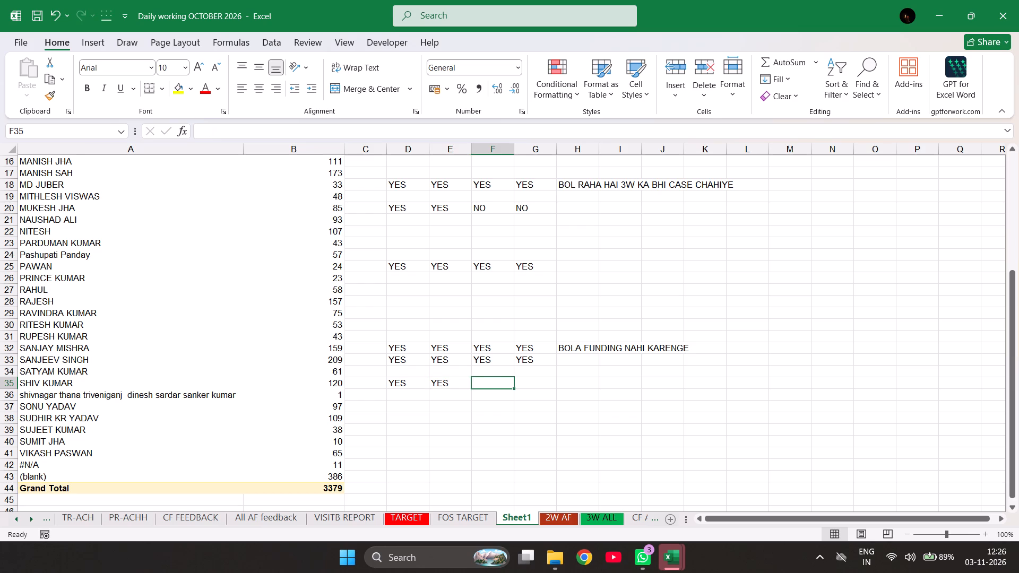
type("YES")
key("Right")
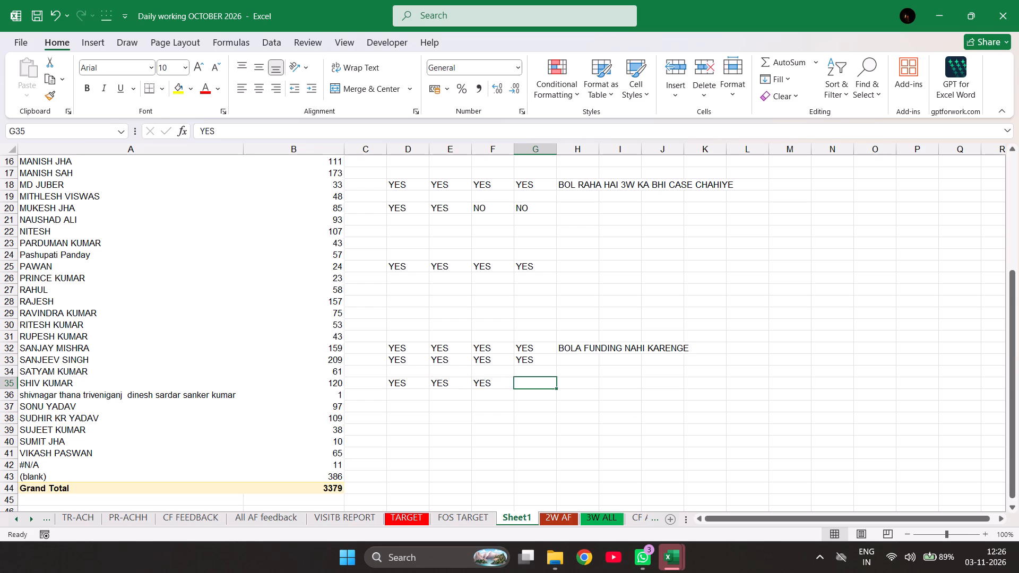
type("YES")
key("Right")
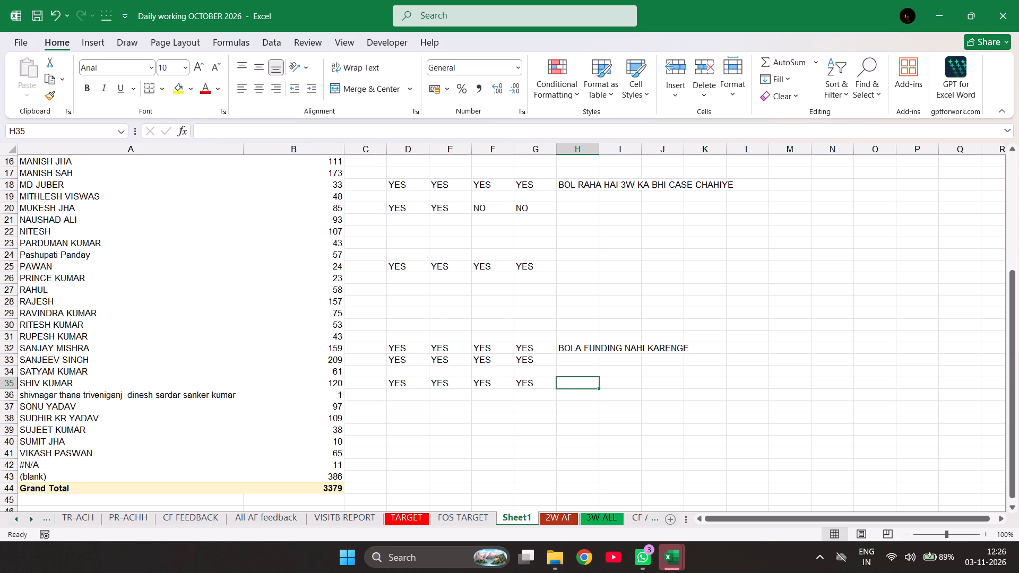
Mark YES under 2W REG, 2W WRI, 3W REG and 3W WRI for the FOS in row 37.
left_click(403, 398)
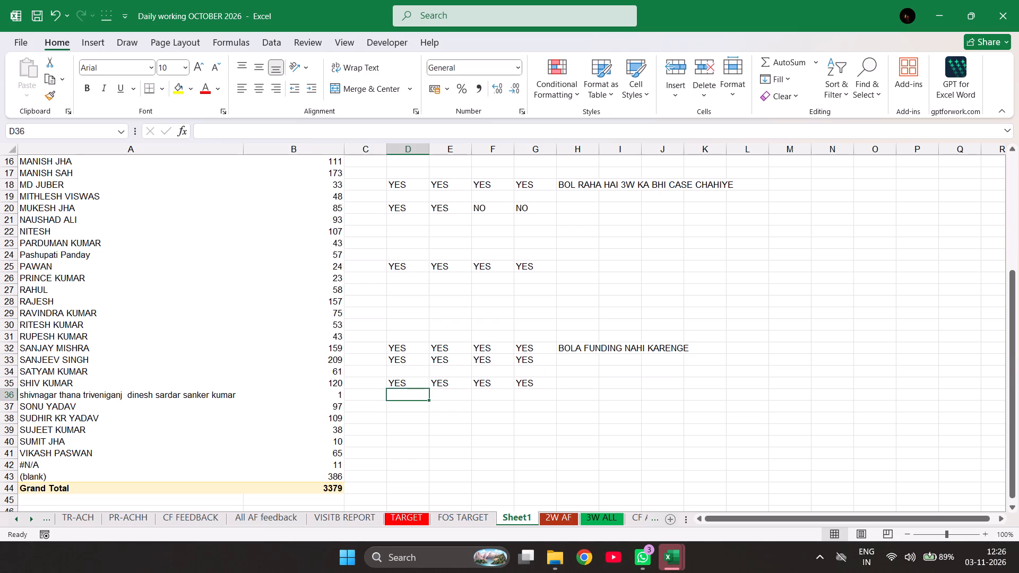
key("Down")
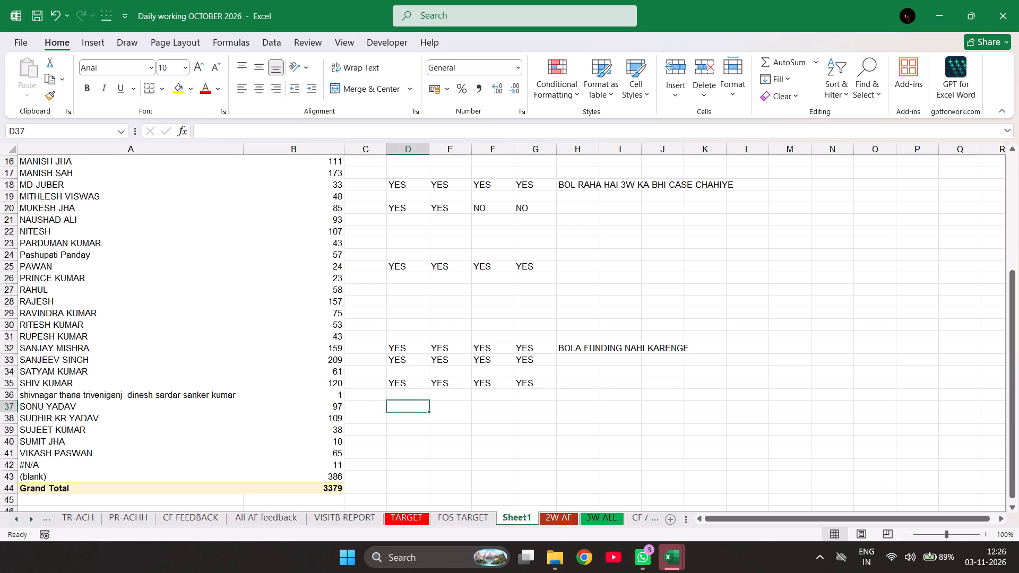
key("Left")
key("Left")
key("Left")
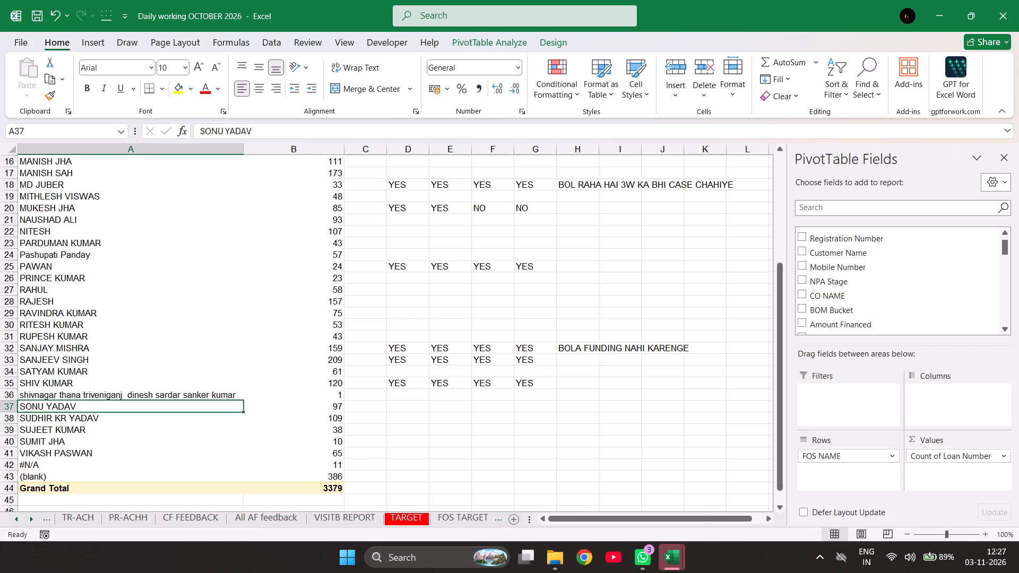
key("Right")
key("Right")
key("Right")
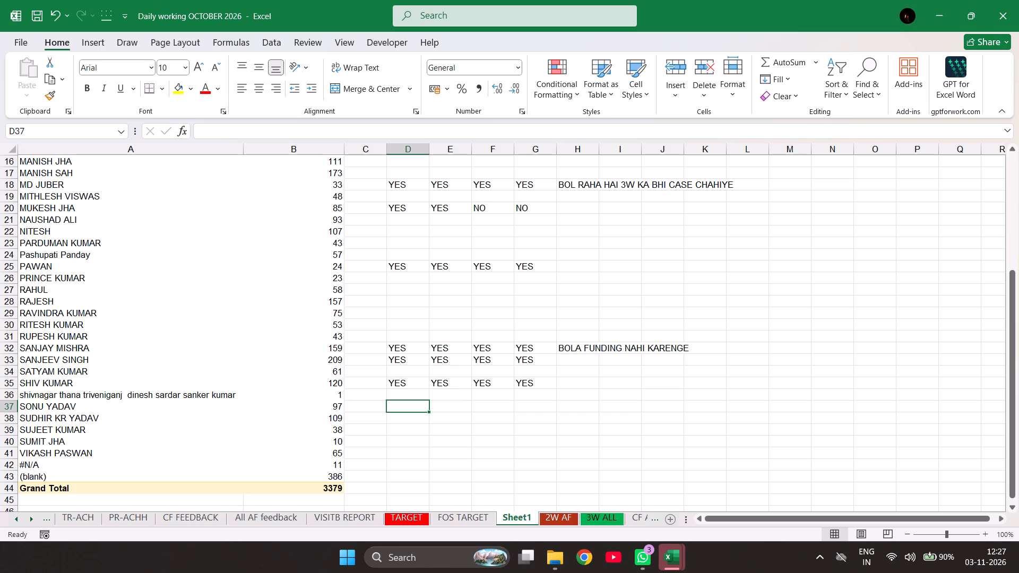
key("Right")
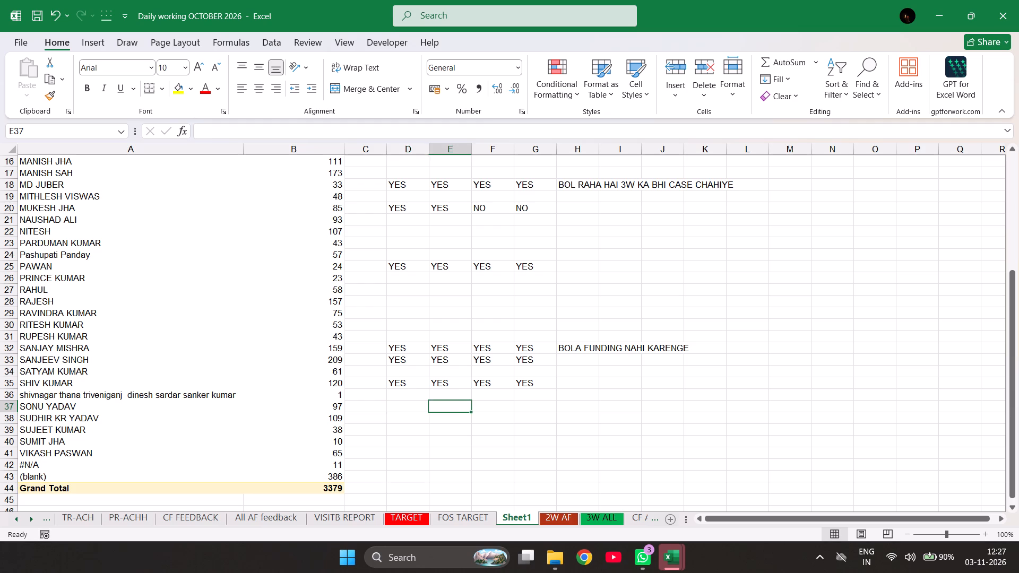
key("Left")
key("Right")
key("Left")
key("Right")
key("Left")
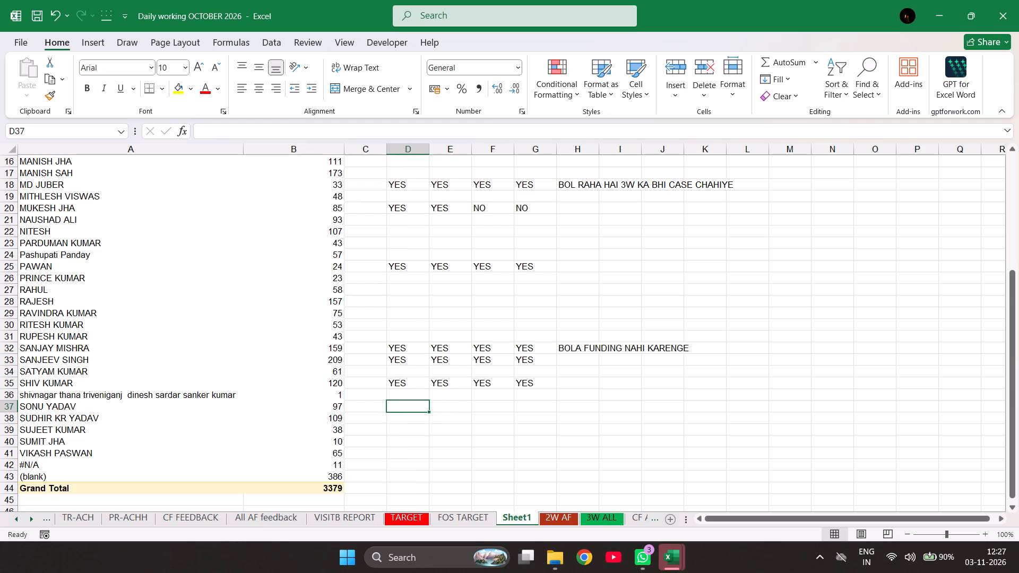
type("YES")
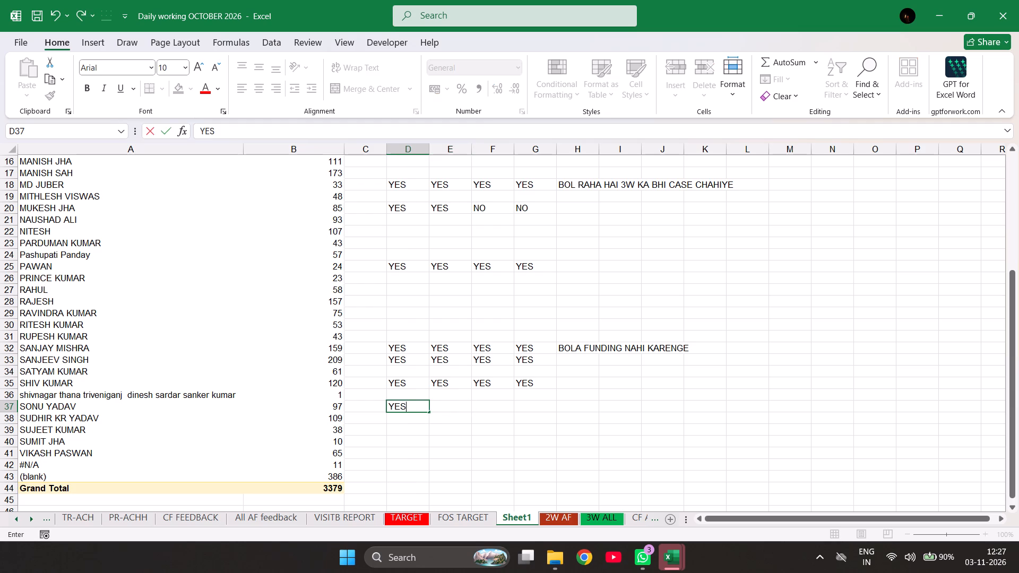
key("Right")
type("YES")
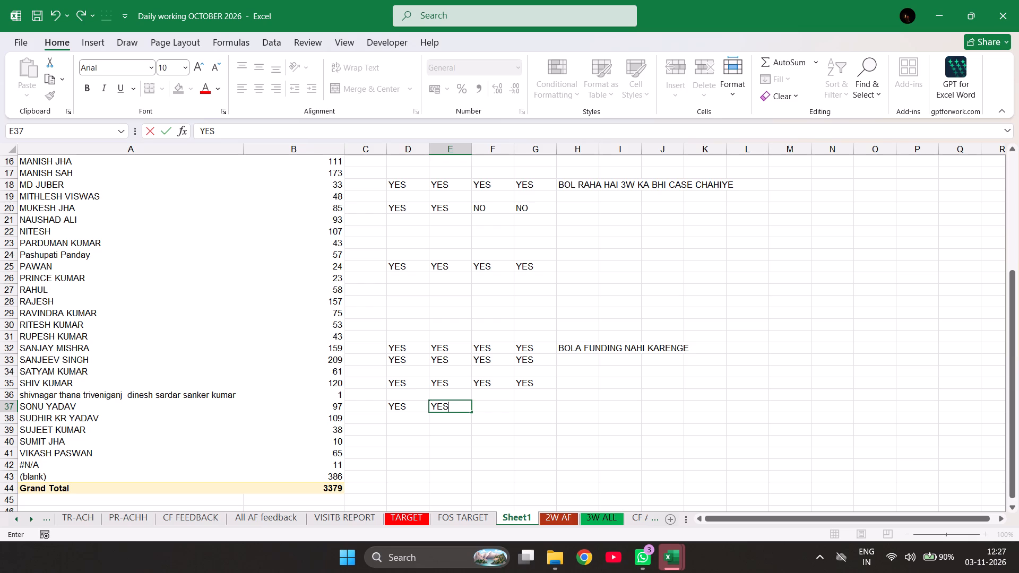
key("Right")
type("YES")
key("Right")
type("YES")
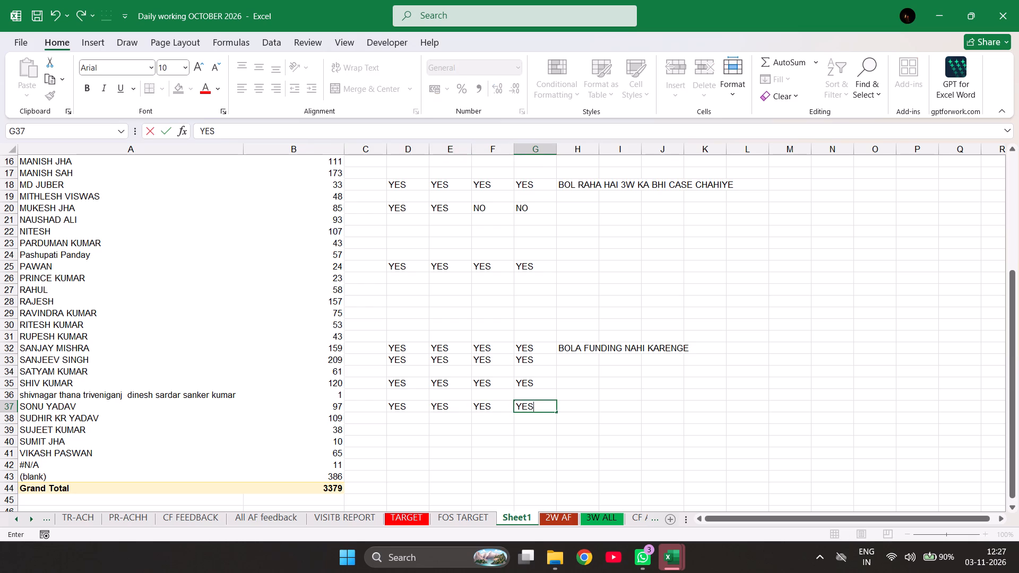
left_click(419, 508)
left_click(421, 475)
left_click(421, 475)
Review the FOS entry in row 38 and its 2W REG cell, and move on to the FOS name in row 39.
scroll(421, 475, "down", 1)
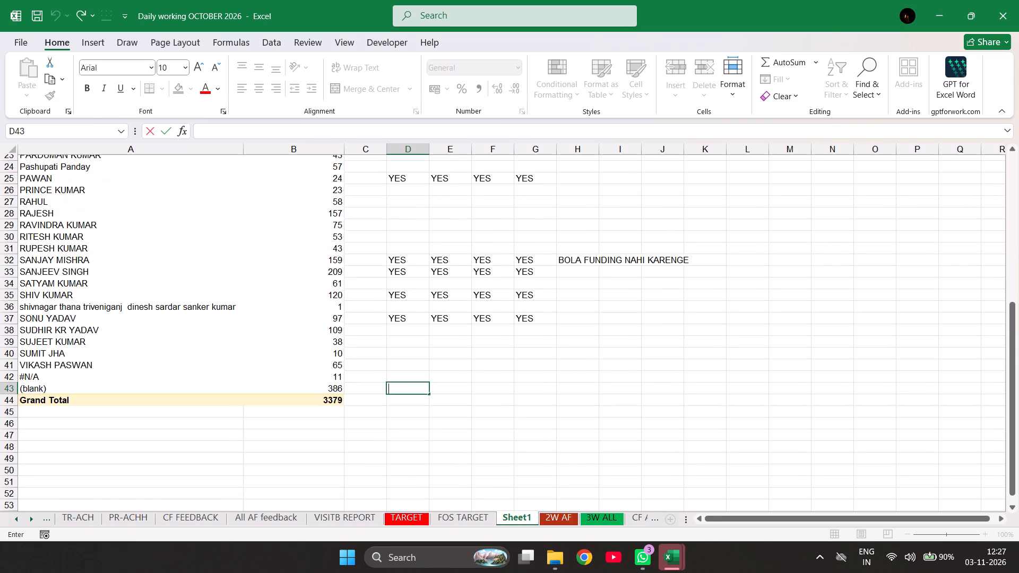
left_click(79, 333)
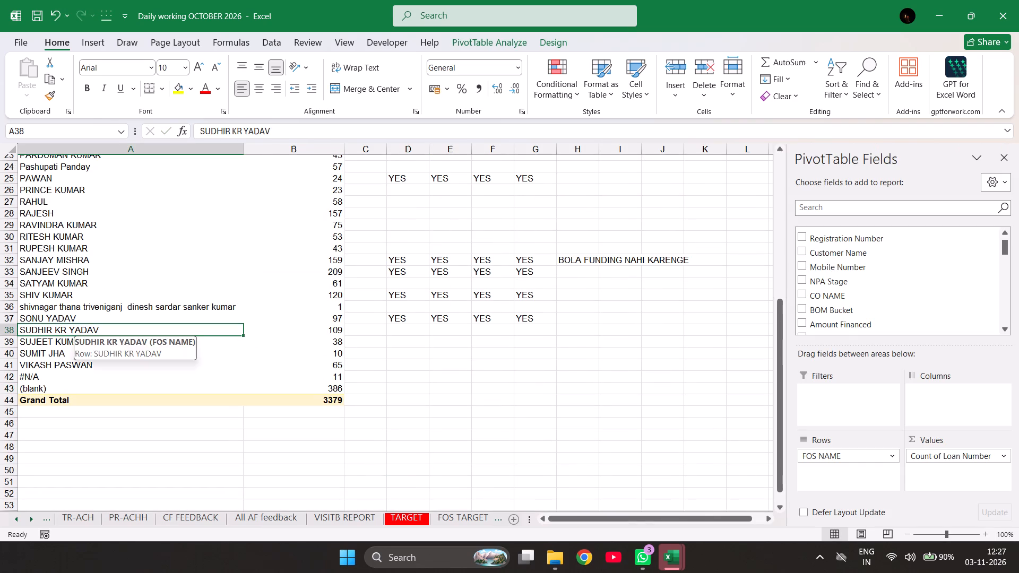
key("Right")
key("Right")
key("Right")
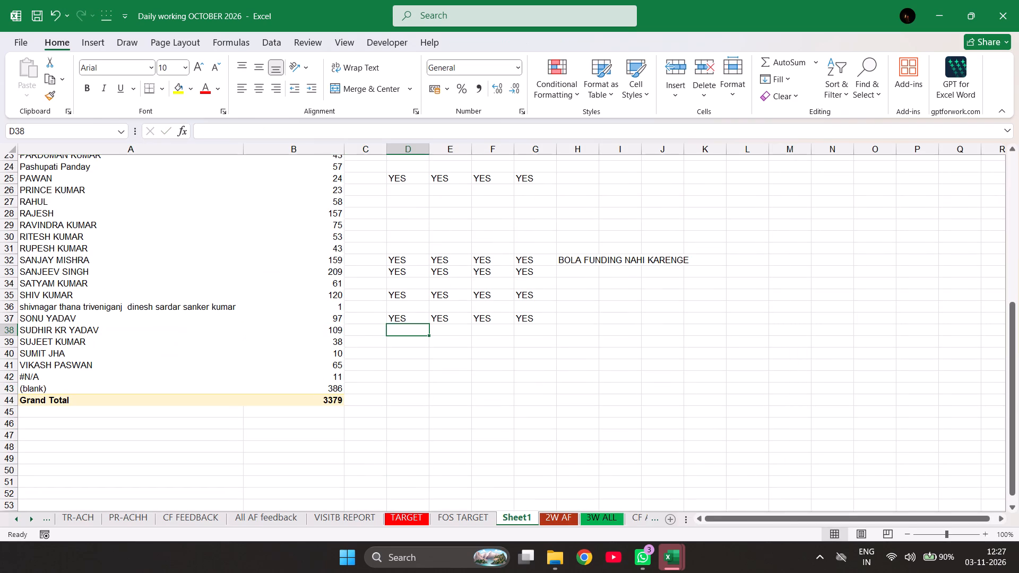
key("Left")
key("Left")
key("Left")
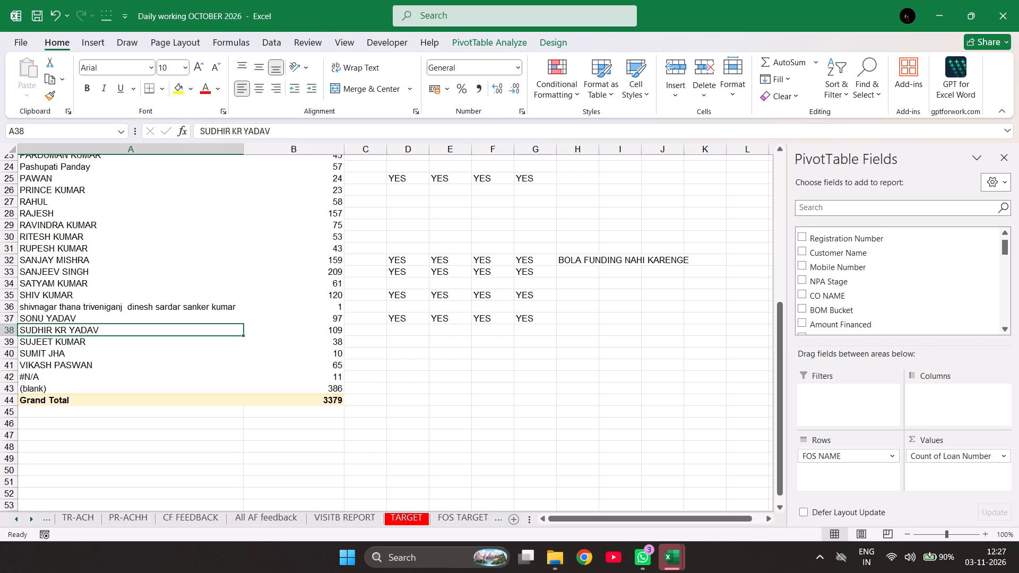
left_click(182, 331)
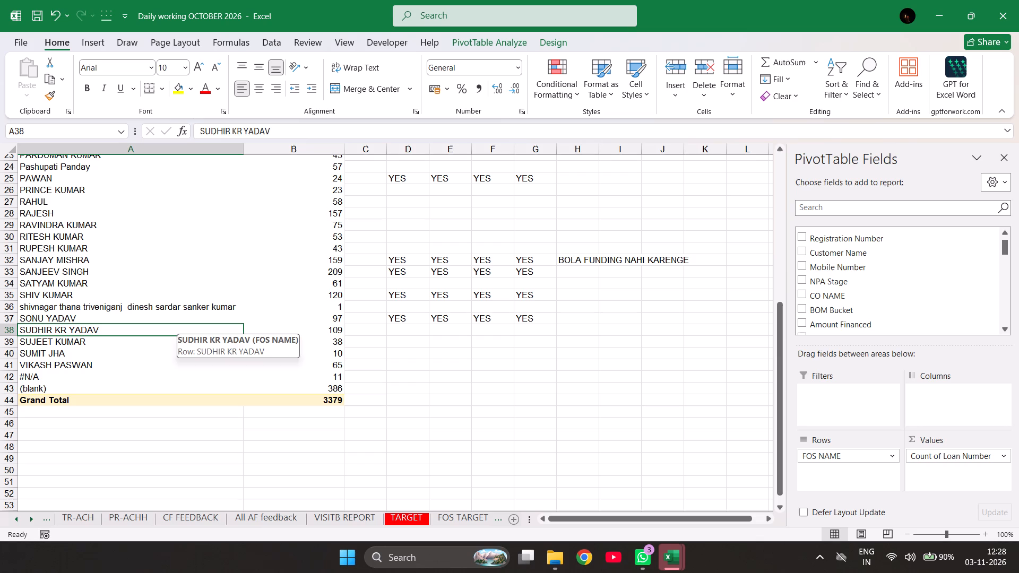
left_click(153, 407)
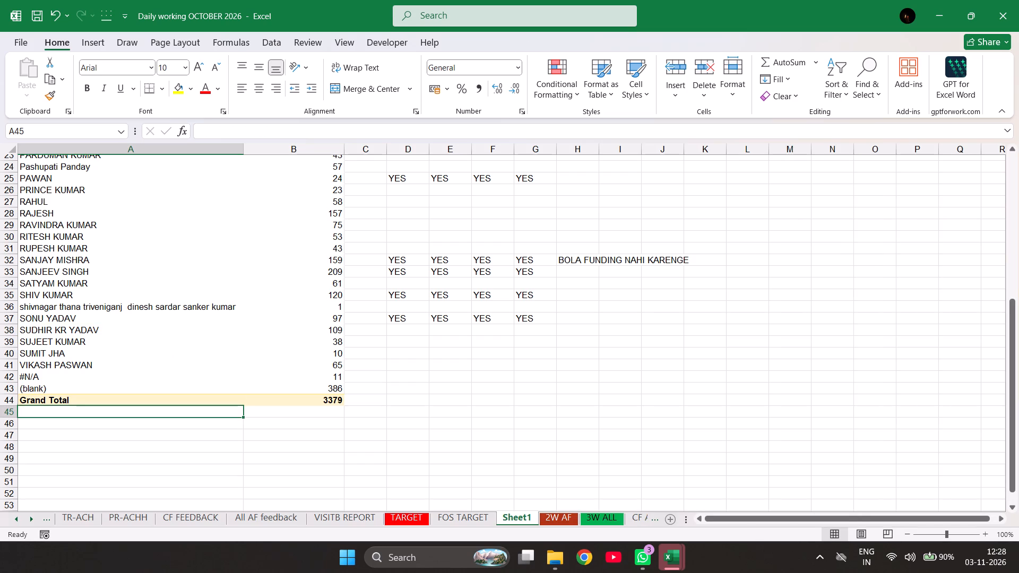
left_click(82, 332)
key("Right")
key("Right")
key("Right")
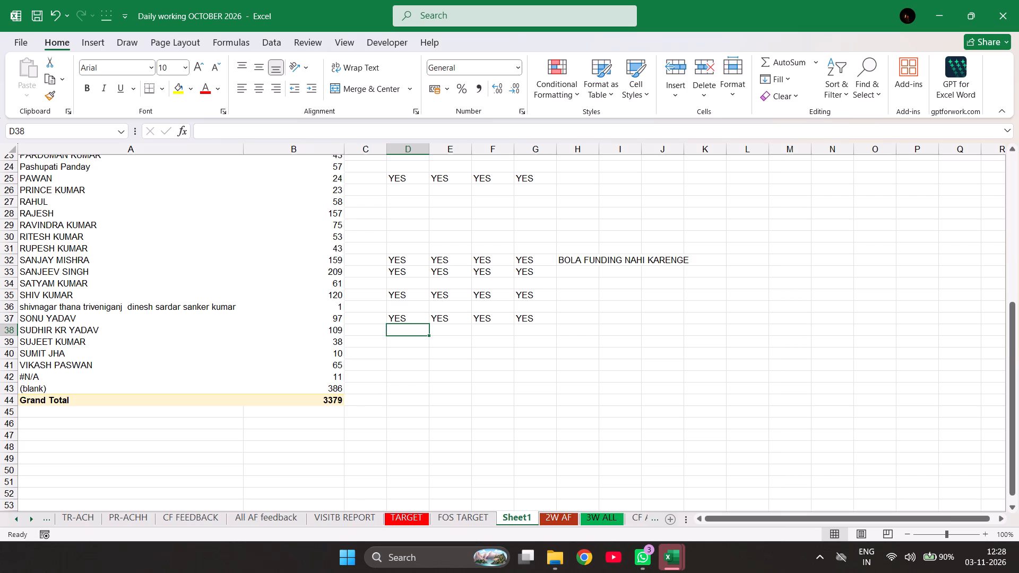
key("Left")
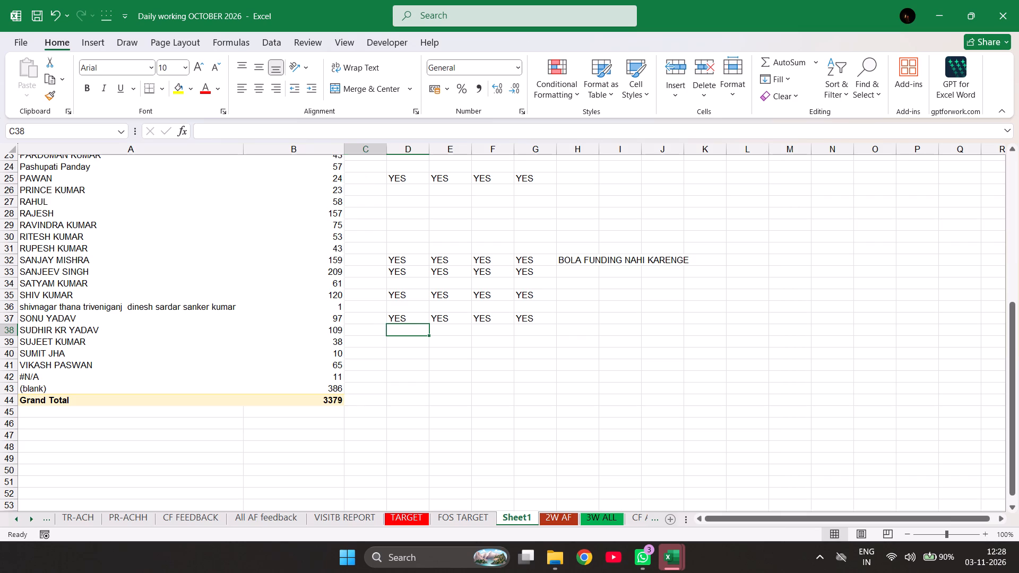
key("Left")
key("Left")
key("Left")
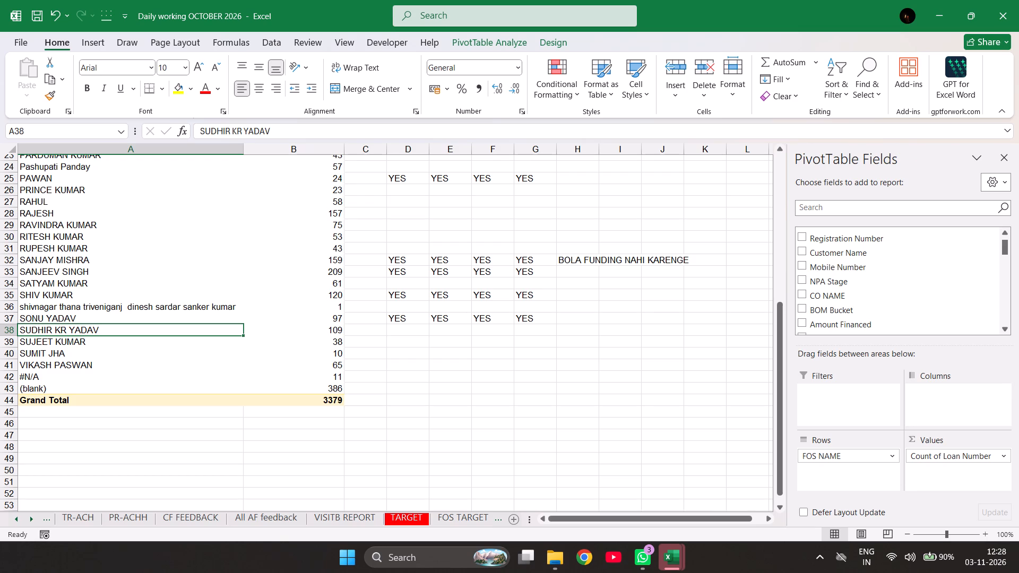
key("Down")
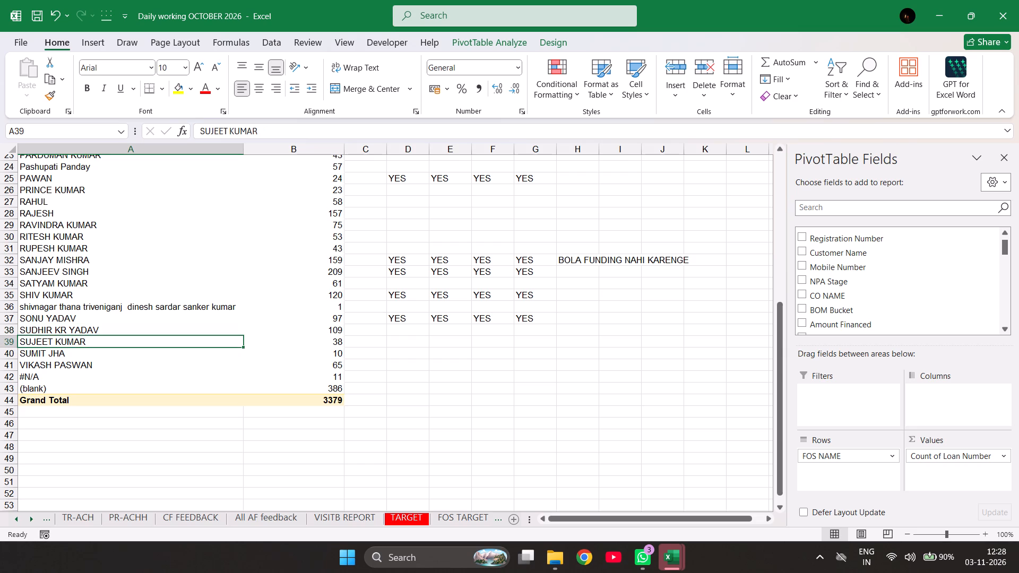
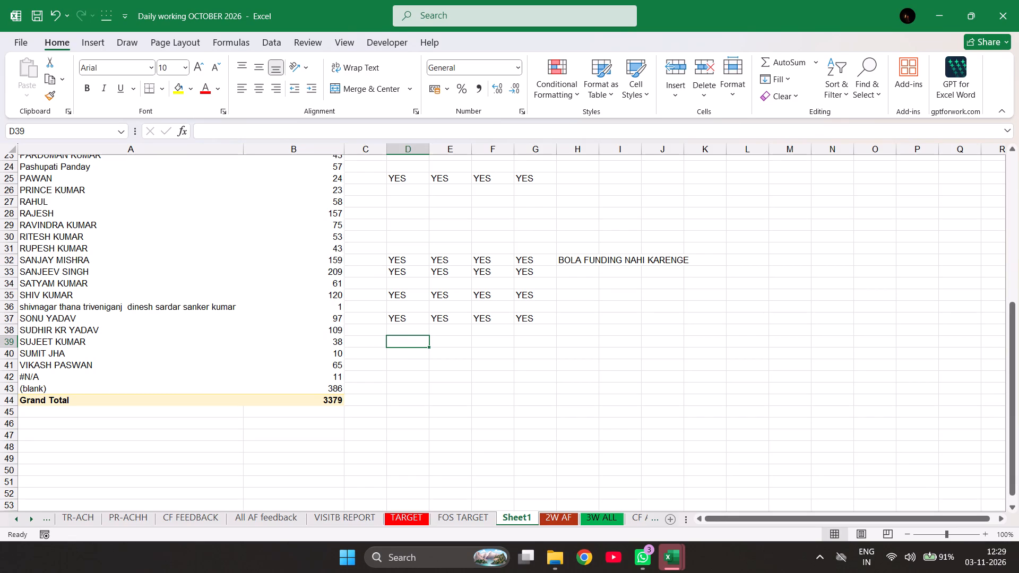
Review the FOS entries in rows 39 to 41 beside the unmarked 2W REG cells.
key("Down")
key("Down")
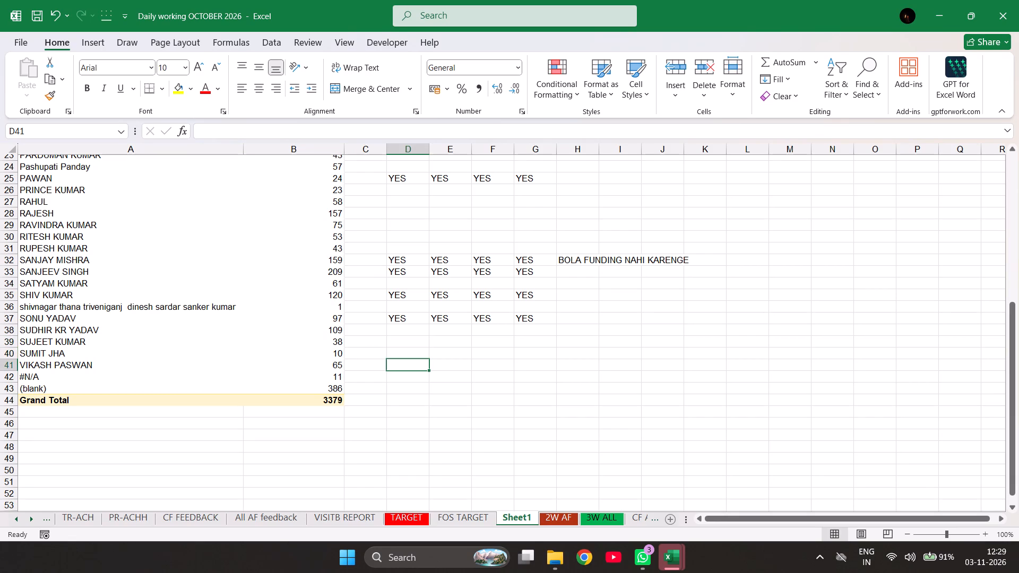
key("Up")
key("Up")
key("Left")
key("Left")
key("Left")
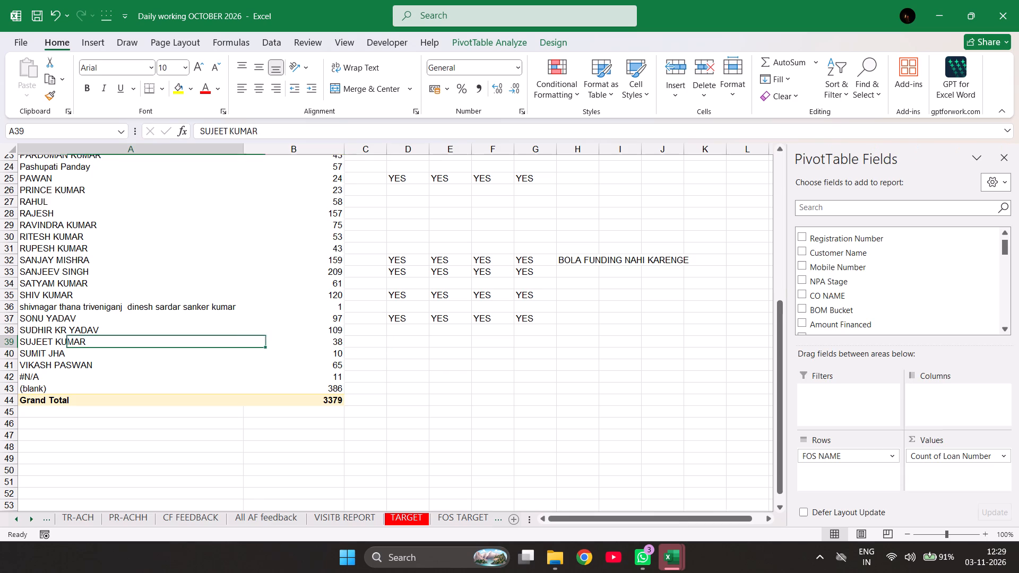
key("Left")
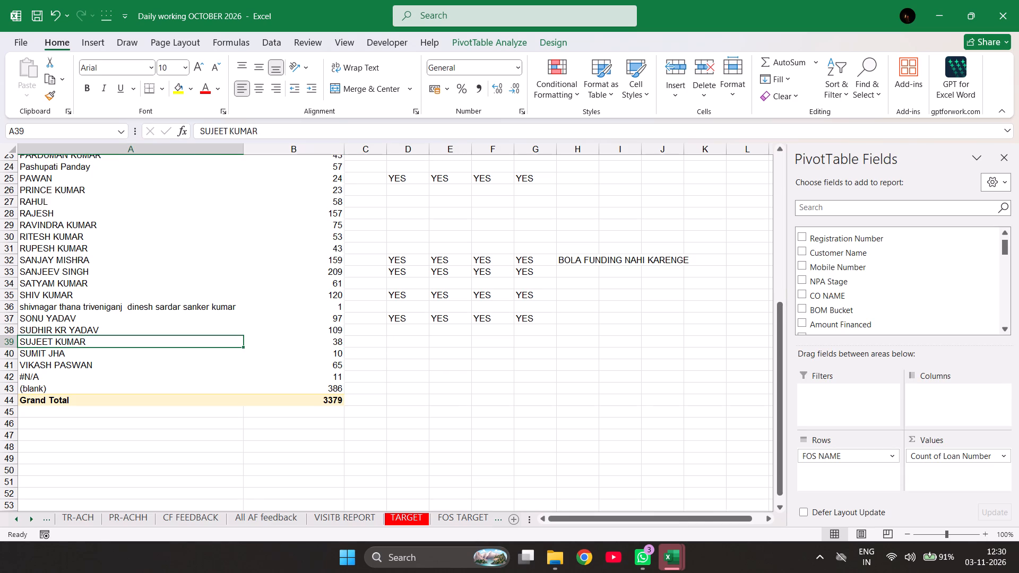
Save the workbook with the YES/NO markings.
left_click(486, 414)
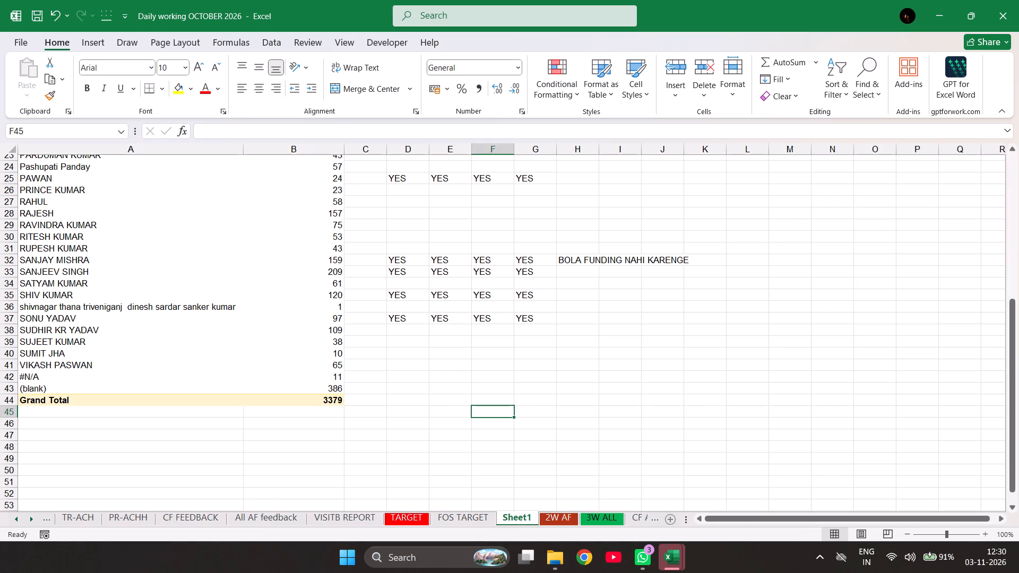
key("ctrl+s")
key("ctrl+s")
key("ctrl+s")
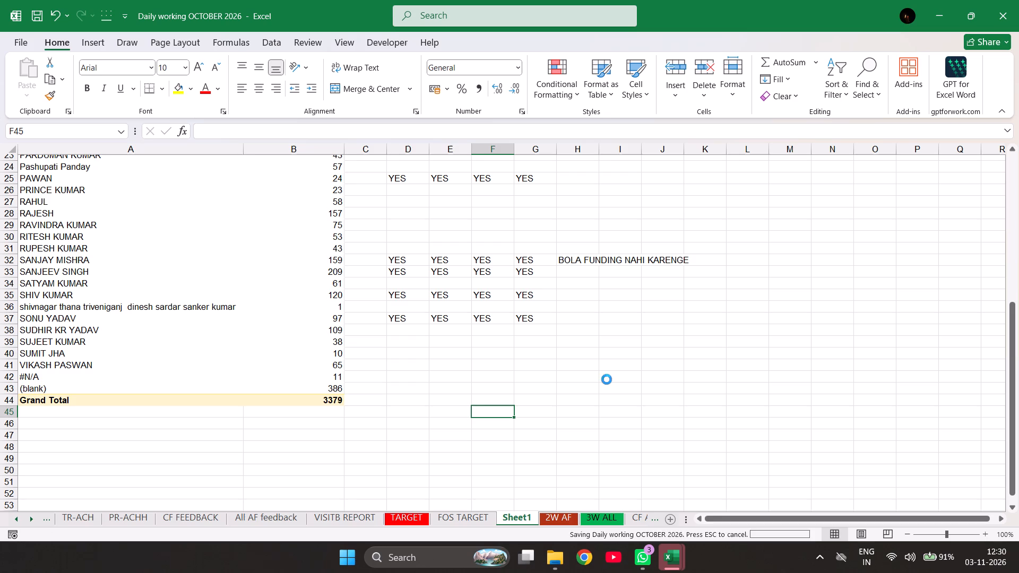
Delete the TARGET sheet from the workbook, accepting its permanent removal.
left_click(409, 522)
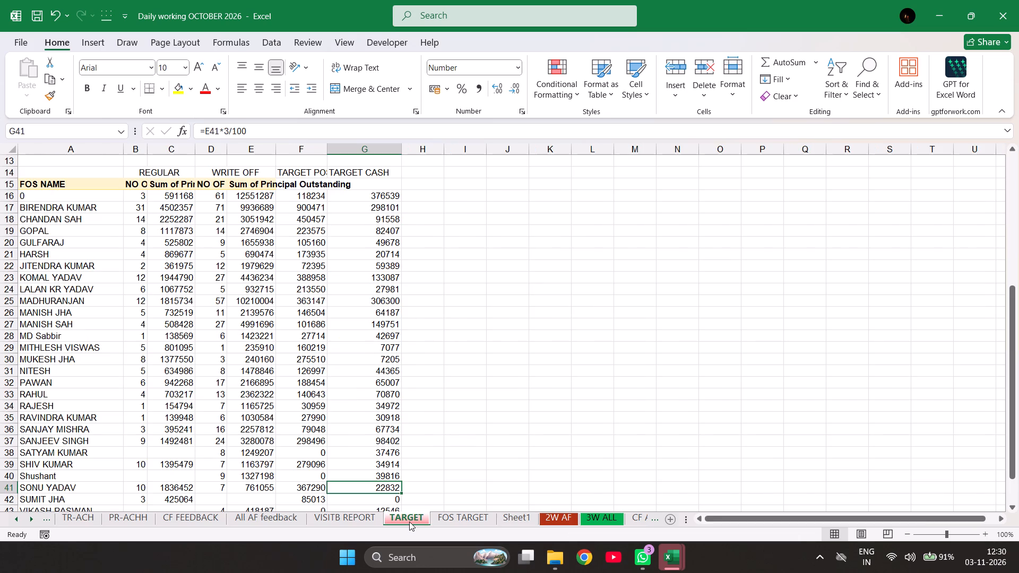
right_click(419, 520)
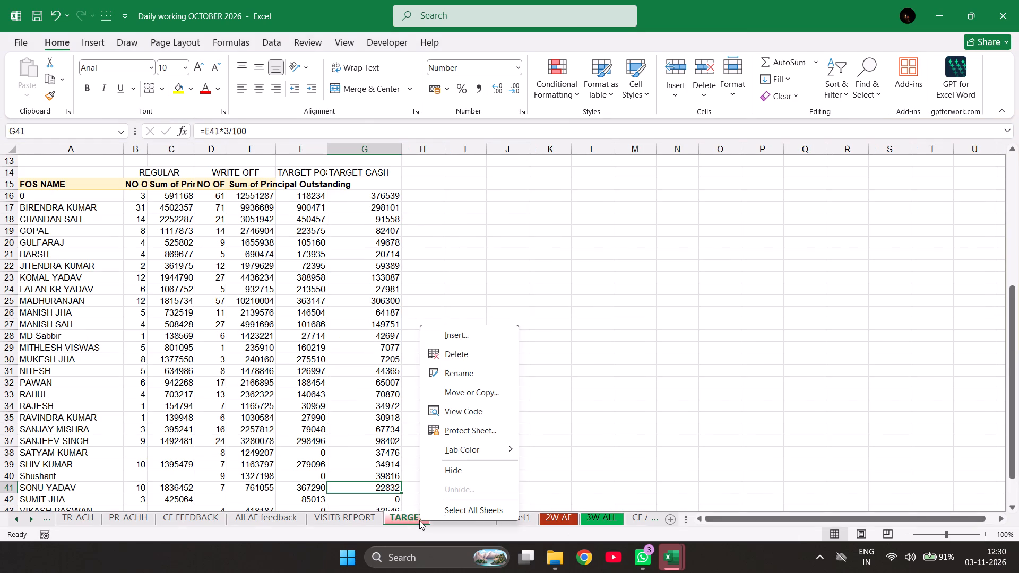
left_click(453, 355)
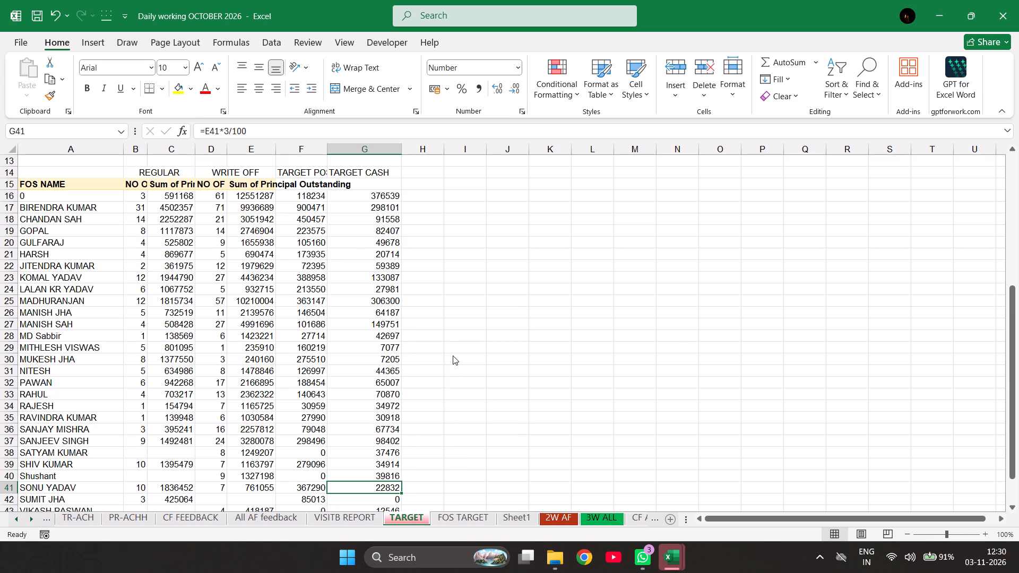
left_click(485, 306)
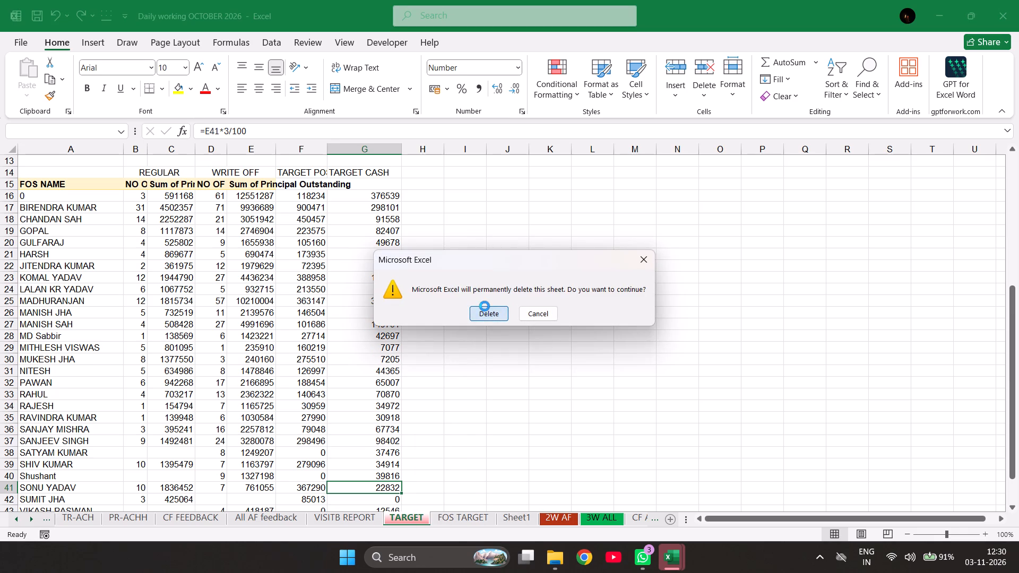
Delete the FOS TARGET sheet from the workbook, accepting its permanent removal.
left_click(430, 520)
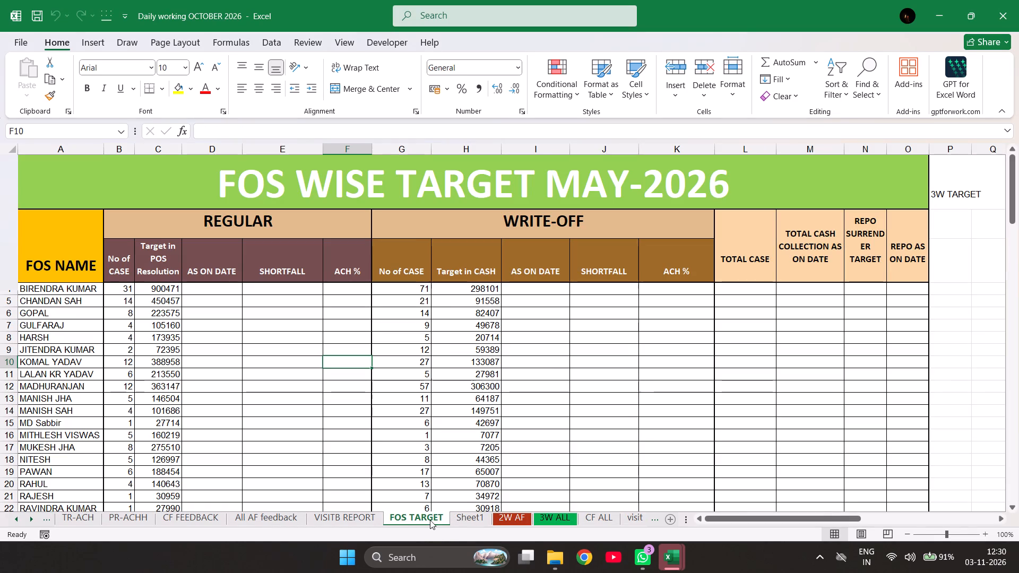
right_click(419, 524)
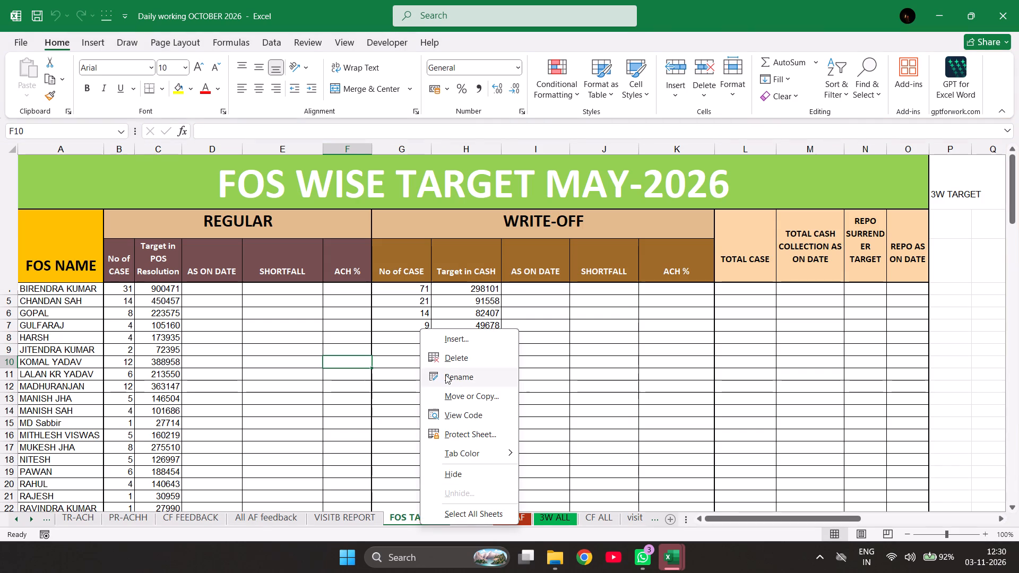
left_click(447, 360)
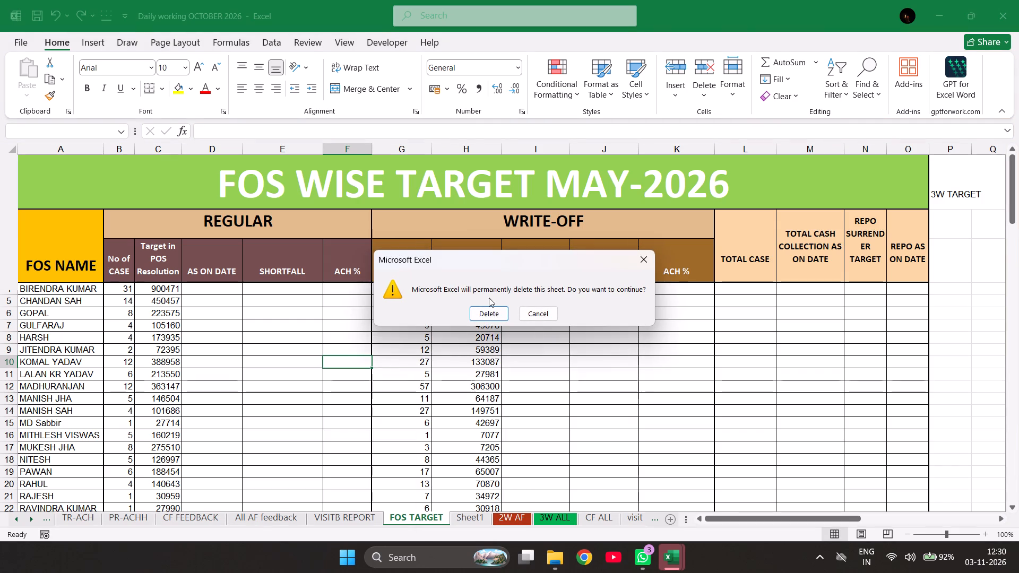
left_click(490, 309)
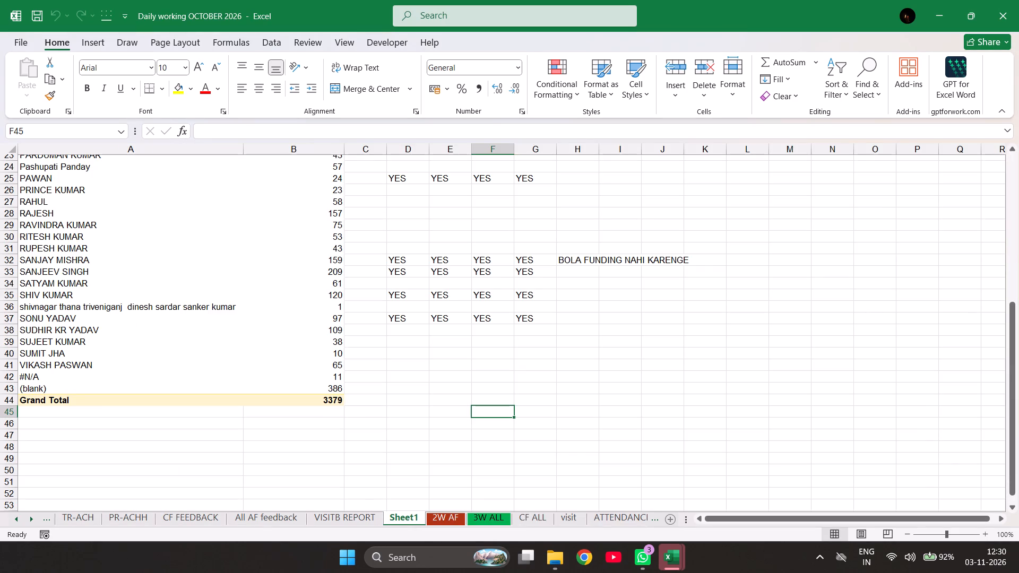
Look through the remaining sheets, from 2W AF to ATTENDANCE plus All AF feedback and CF FEEDBACK, for ones no longer needed.
scroll(425, 465, "up", 1)
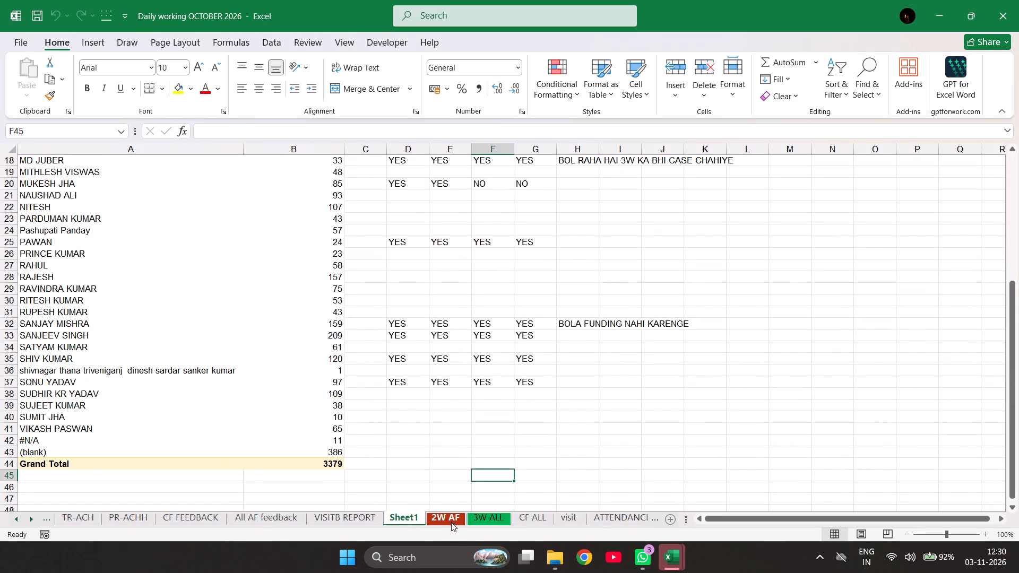
left_click(451, 520)
left_click(480, 521)
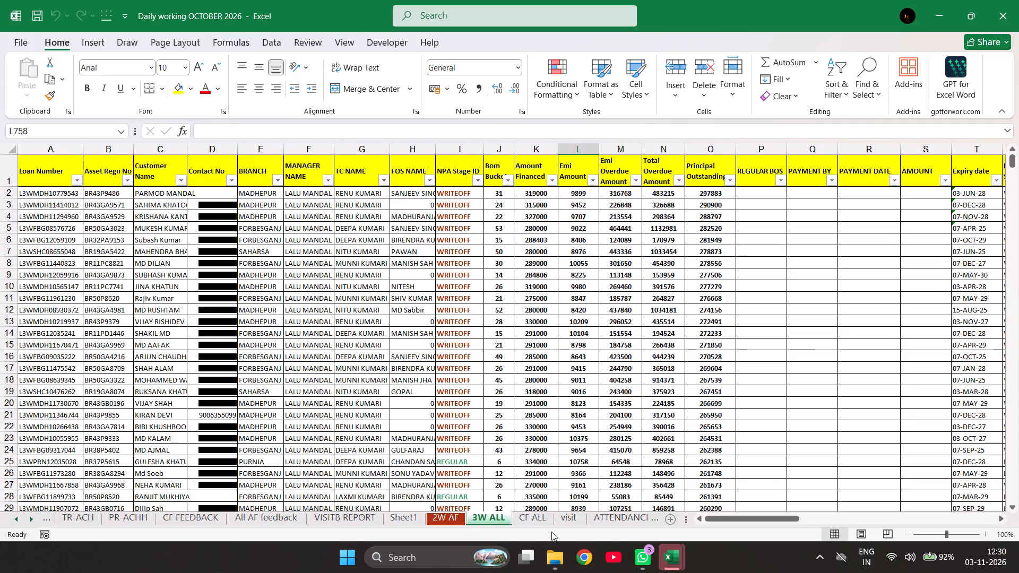
left_click(539, 523)
left_click(571, 524)
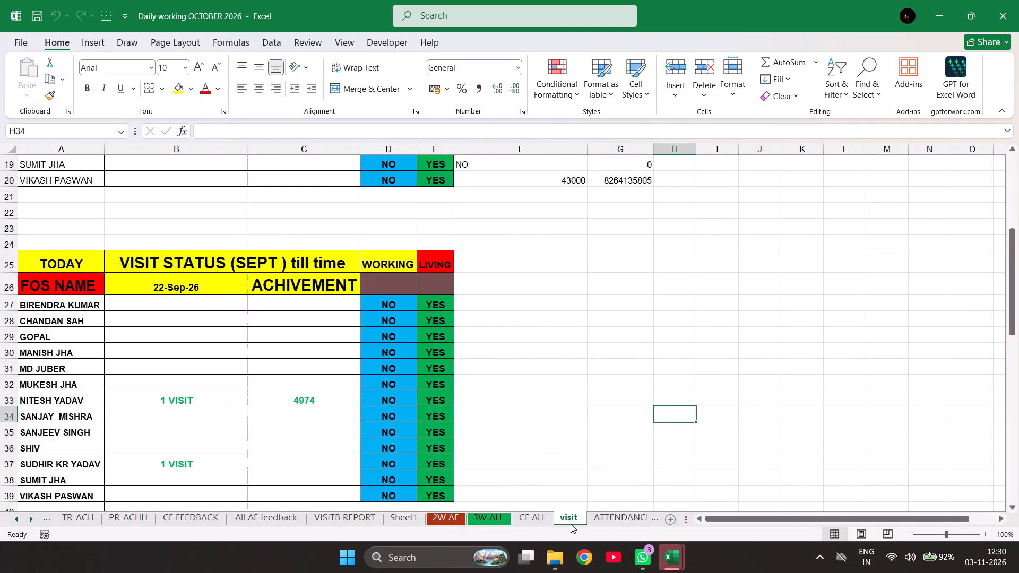
left_click(614, 516)
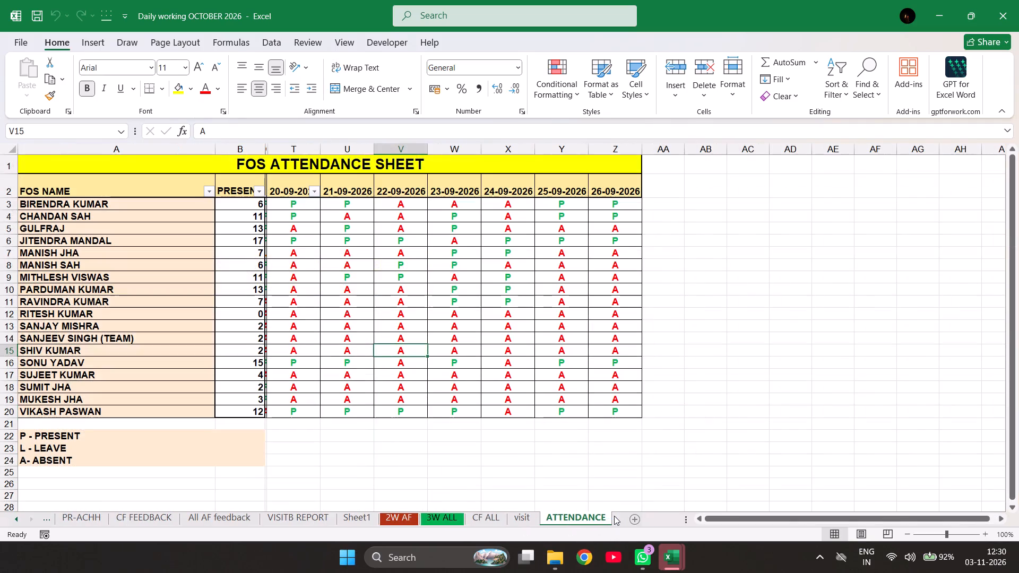
left_click(241, 520)
left_click(154, 513)
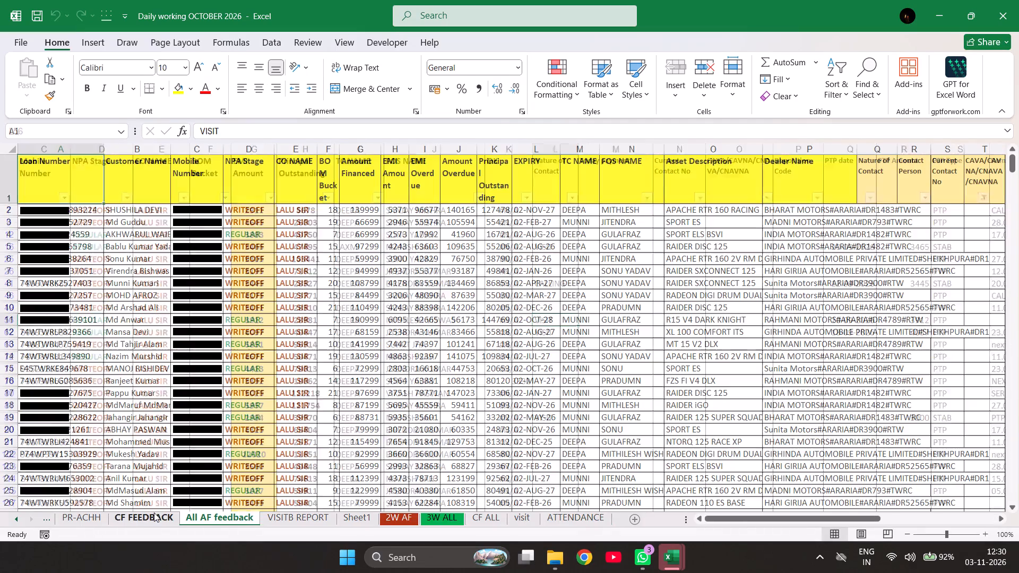
scroll(125, 520, "right", 2)
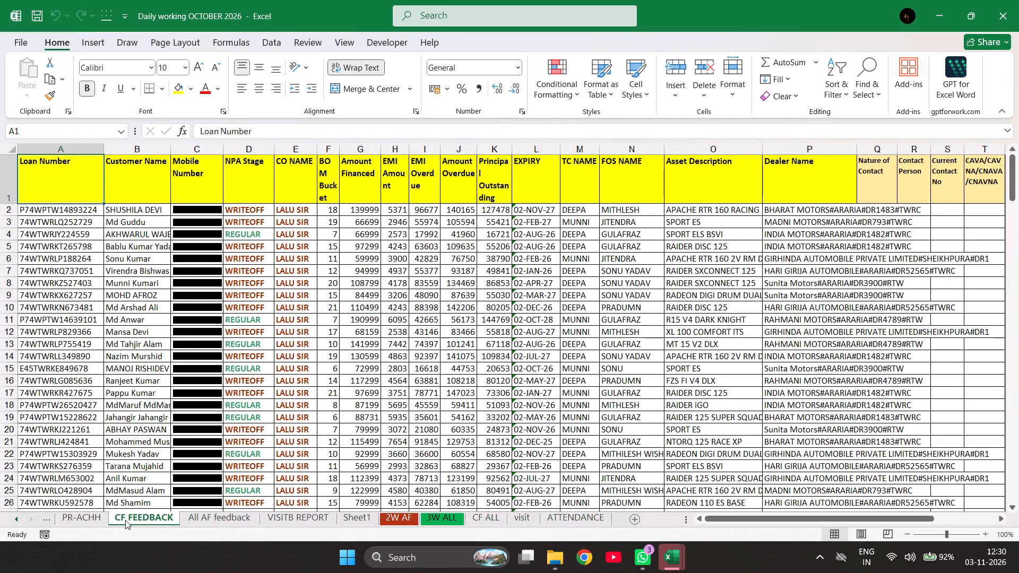
Delete the PR-ACHH sheet with the month-end target and projection tables, accepting its permanent removal.
left_click(62, 520)
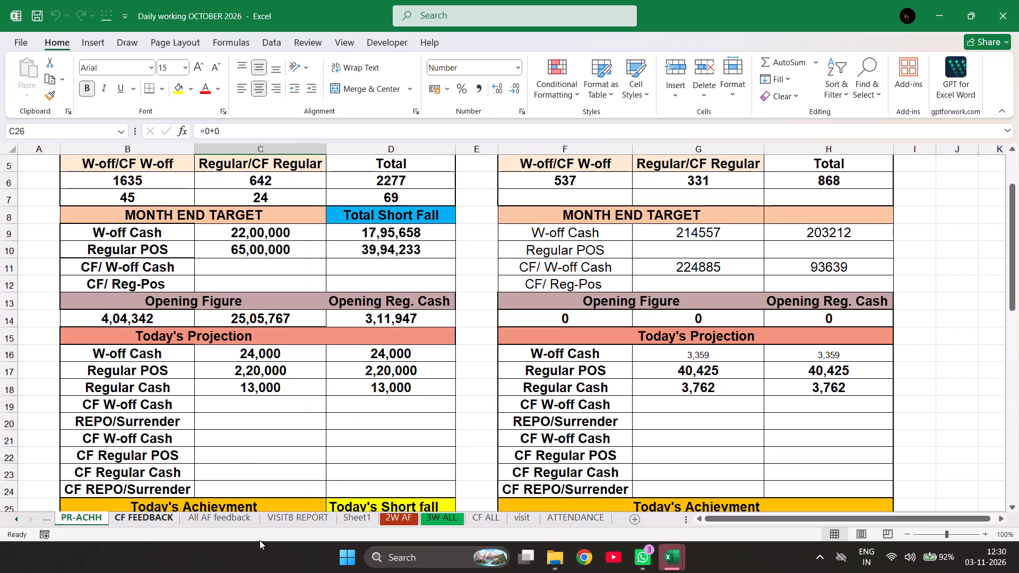
right_click(98, 529)
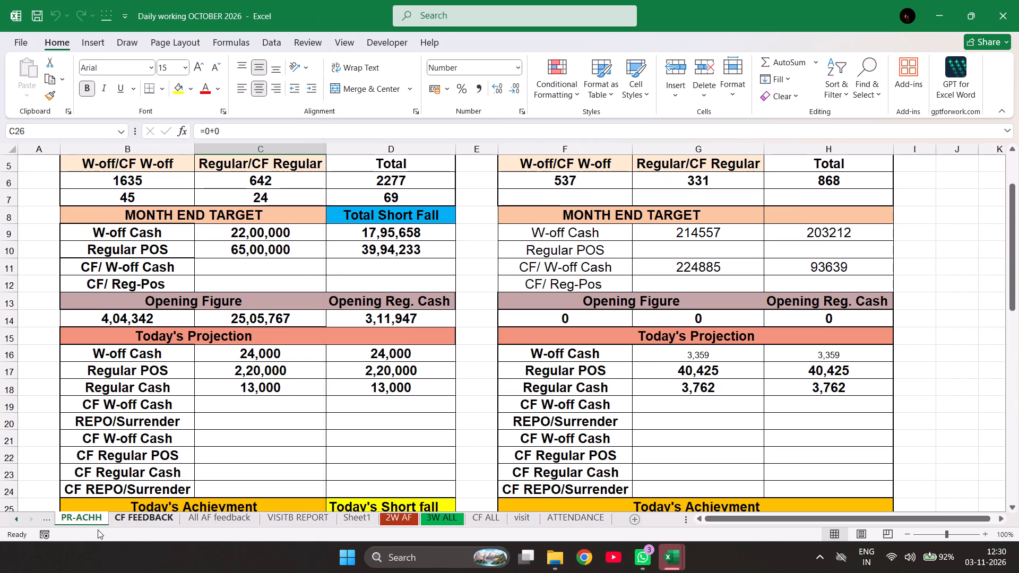
left_click(51, 413)
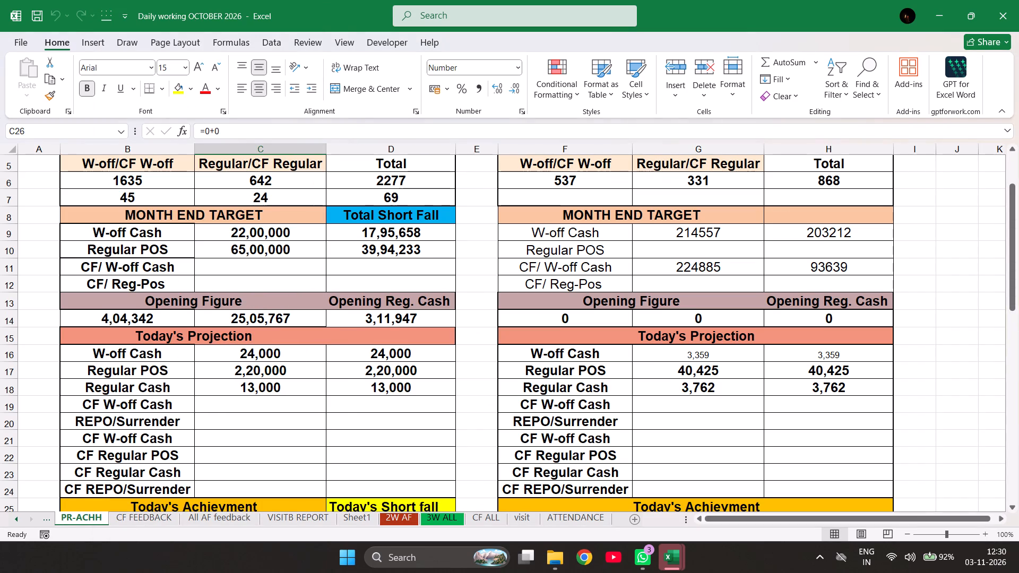
right_click(89, 522)
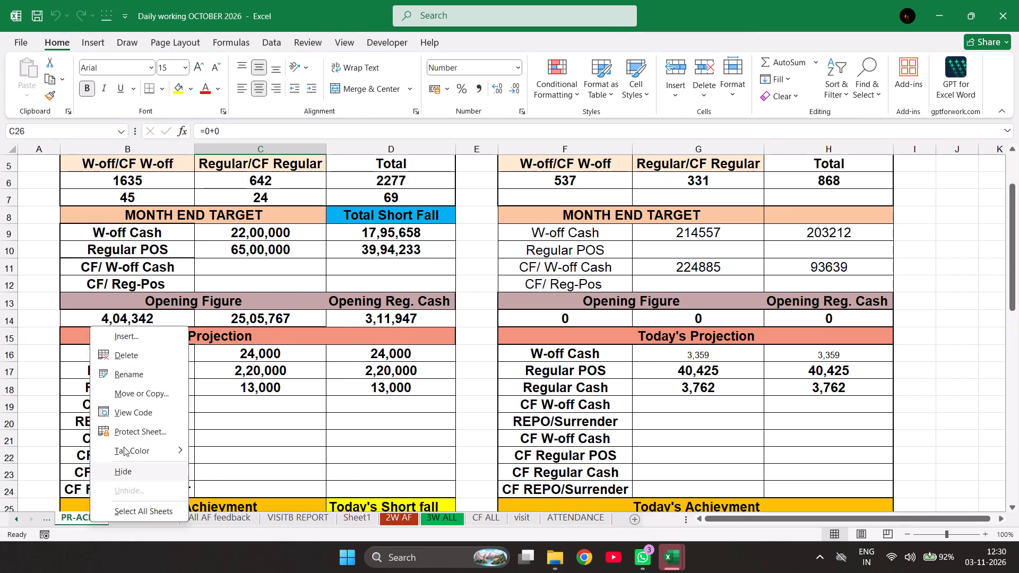
left_click(130, 360)
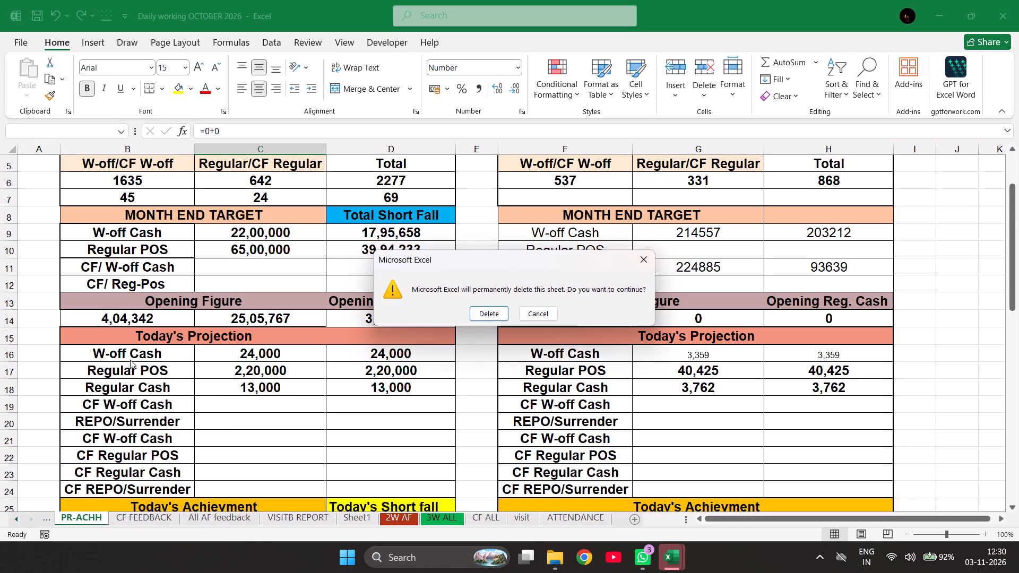
left_click(485, 309)
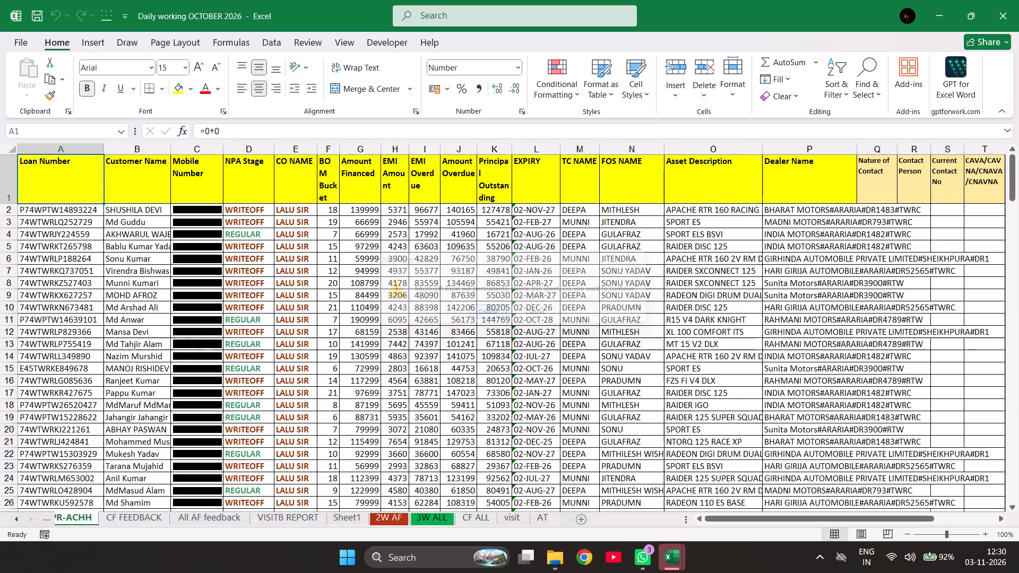
Delete the TR-ACH sheet holding the FOS-wise target achievement table, accepting its permanent removal.
left_click(43, 516)
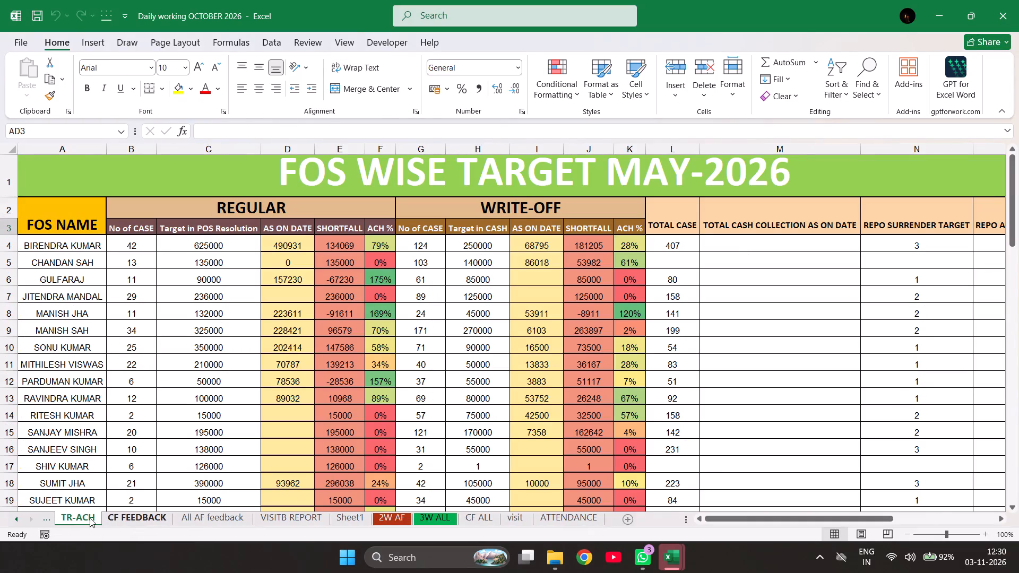
left_click(79, 519)
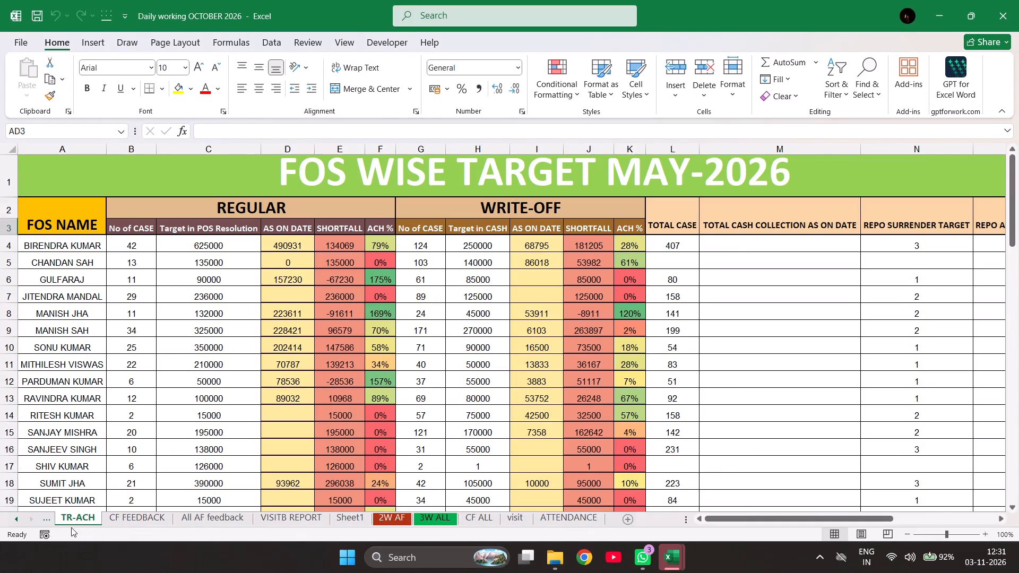
right_click(72, 523)
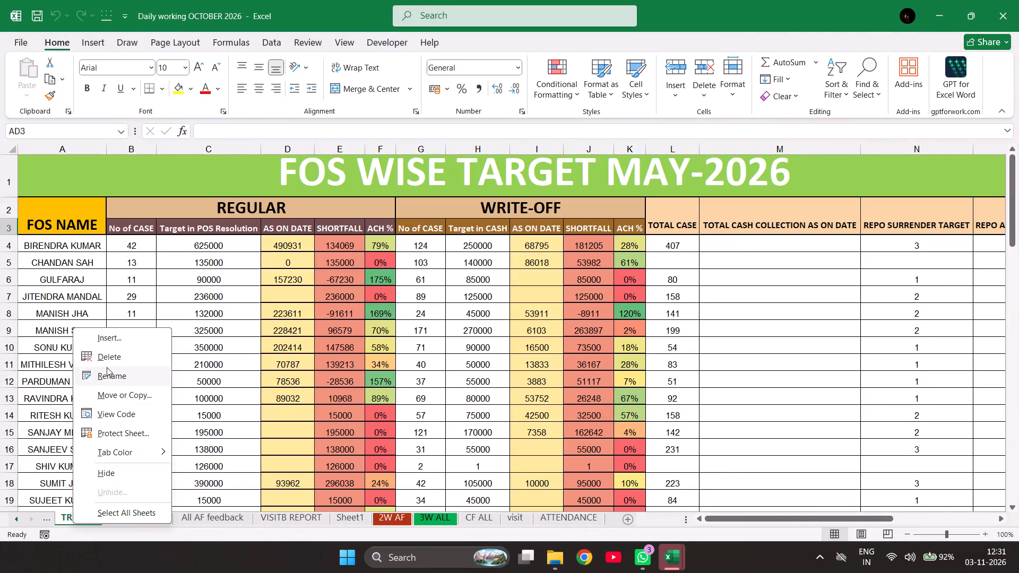
left_click(110, 356)
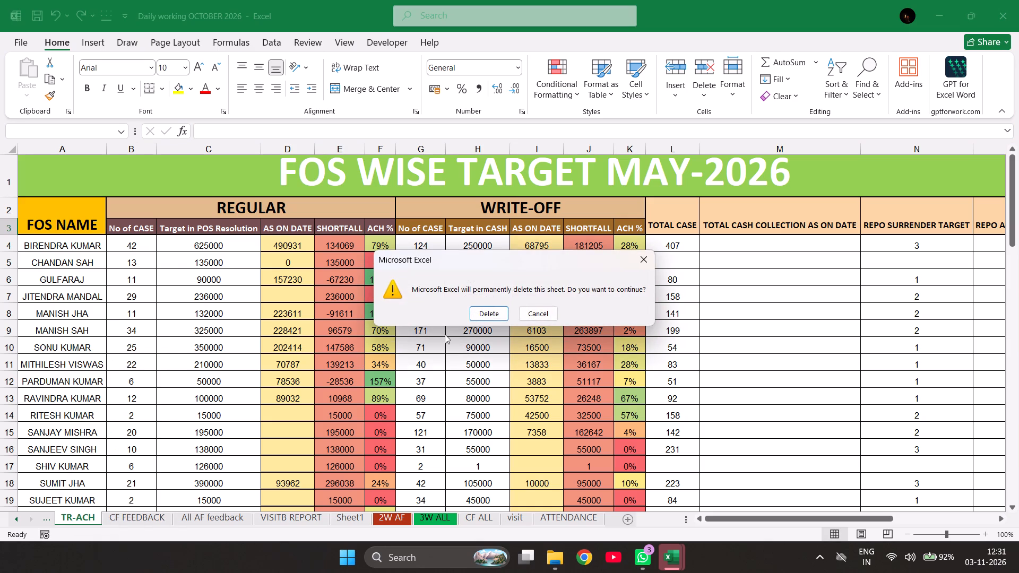
left_click(495, 313)
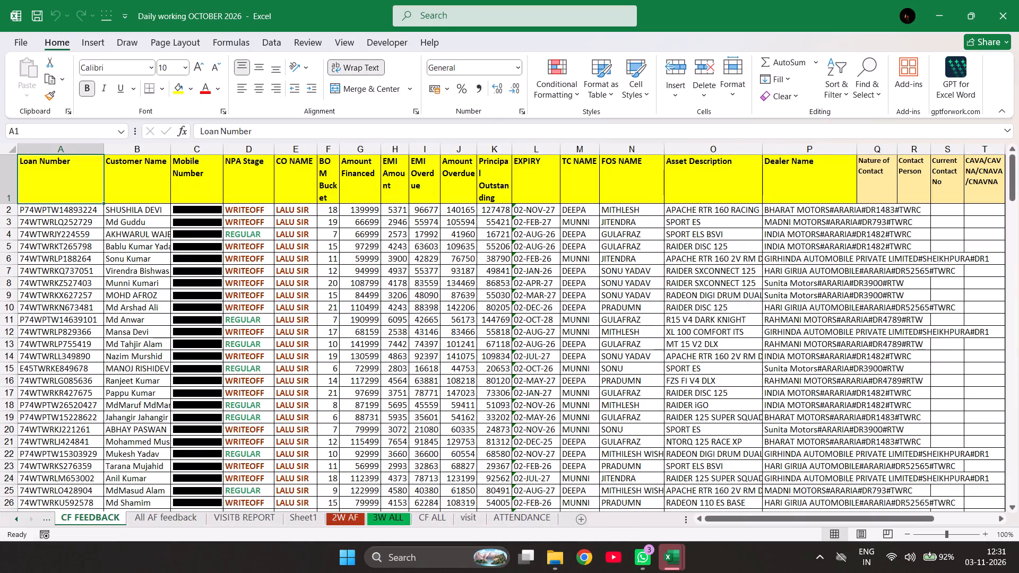
Delete the PR VS ACH sheet with the Today Achievement table, accepting its permanent removal.
left_click(47, 520)
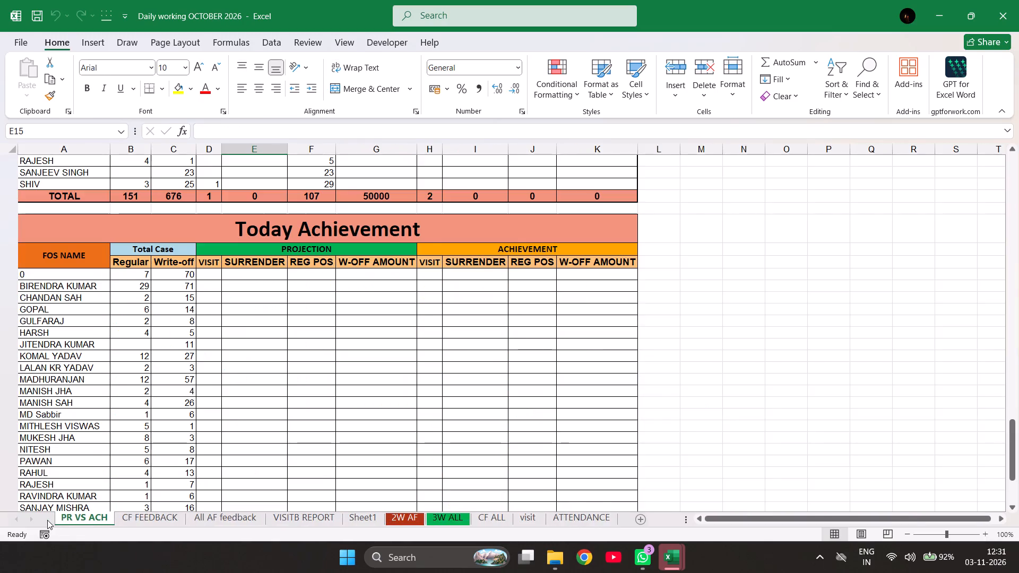
left_click(101, 518)
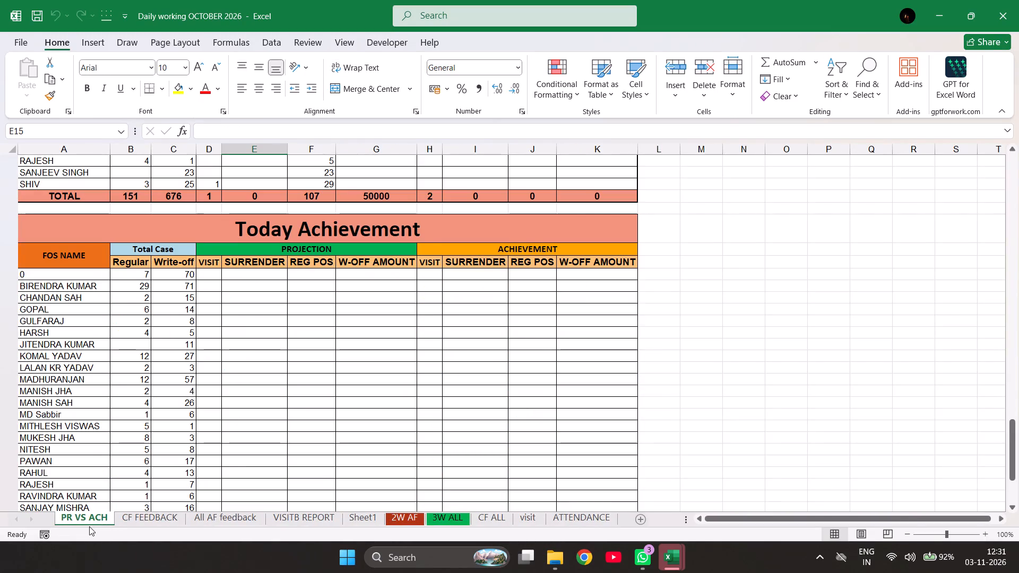
right_click(82, 525)
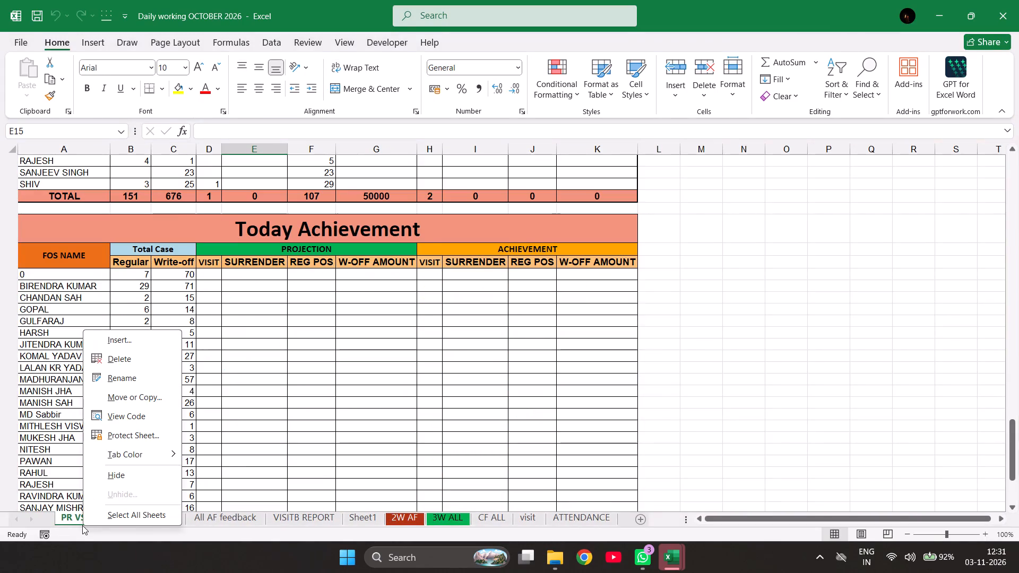
left_click(116, 362)
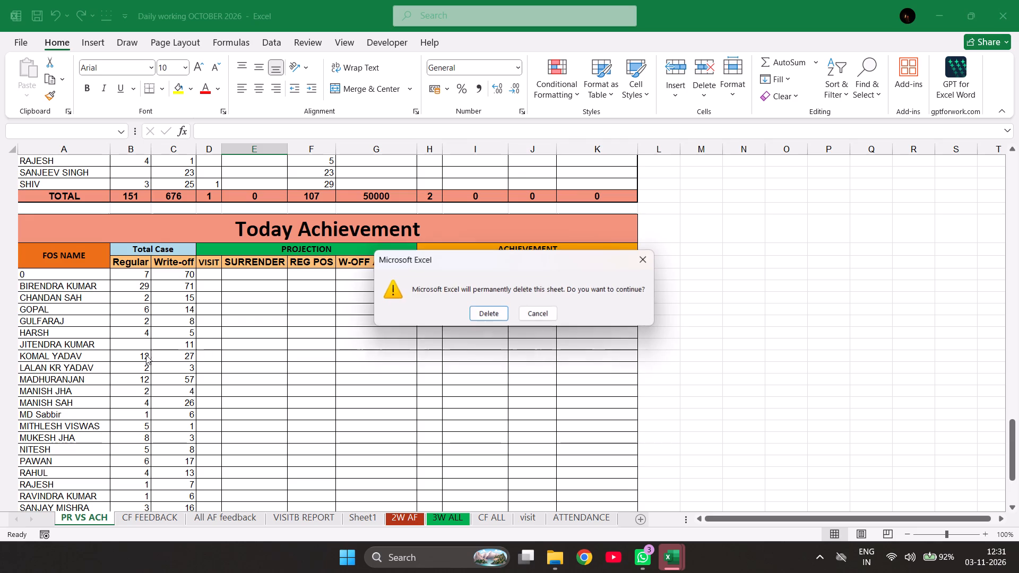
left_click(490, 314)
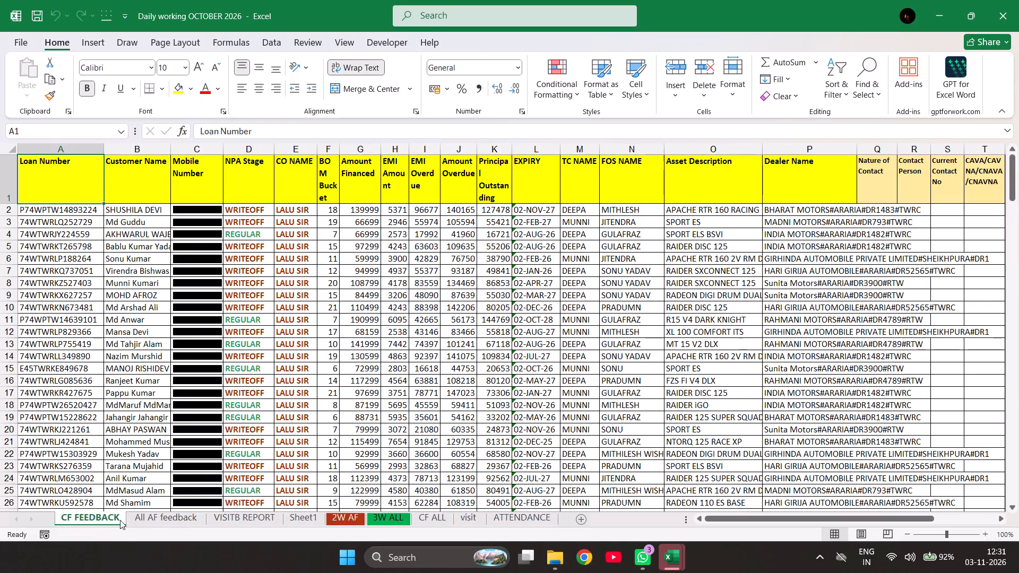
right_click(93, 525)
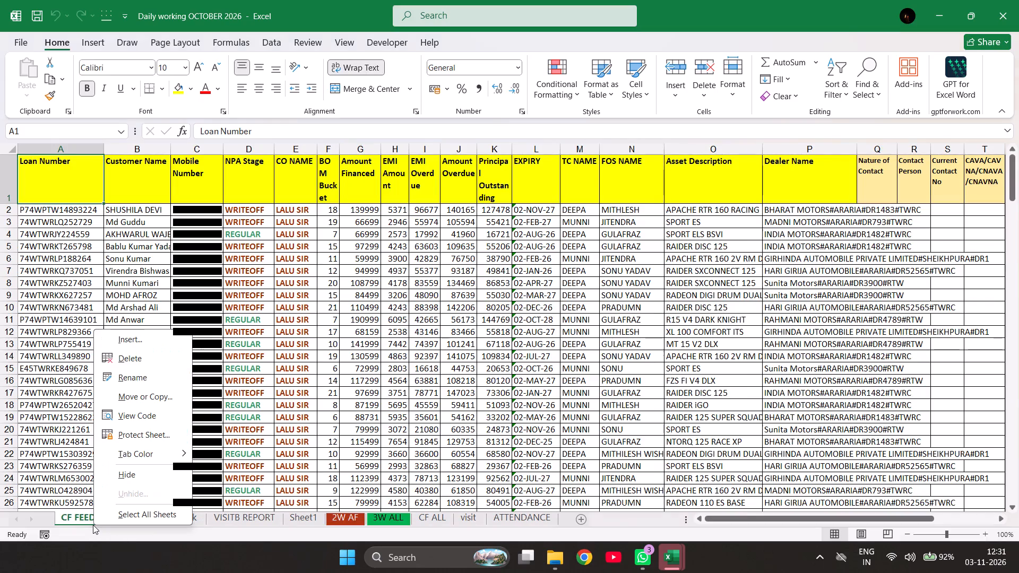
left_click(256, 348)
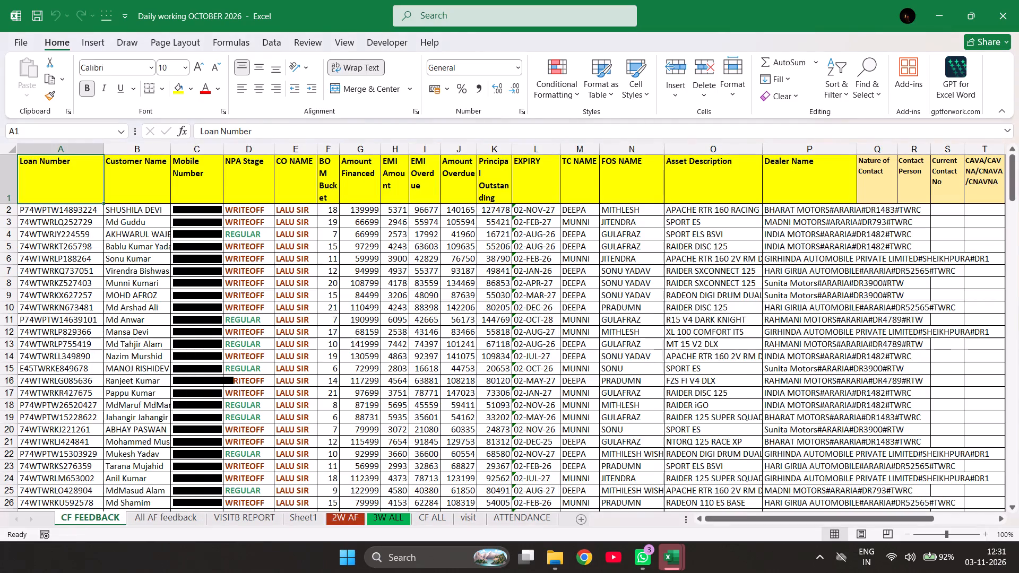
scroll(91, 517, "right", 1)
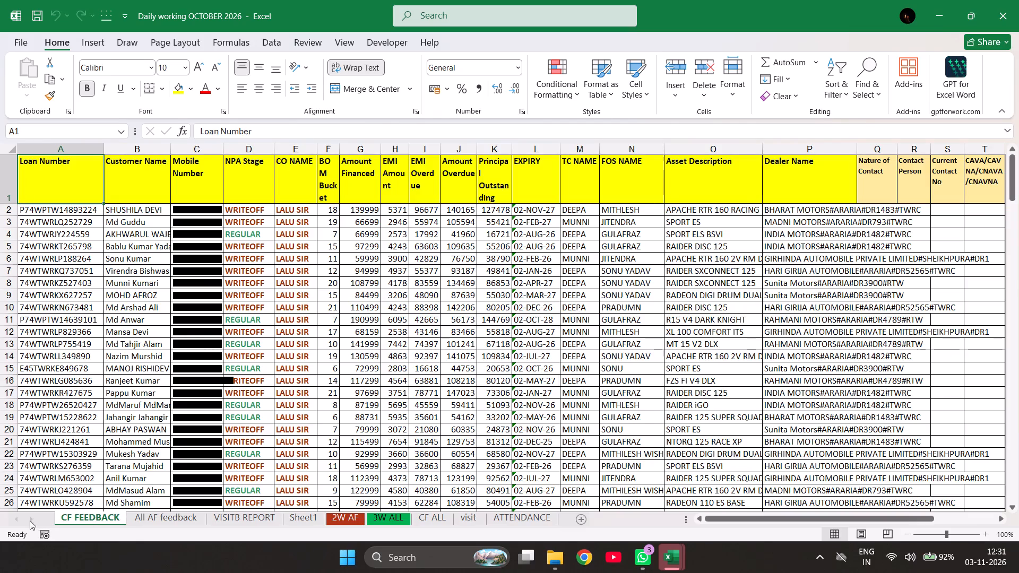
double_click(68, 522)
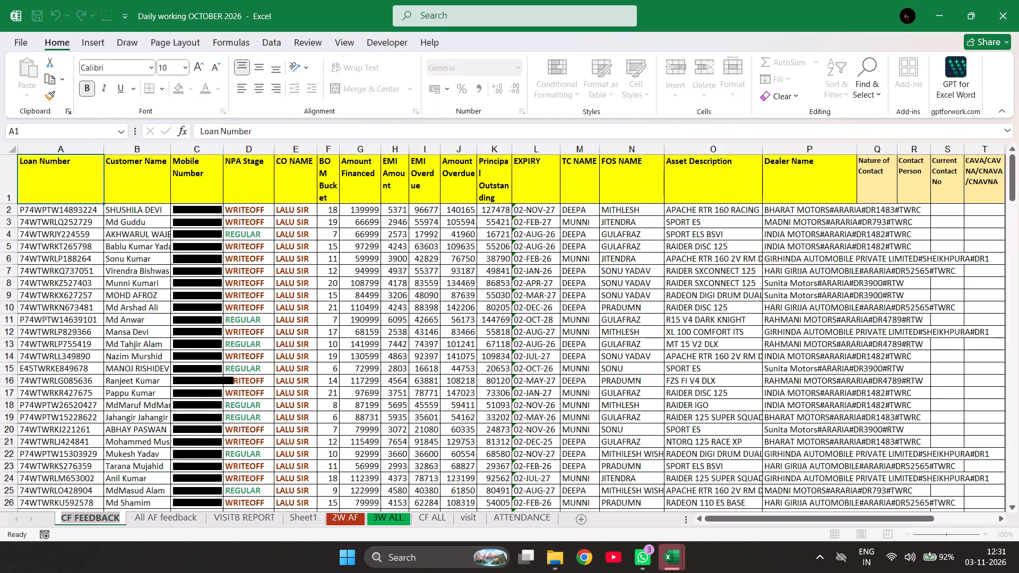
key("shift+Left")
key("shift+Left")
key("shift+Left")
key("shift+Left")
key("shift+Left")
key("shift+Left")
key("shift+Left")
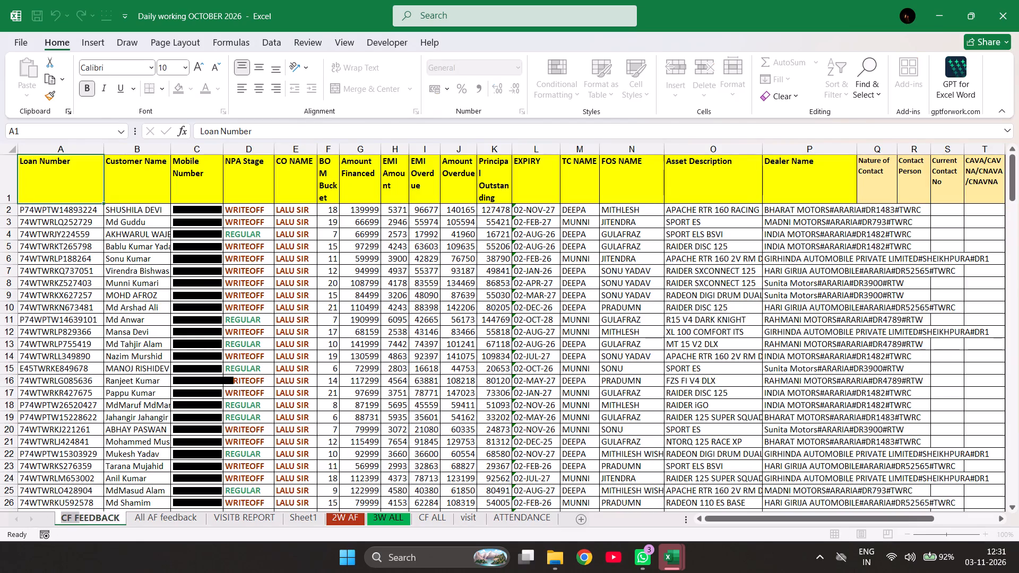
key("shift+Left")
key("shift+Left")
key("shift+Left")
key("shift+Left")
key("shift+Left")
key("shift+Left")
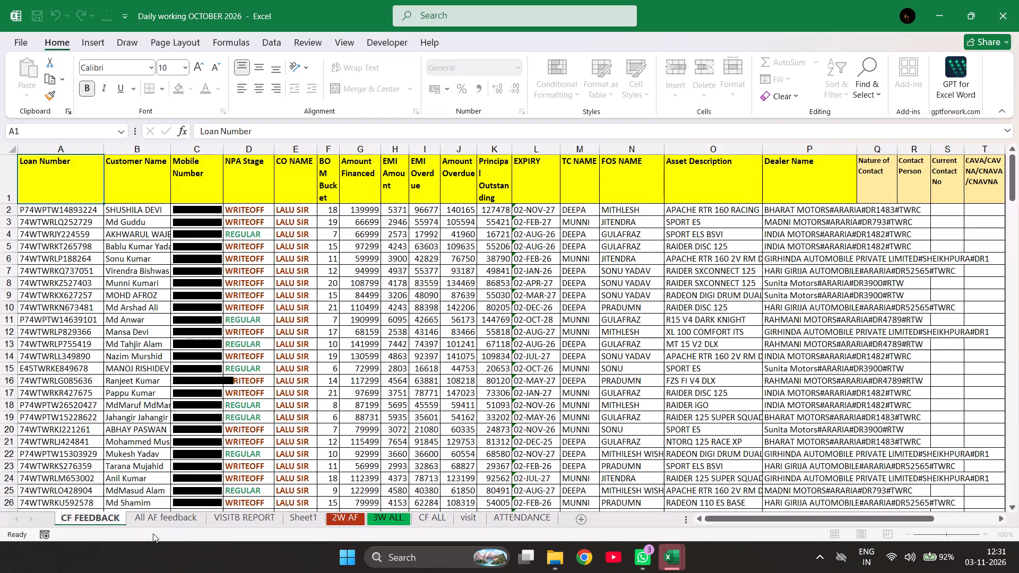
Go to Sheet1 with the YES/NO marks beside the FOS names, review them, and save the workbook.
left_click(164, 518)
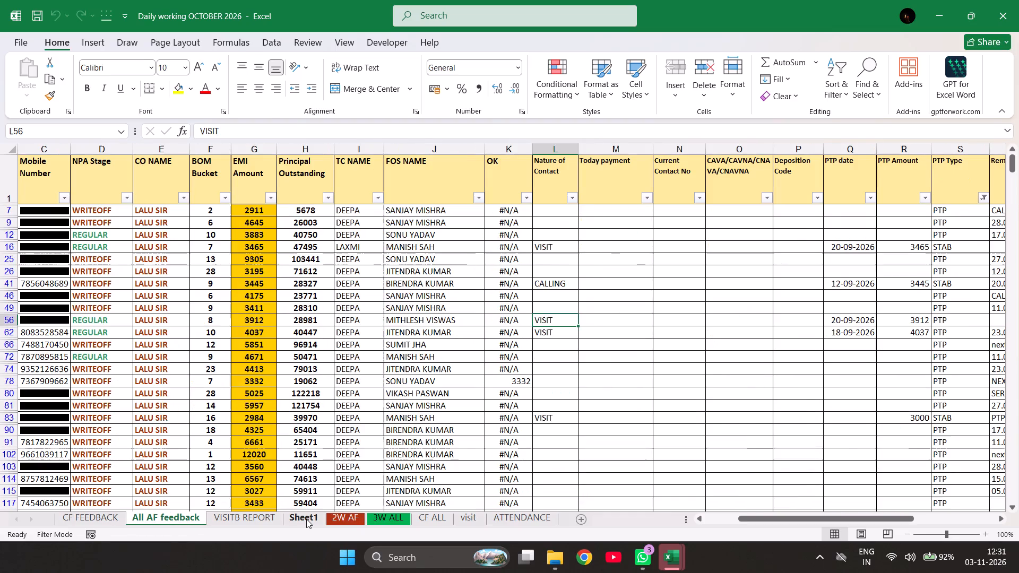
left_click(306, 519)
scroll(481, 329, "up", 3)
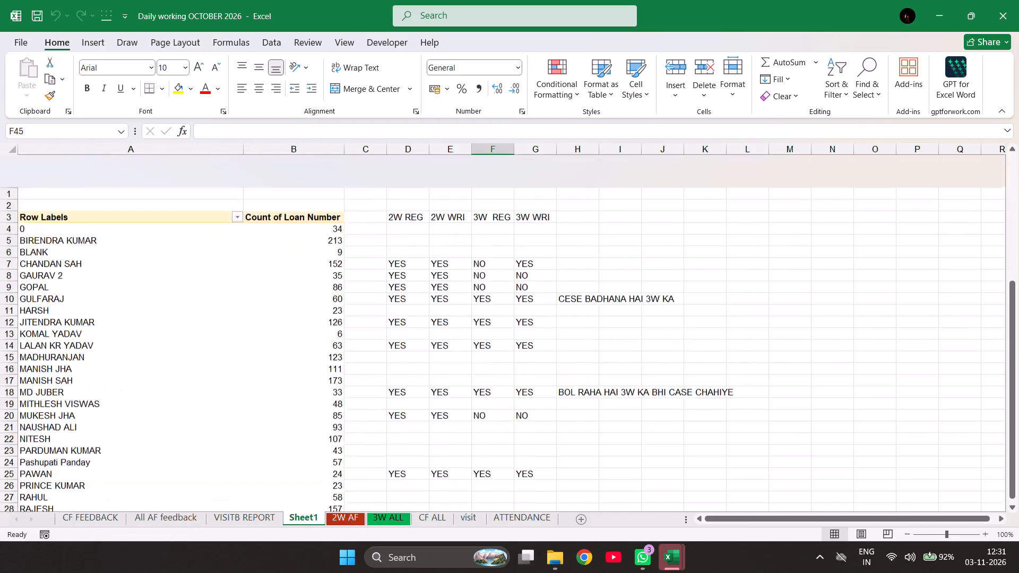
scroll(481, 329, "down", 2)
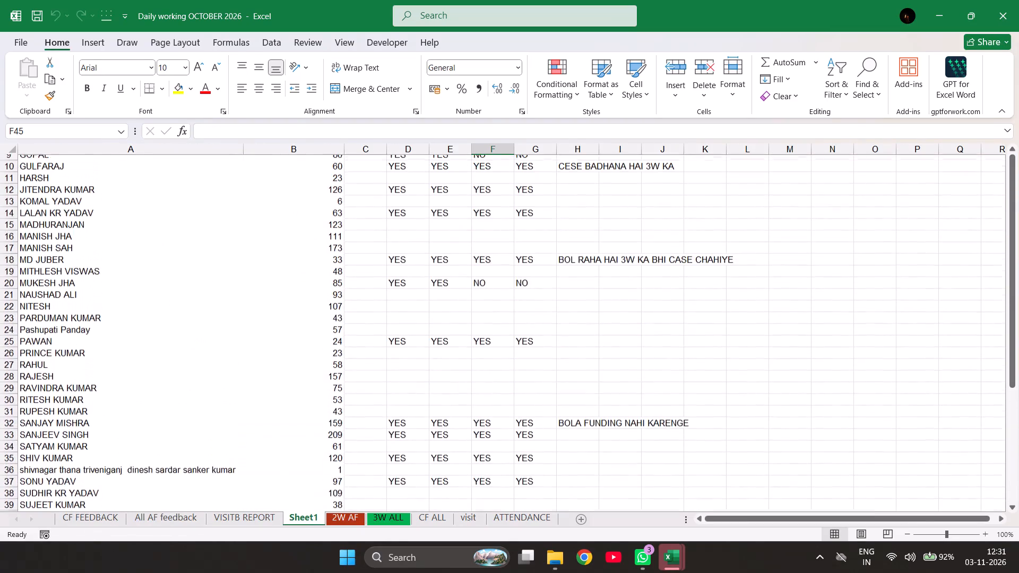
key("ctrl+s")
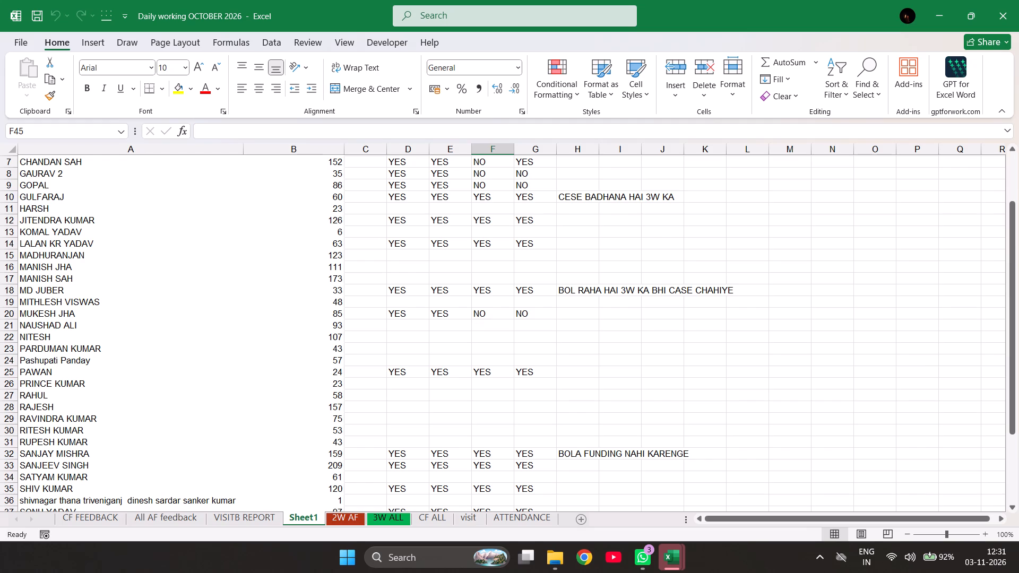
key("ctrl+s")
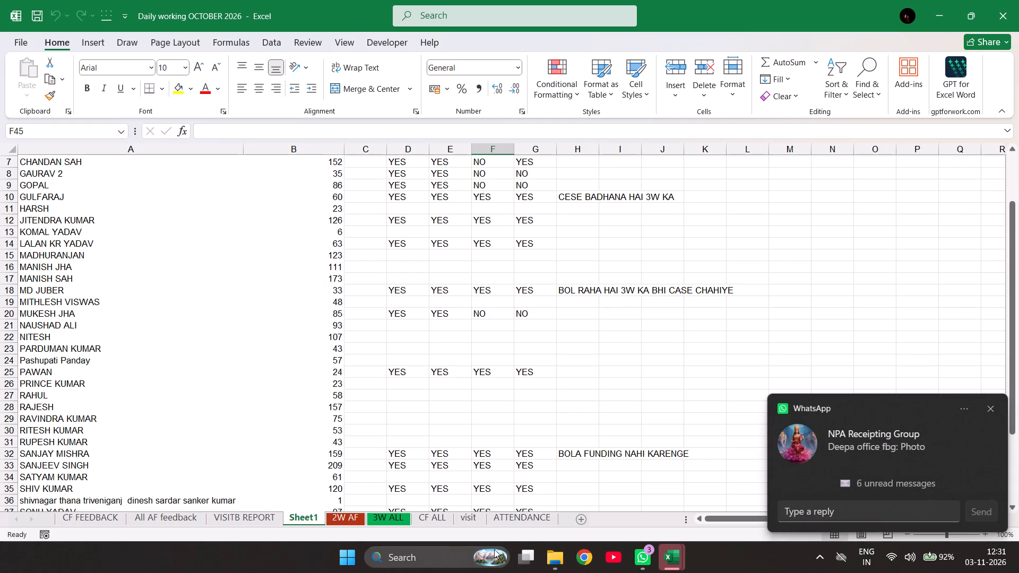
Look through the ATTENDANCE, CF ALL, visit and Sheet1 sheets for ones no longer needed.
left_click(523, 520)
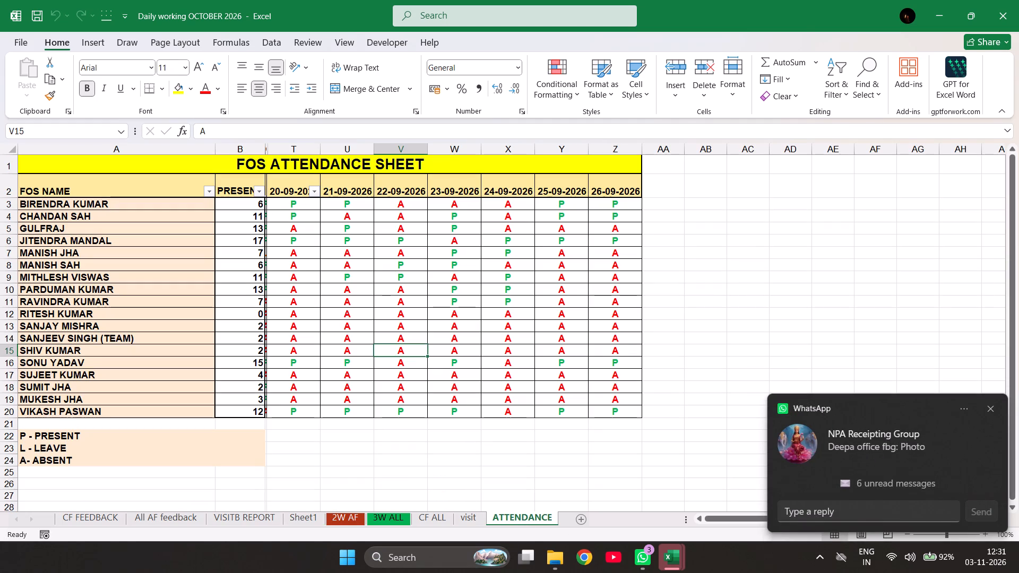
scroll(362, 387, "right", 1)
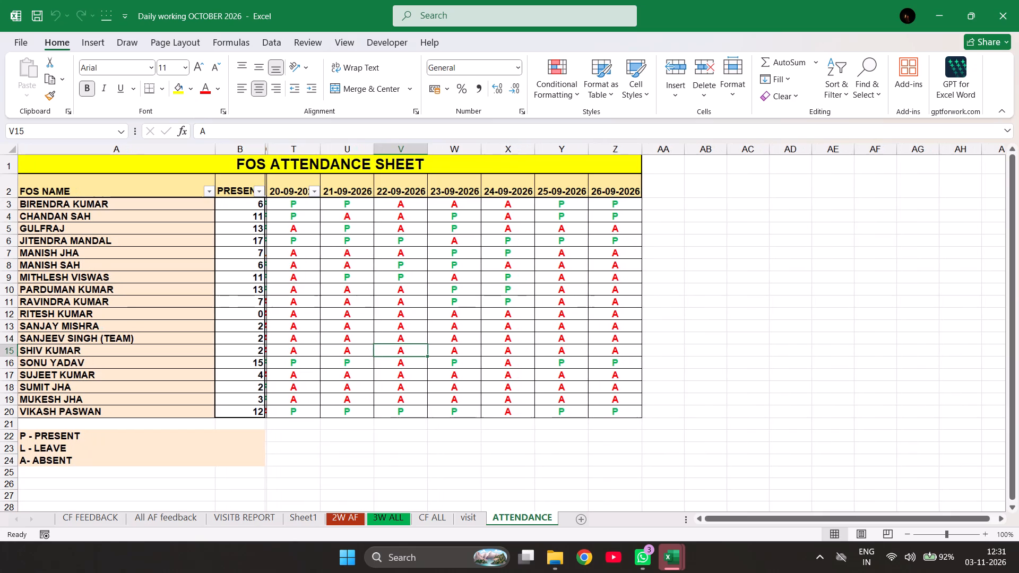
scroll(362, 387, "up", 1)
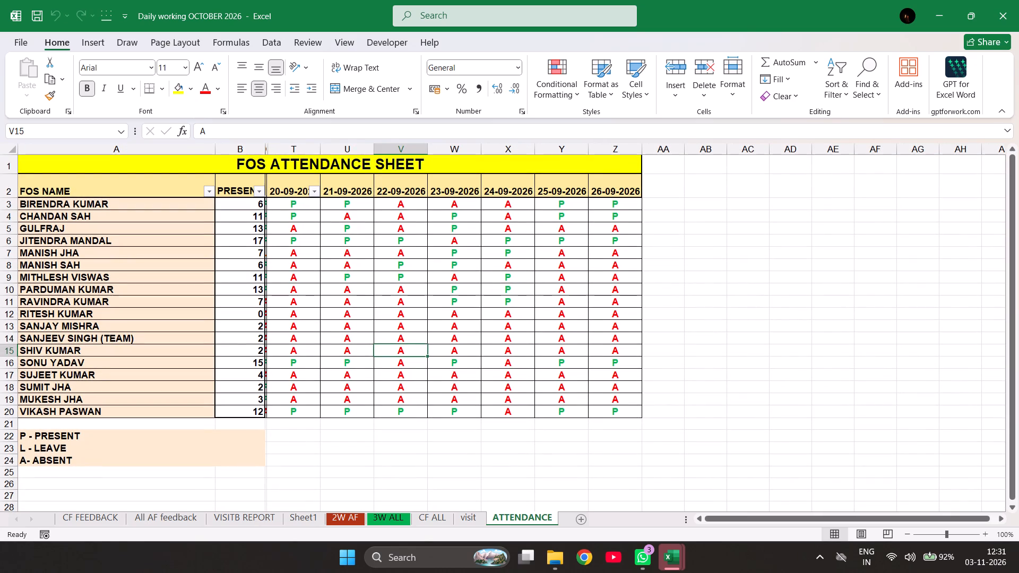
left_click(440, 519)
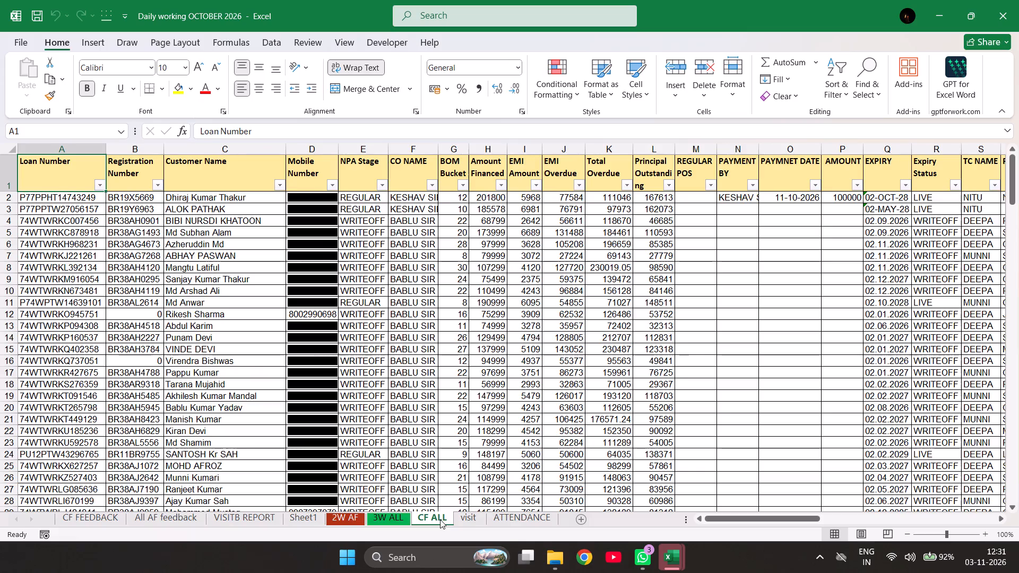
left_click(465, 519)
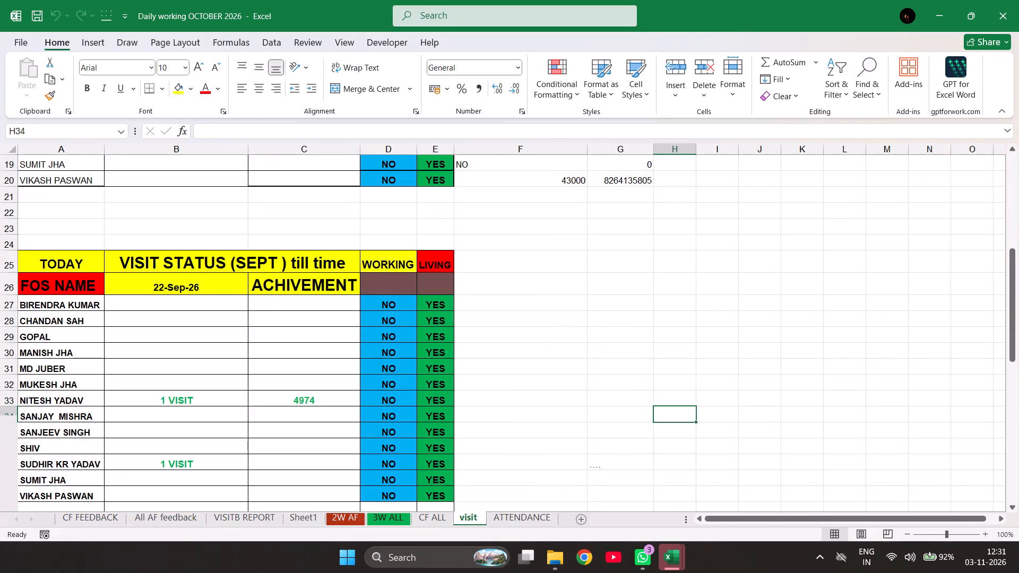
scroll(447, 375, "right", 1)
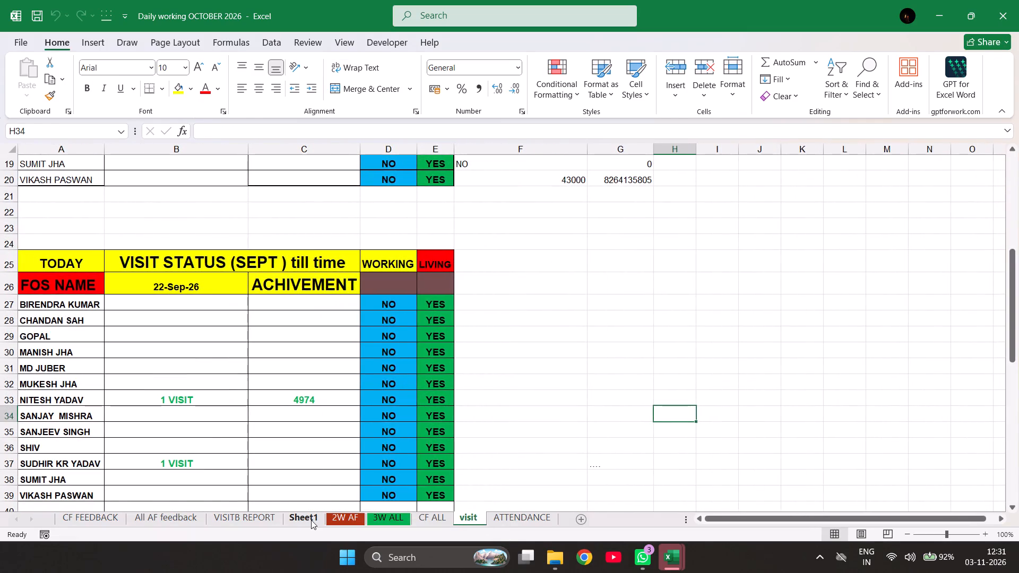
left_click(311, 520)
Delete the VISITB REPORT sheet holding the FOS wise visit count report, accepting its permanent removal.
left_click(251, 517)
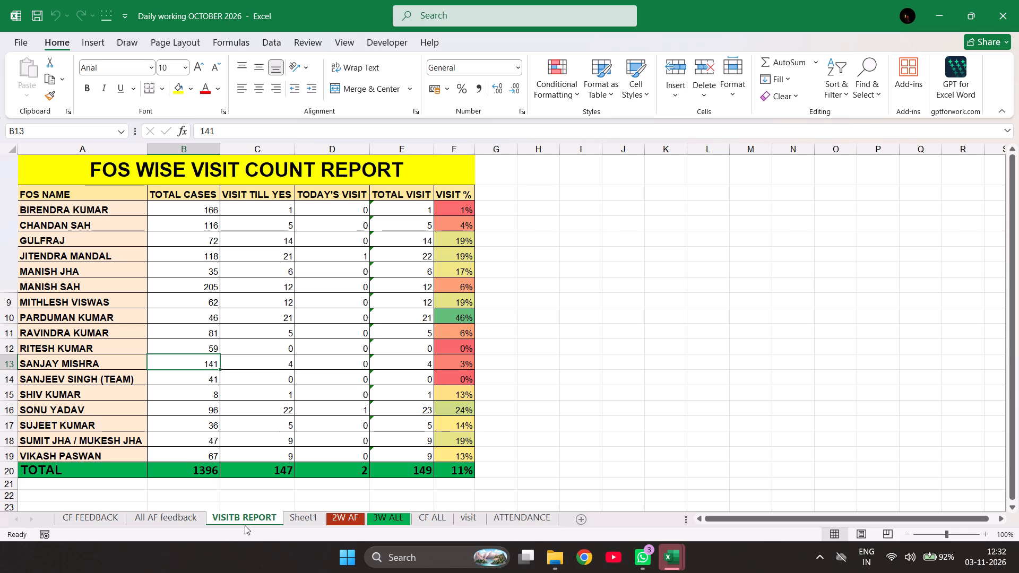
right_click(241, 524)
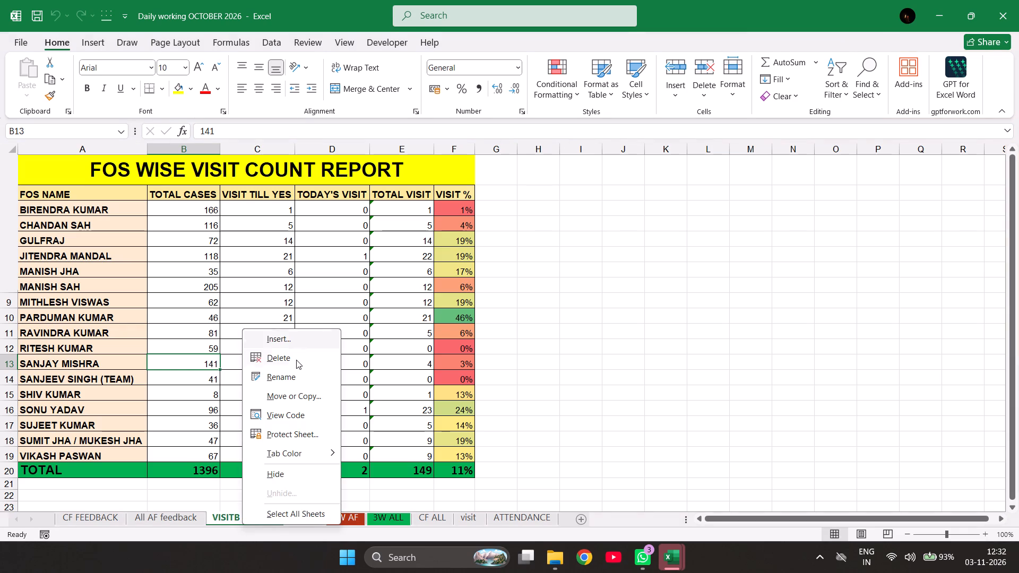
left_click(290, 363)
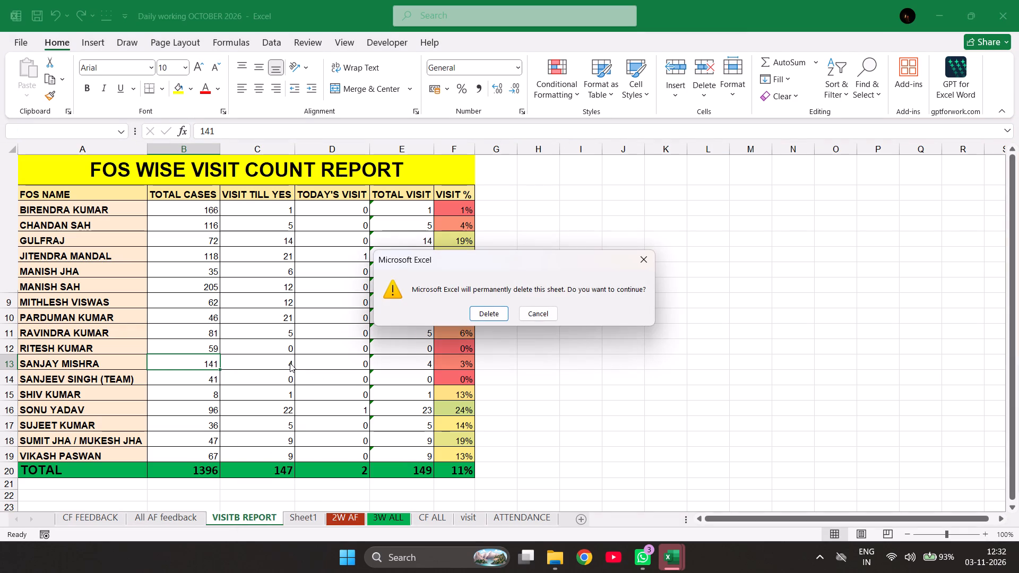
left_click(485, 312)
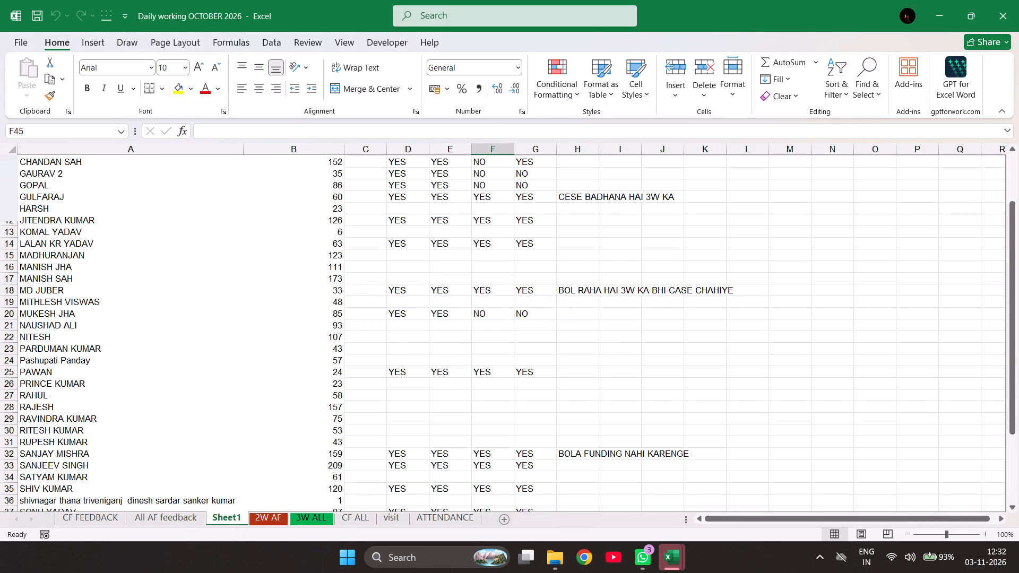
Look through the remaining sheets, including All AF feedback, CF FEEDBACK, CF ALL, ATTENDANCE and 3W ALL, for any no longer needed.
left_click(176, 523)
scroll(260, 368, "right", 1)
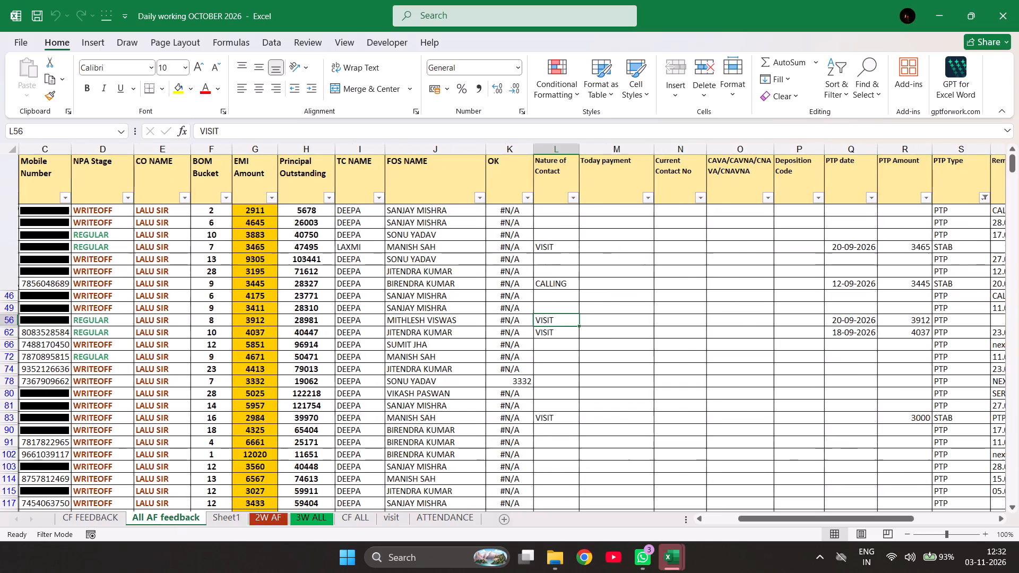
scroll(260, 368, "right", 1)
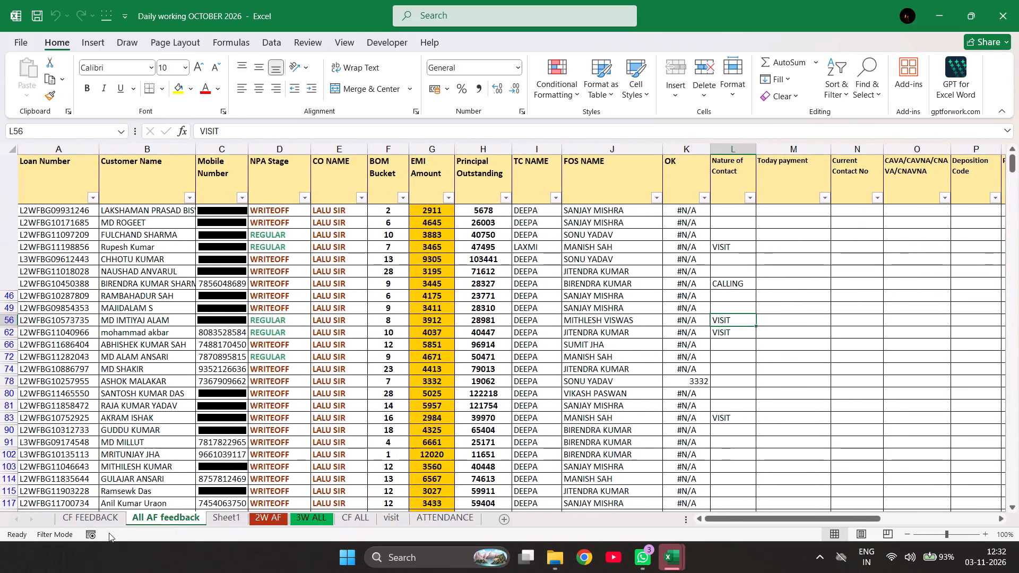
left_click(106, 524)
scroll(121, 517, "right", 1)
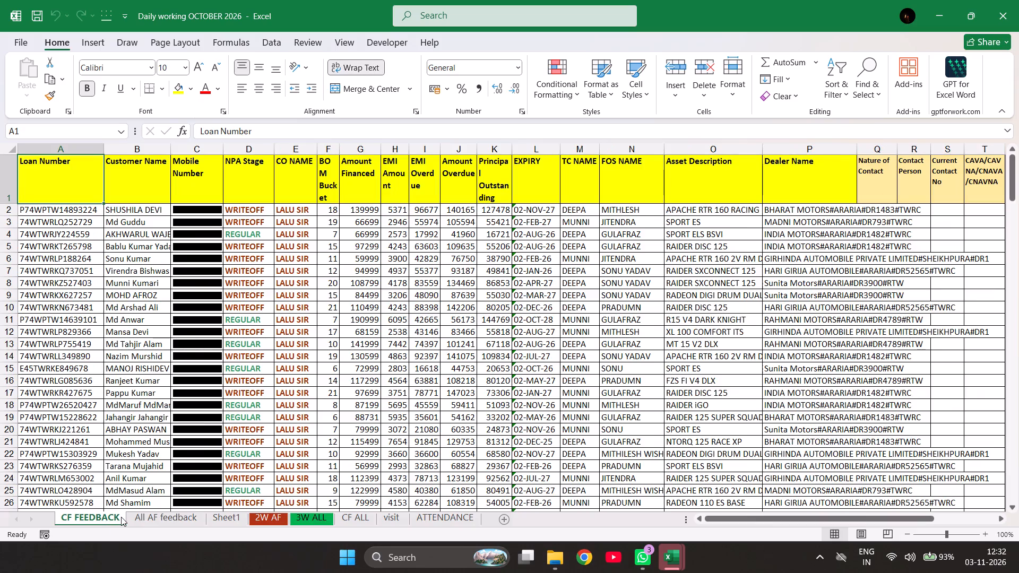
left_click(182, 515)
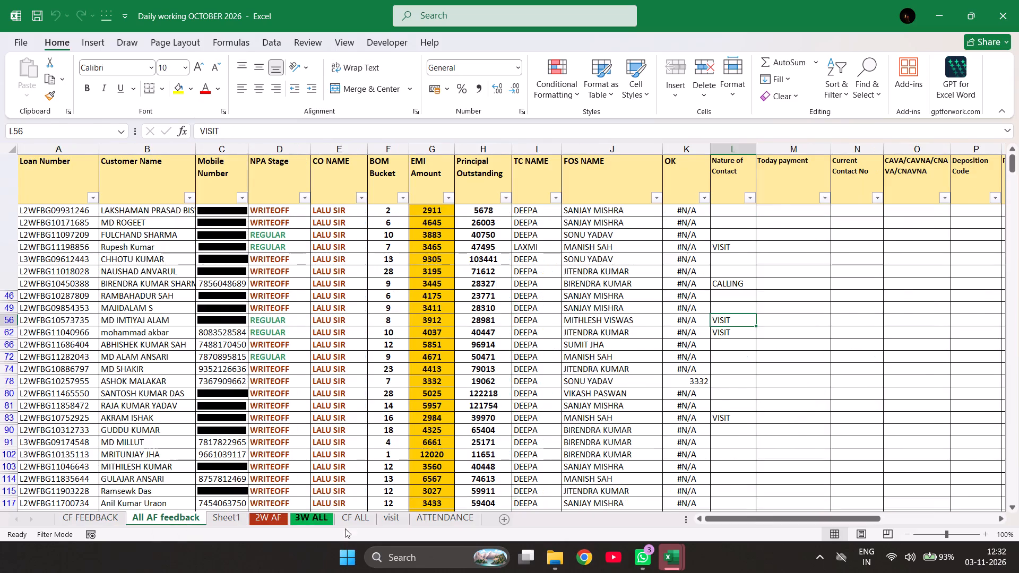
left_click(354, 516)
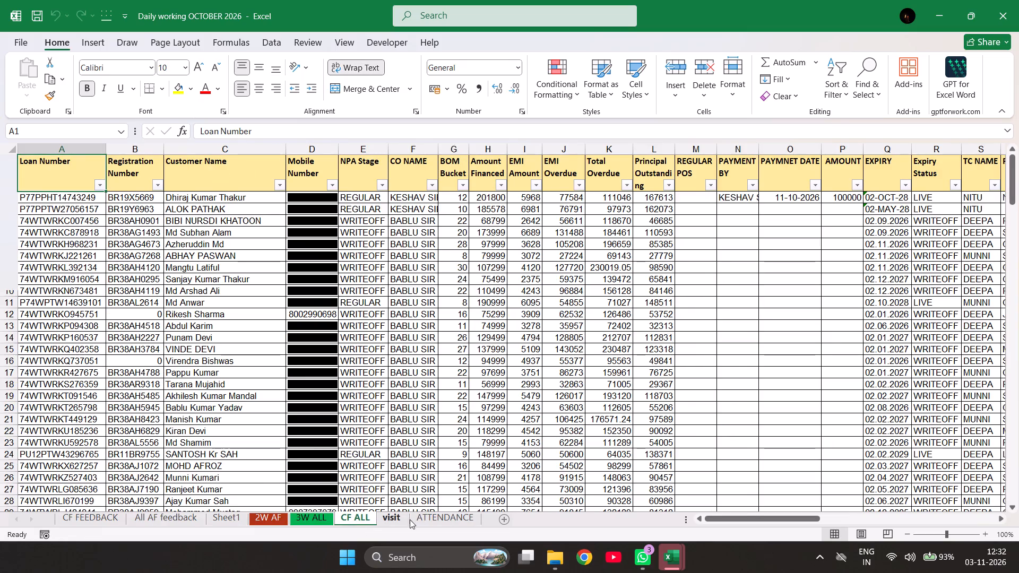
left_click_drag(400, 521, 446, 522)
left_click(446, 522)
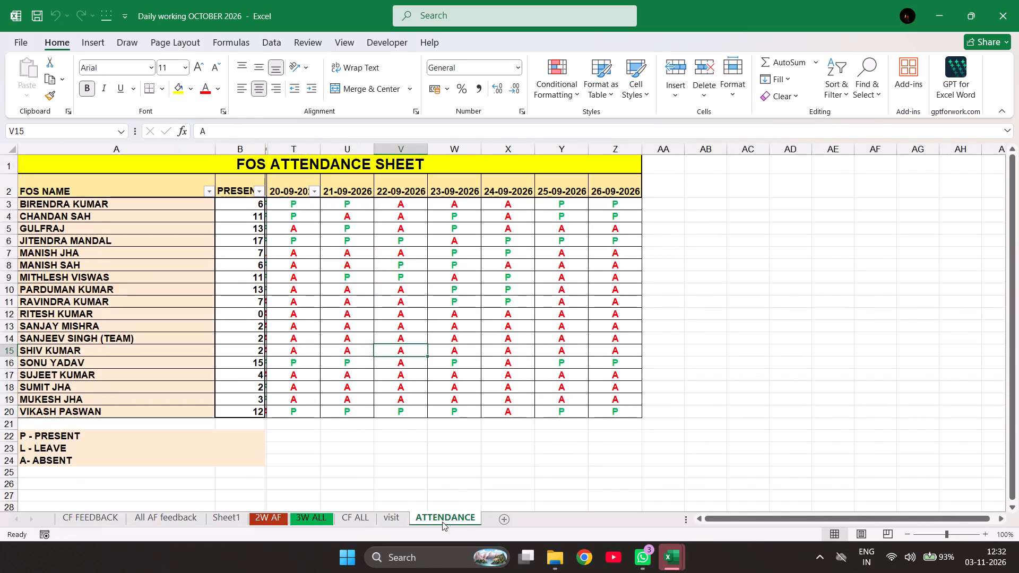
left_click(322, 520)
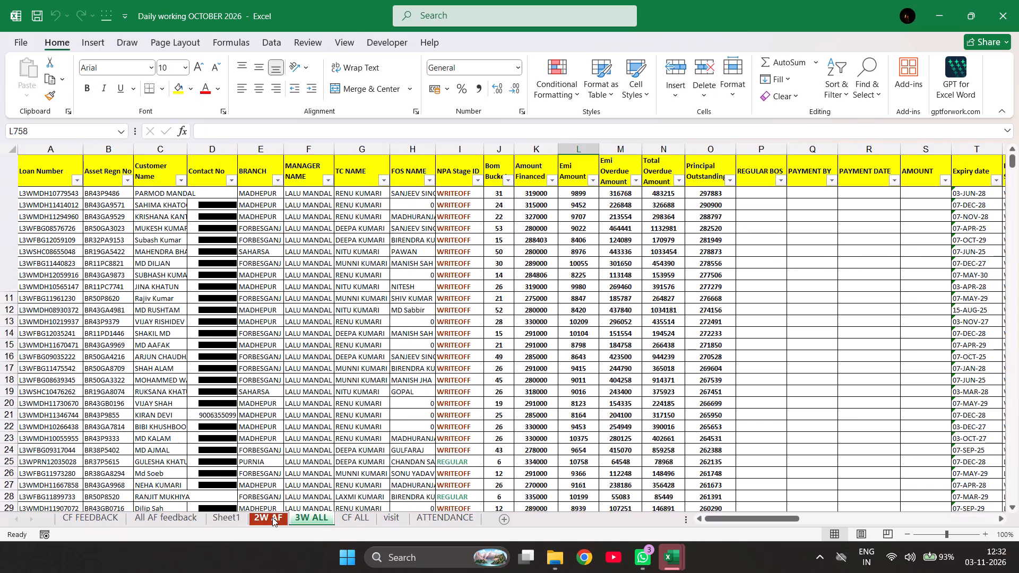
left_click(272, 517)
left_click(226, 518)
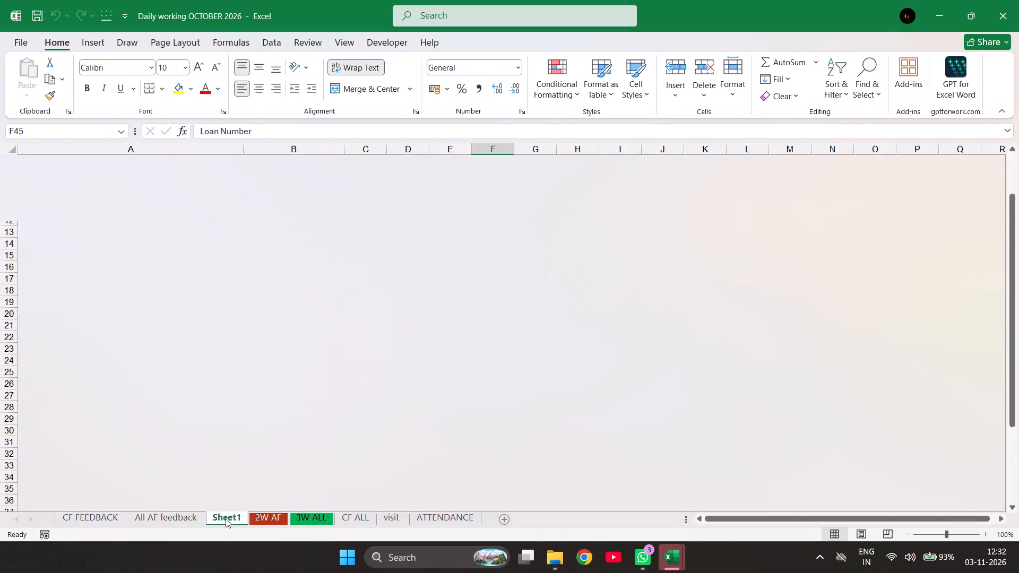
Examine the 2W AF sheet's loan records across its columns and from the last rows back to the first.
left_click(264, 518)
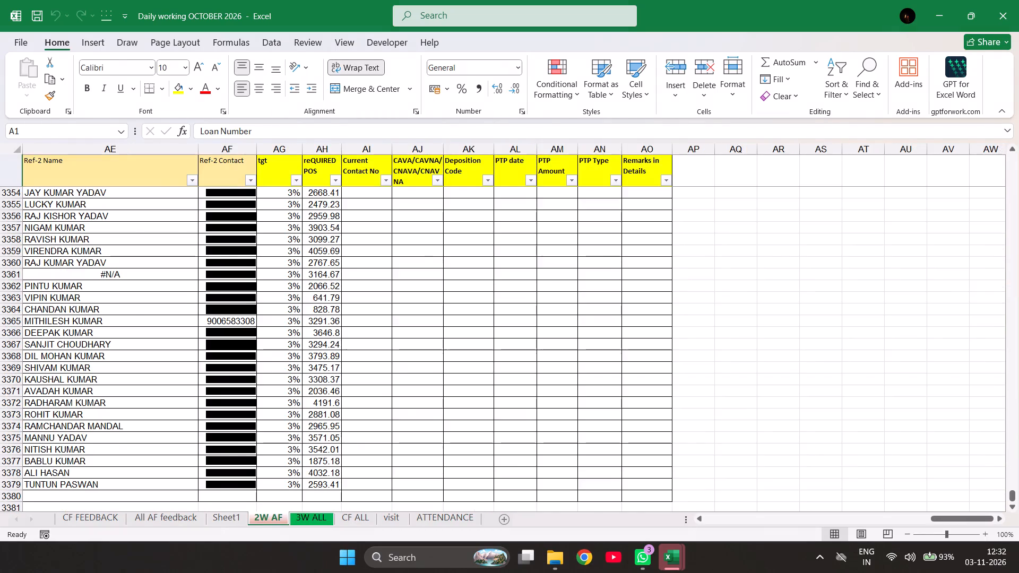
scroll(322, 429, "right", 6)
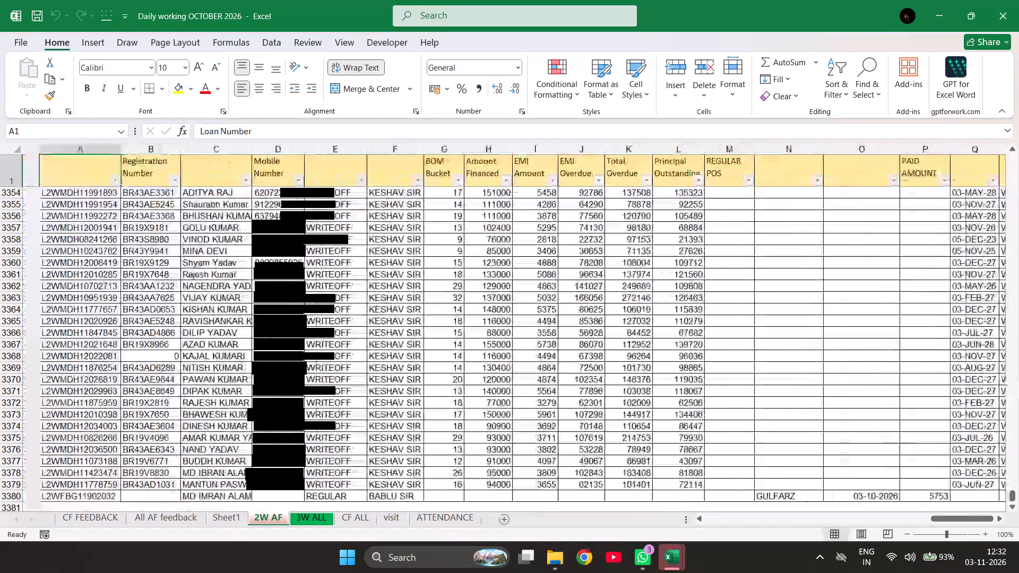
scroll(322, 429, "right", 1)
scroll(322, 429, "left", 3)
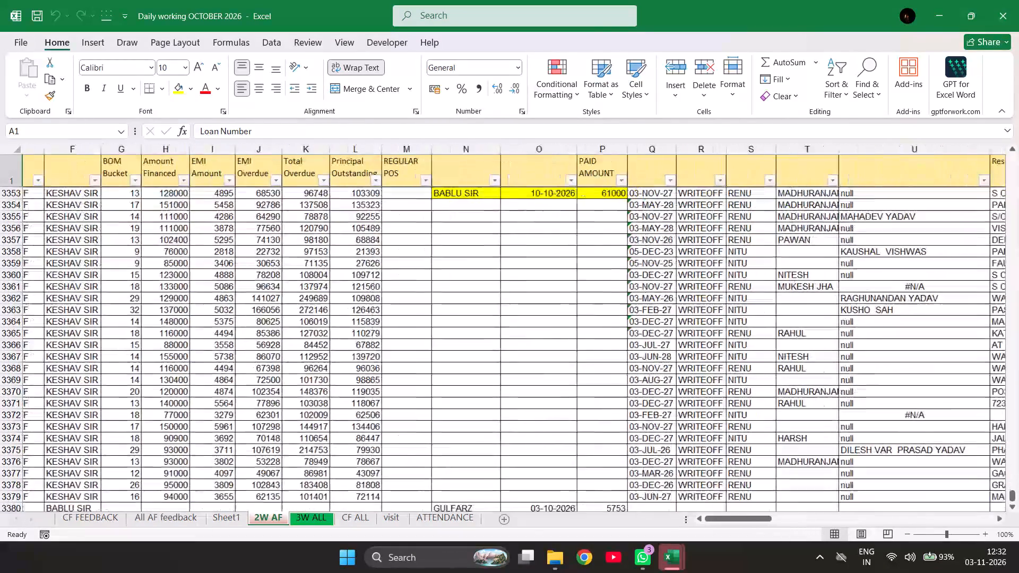
scroll(322, 429, "up", 13)
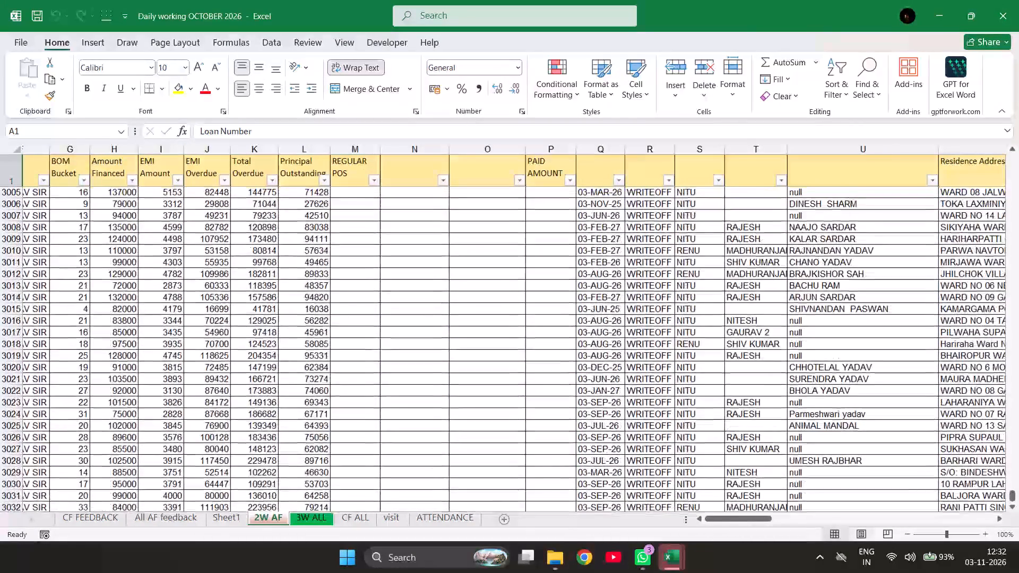
key("ctrl+Up")
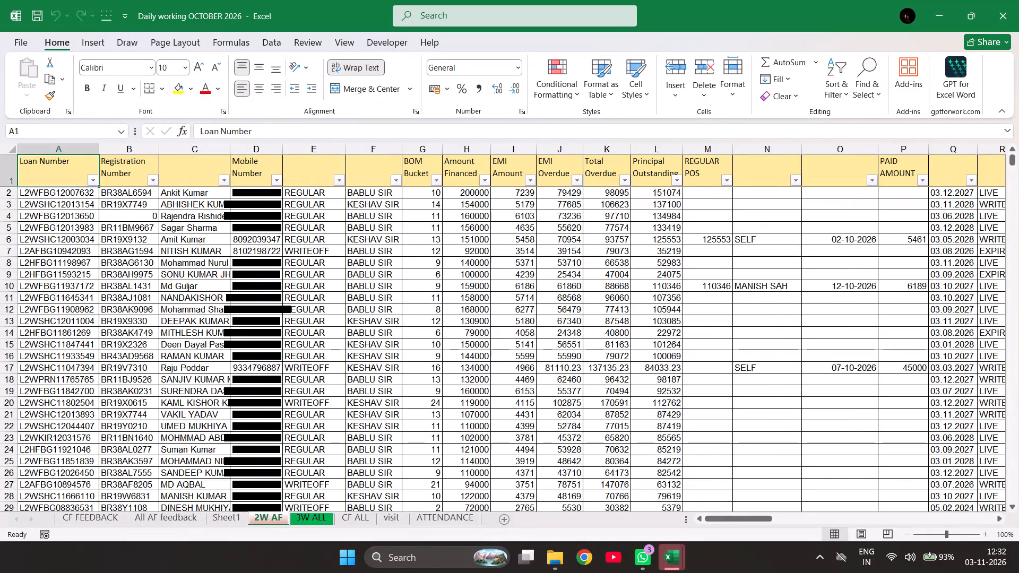
key("ctrl+Up")
key("ctrl+Up")
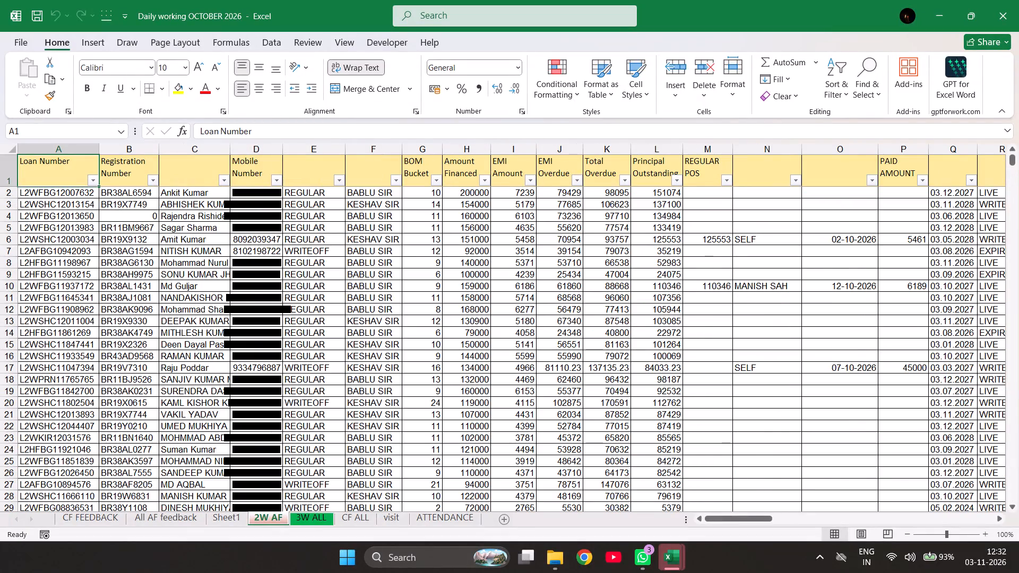
Examine the 2W AF sheet's columns from the loan details across to the PTP and Remarks in Details columns.
left_click(431, 352)
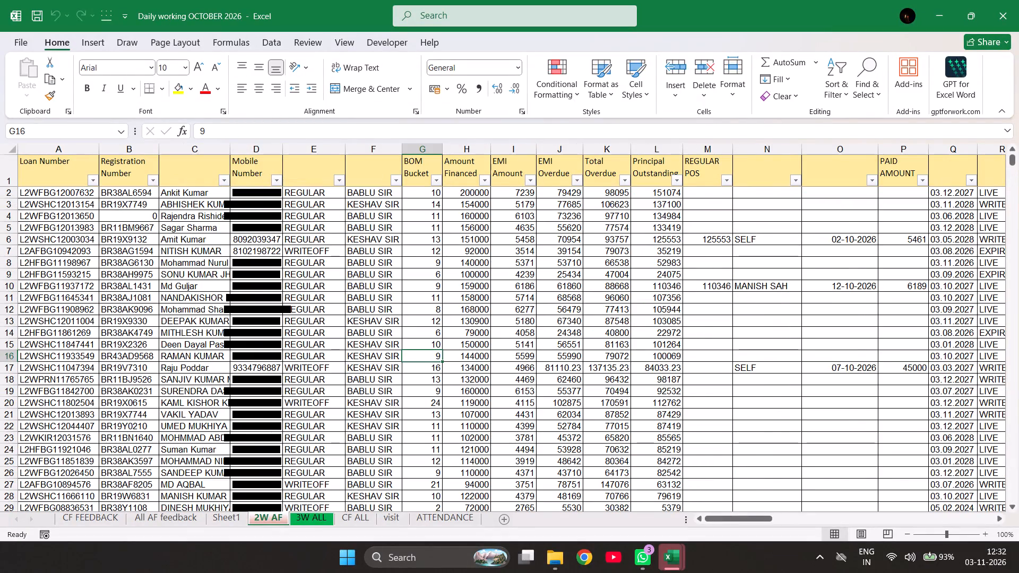
scroll(818, 230, "left", 2)
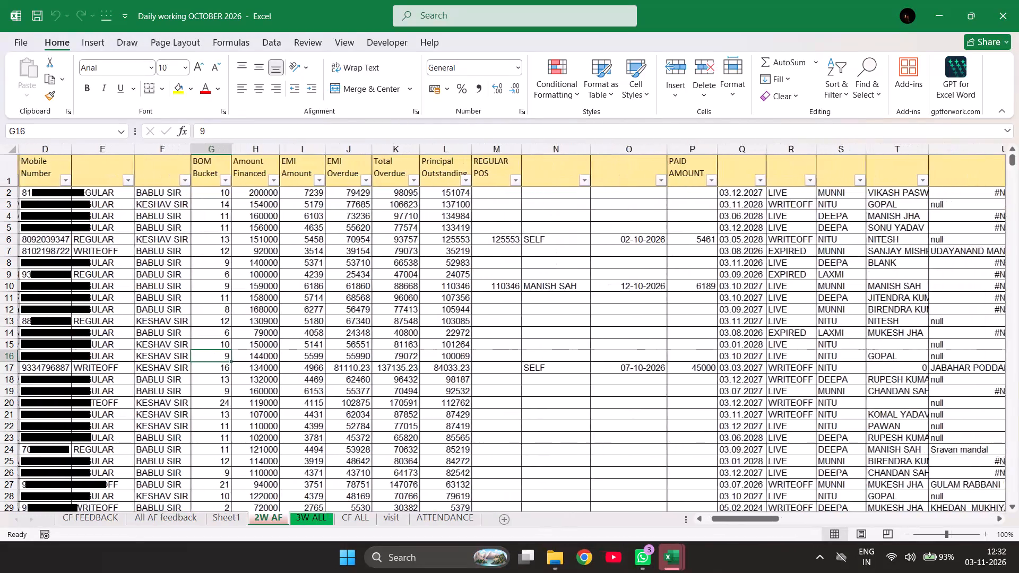
scroll(818, 230, "left", 1)
scroll(818, 230, "up", 2)
scroll(642, 296, "left", 2)
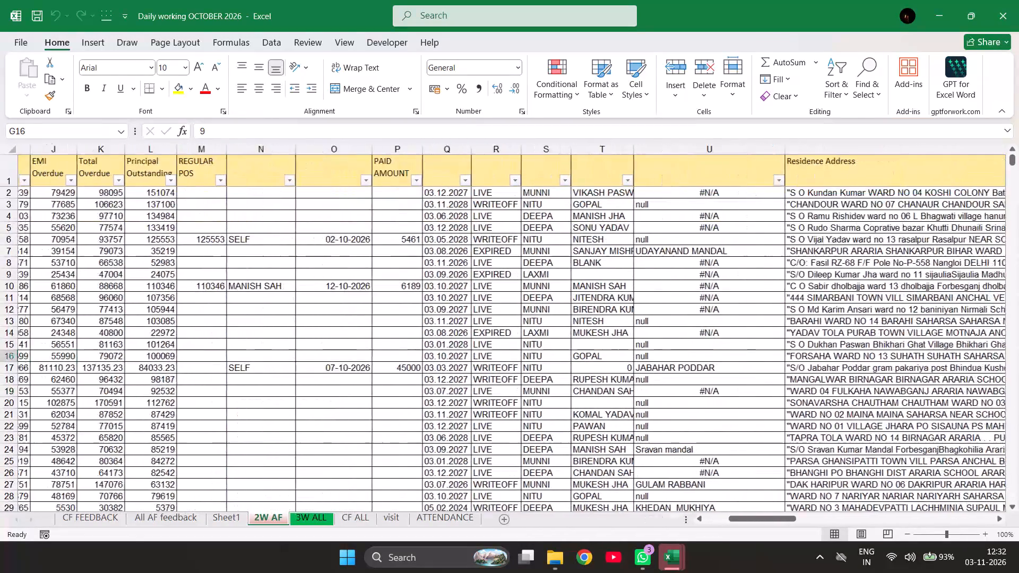
scroll(642, 296, "left", 7)
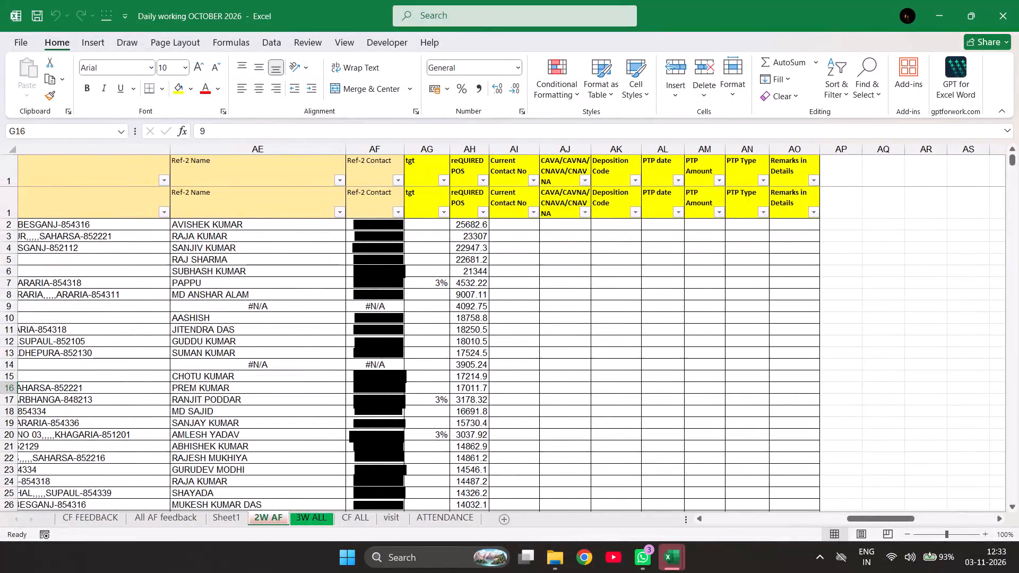
left_click(647, 303)
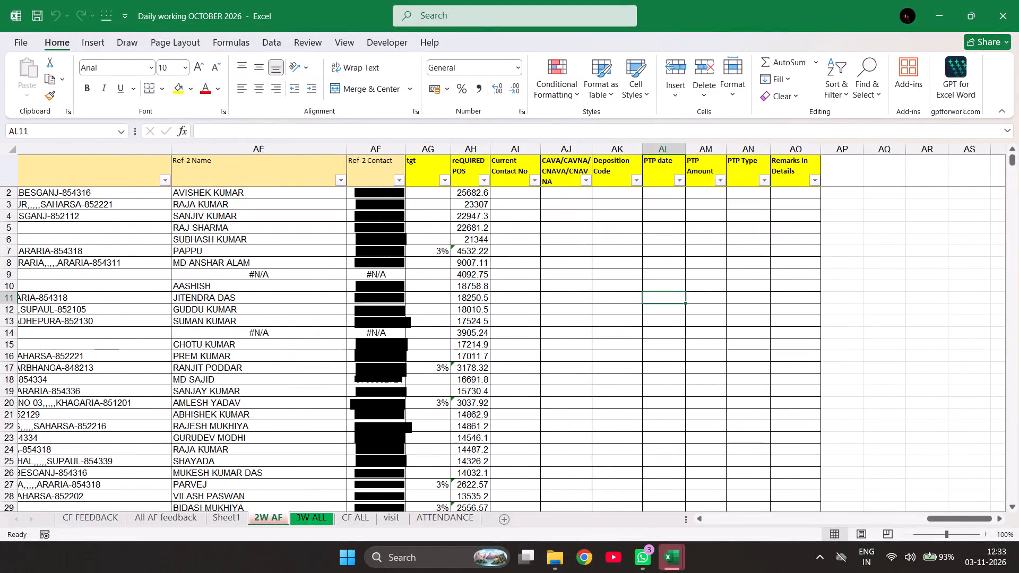
scroll(581, 266, "right", 1)
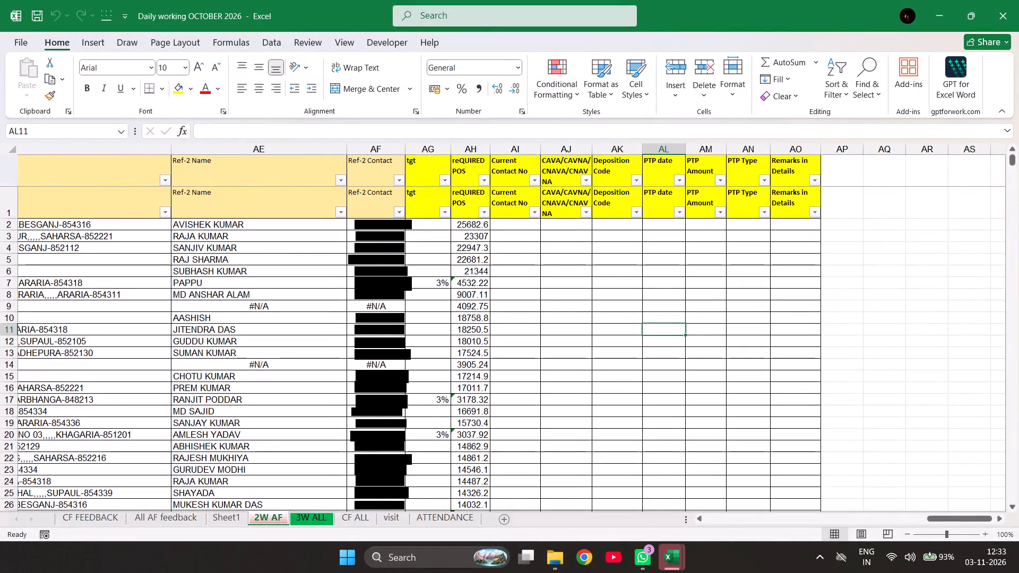
key("alt+Tab")
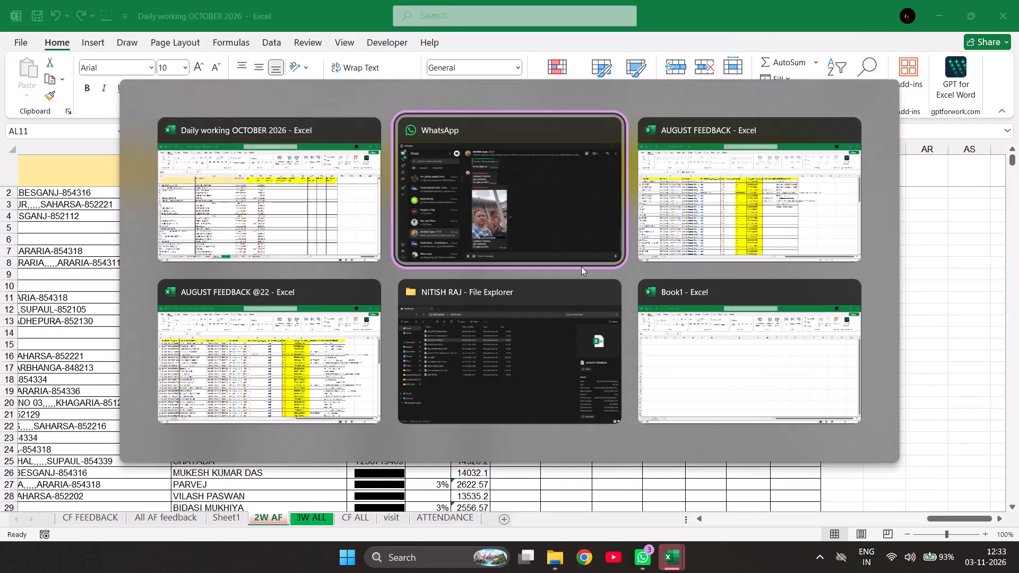
key("alt+Left")
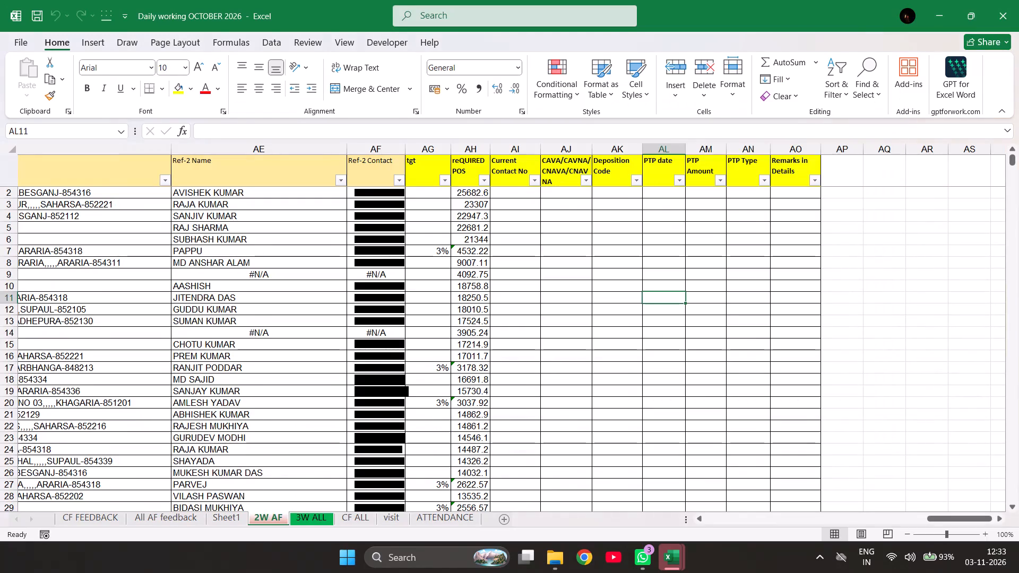
Look down the 2W AF records in the reference, required POS and PTP columns, and return to the first rows.
left_click(638, 310)
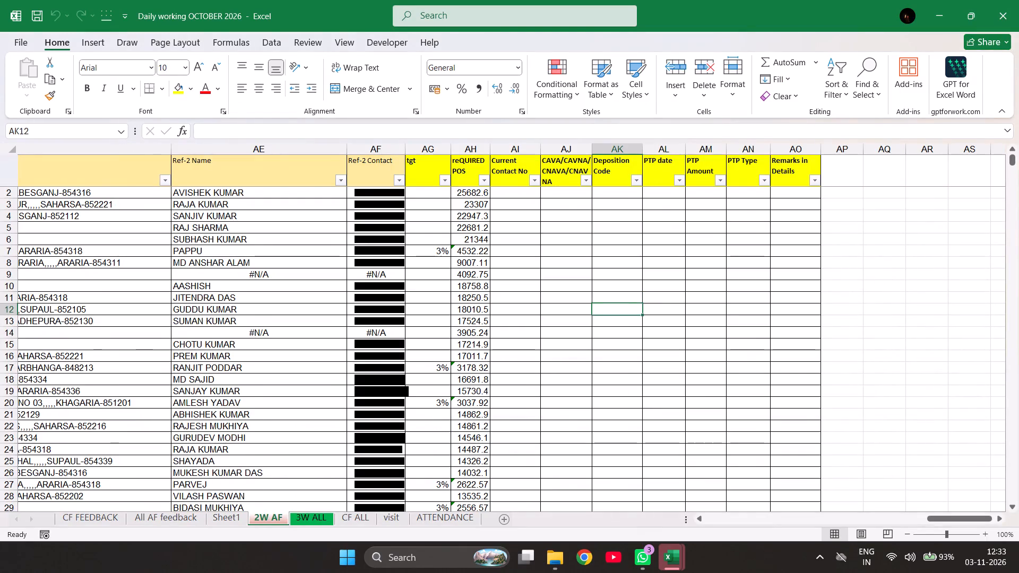
scroll(729, 343, "down", 5)
scroll(729, 343, "up", 6)
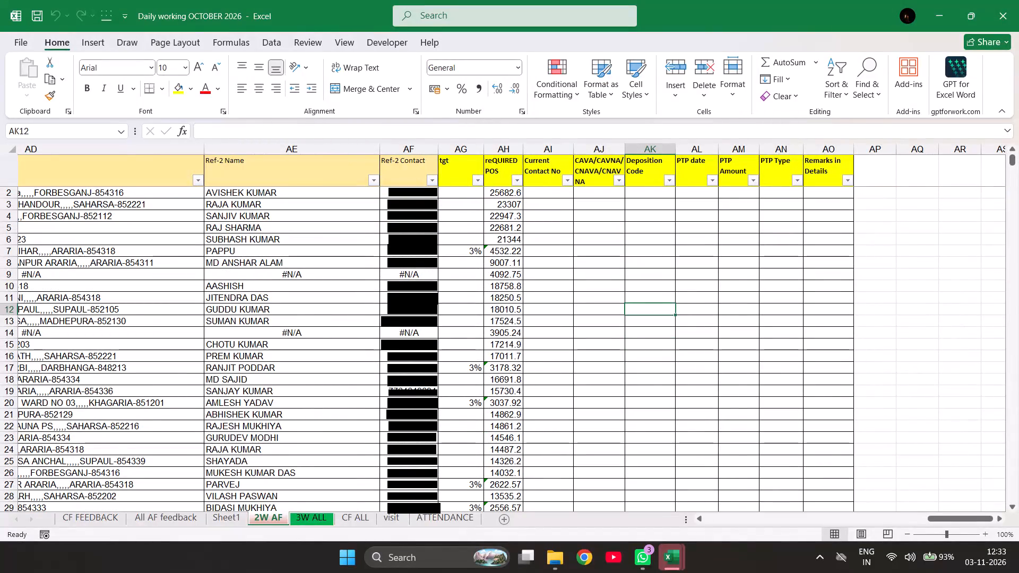
scroll(729, 343, "down", 2)
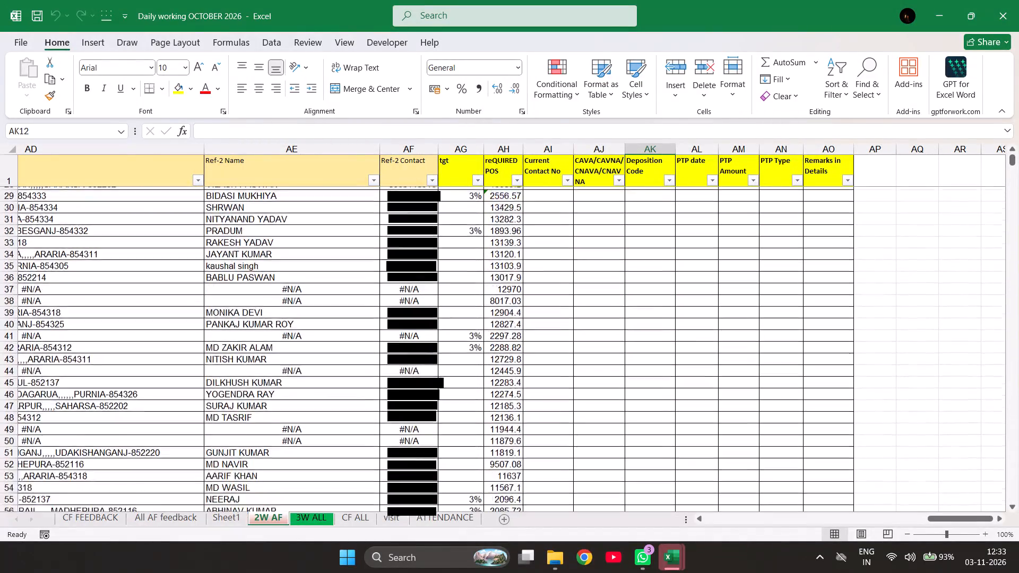
scroll(729, 343, "down", 4)
scroll(729, 343, "up", 1)
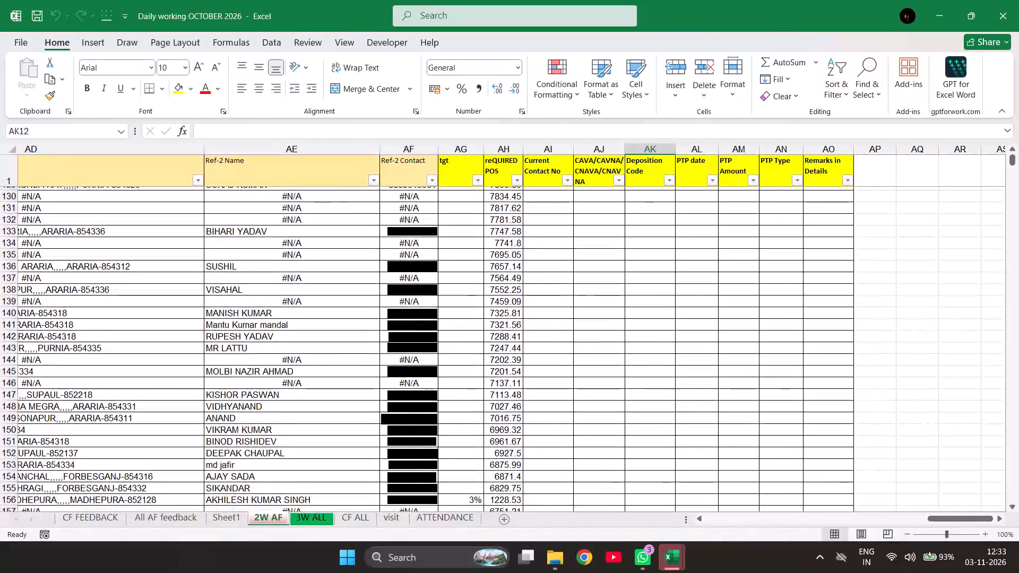
scroll(729, 343, "up", 4)
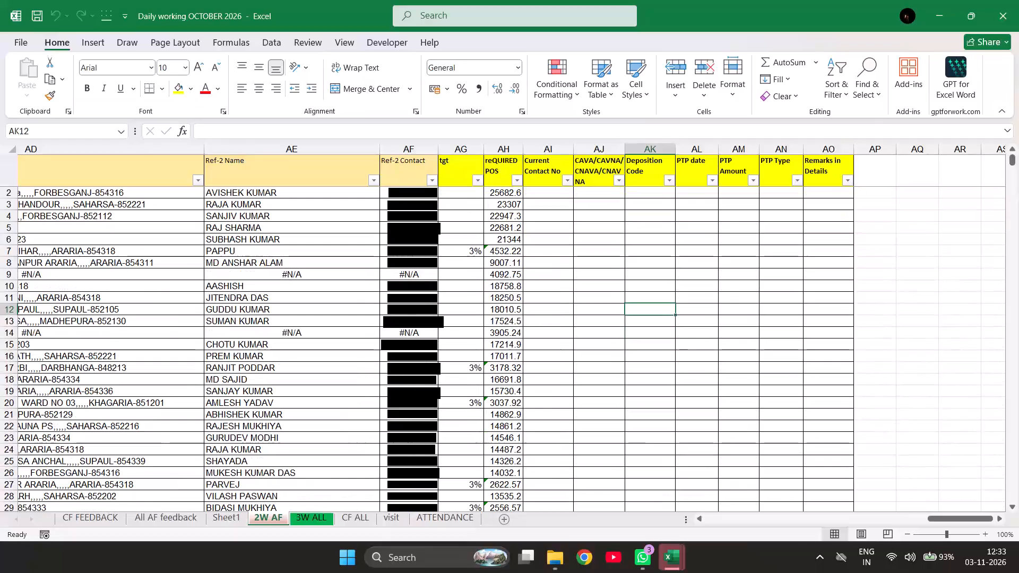
Return to Sheet1 with the FOS YES/NO marks and save the October 2026 workbook.
left_click(226, 518)
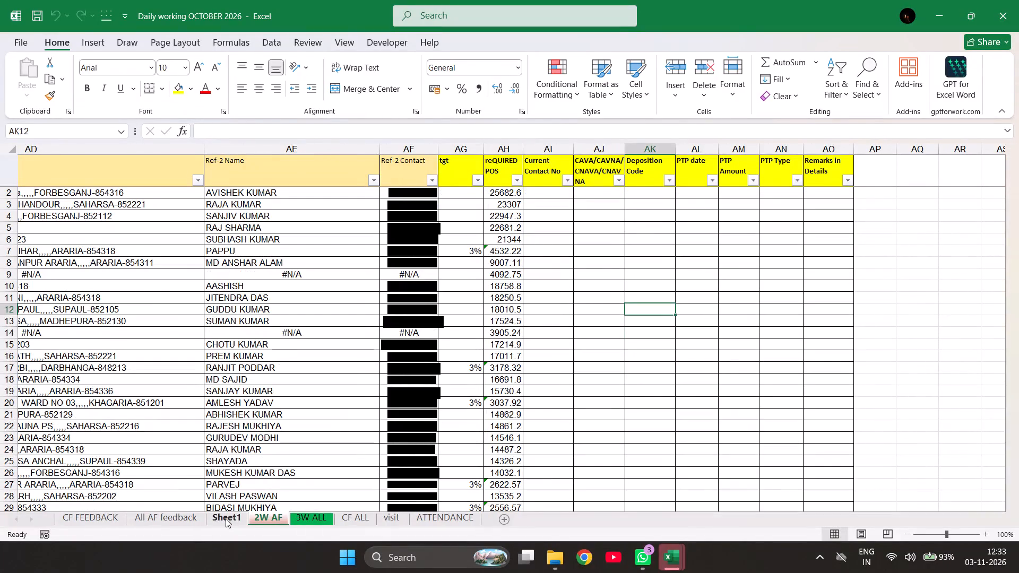
key("ctrl+s")
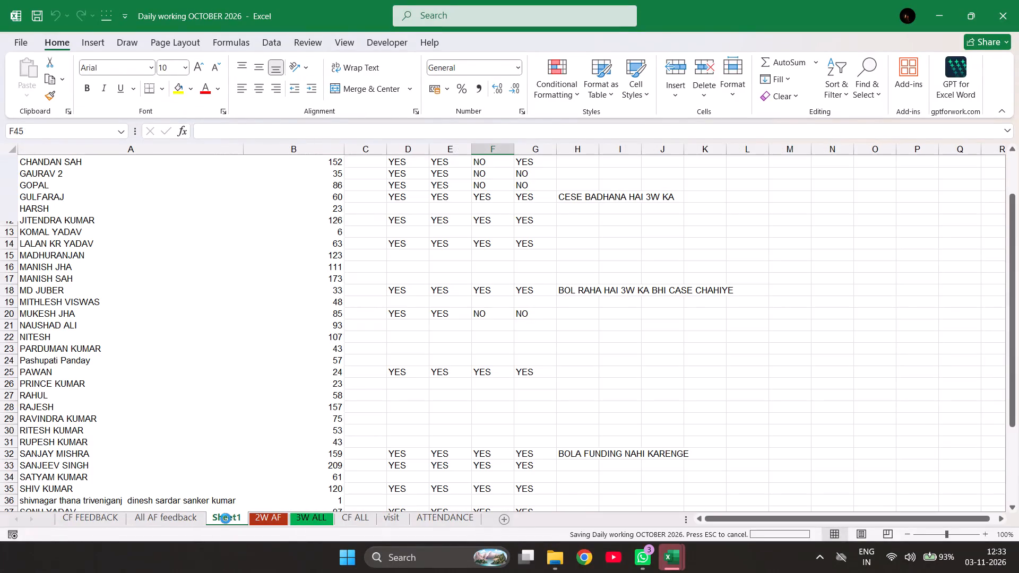
Save the Daily working OCTOBER 2026 workbook.
key("ctrl+s")
Start a screen snip of Sheet1 showing the loan-count PivotTable from its header row with the YES/NO marks.
scroll(408, 394, "down", 1)
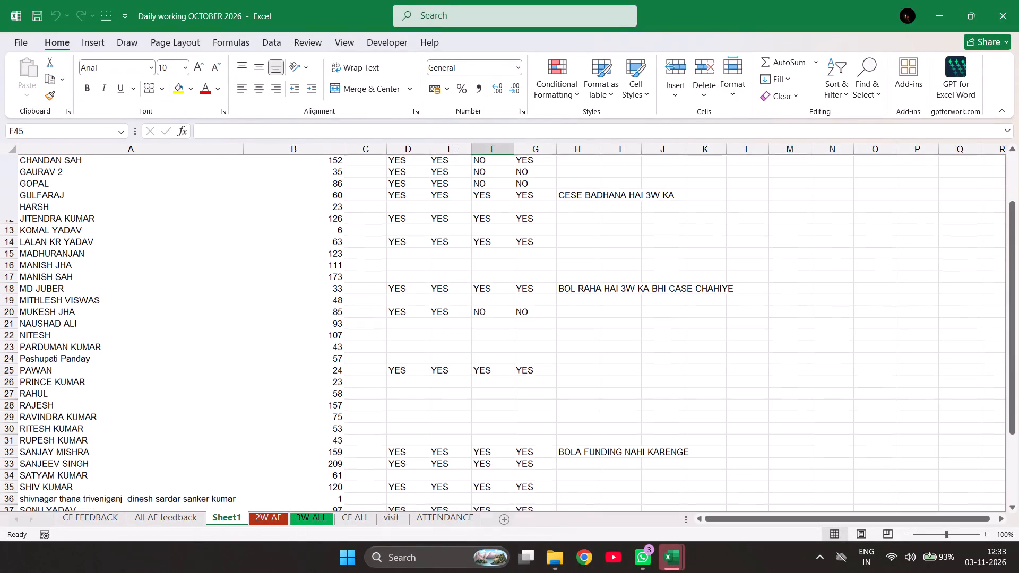
scroll(408, 394, "down", 2)
scroll(408, 394, "up", 1)
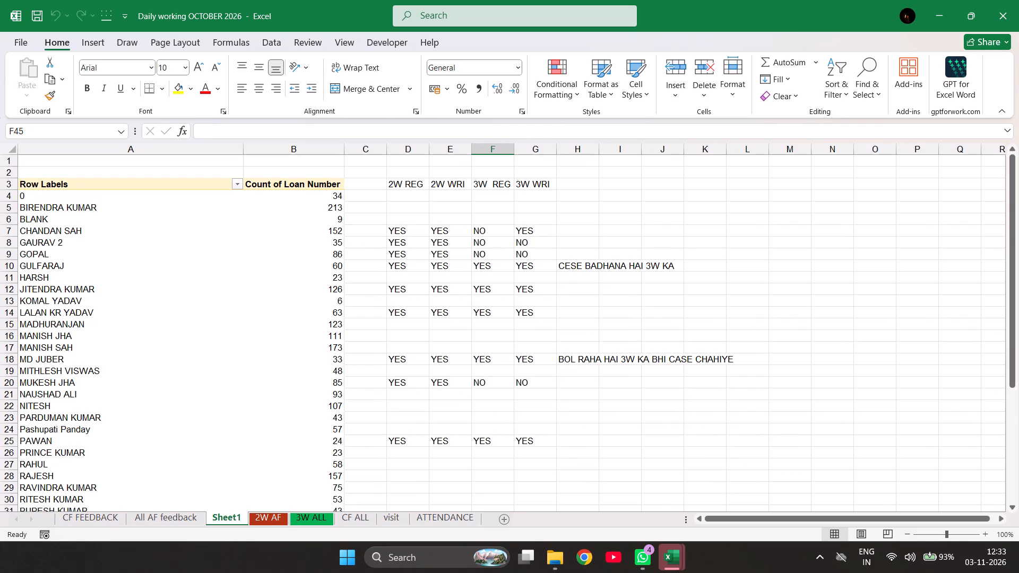
key("alt+shift+s")
key("alt+shift+s")
key("shift+super+s")
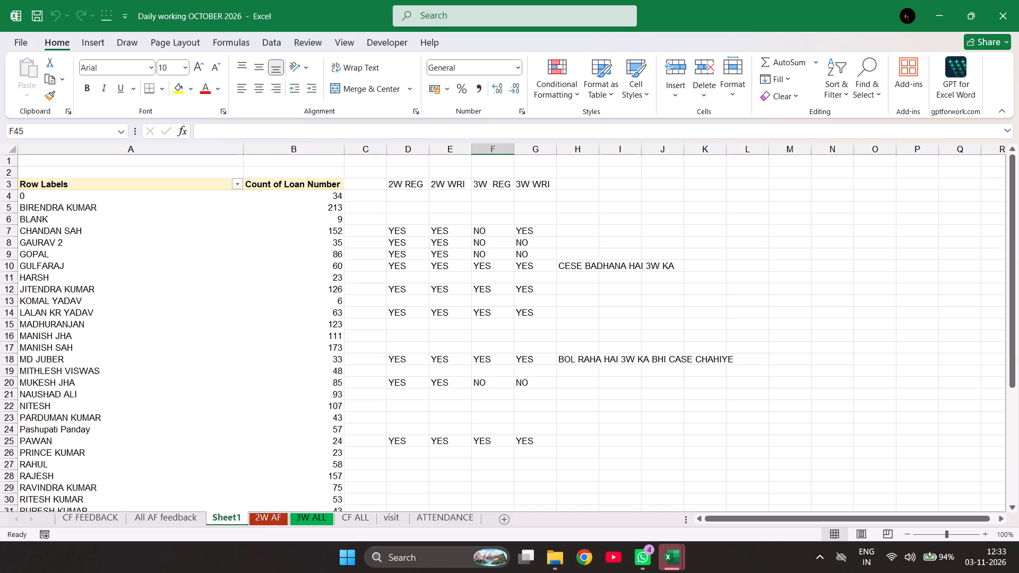
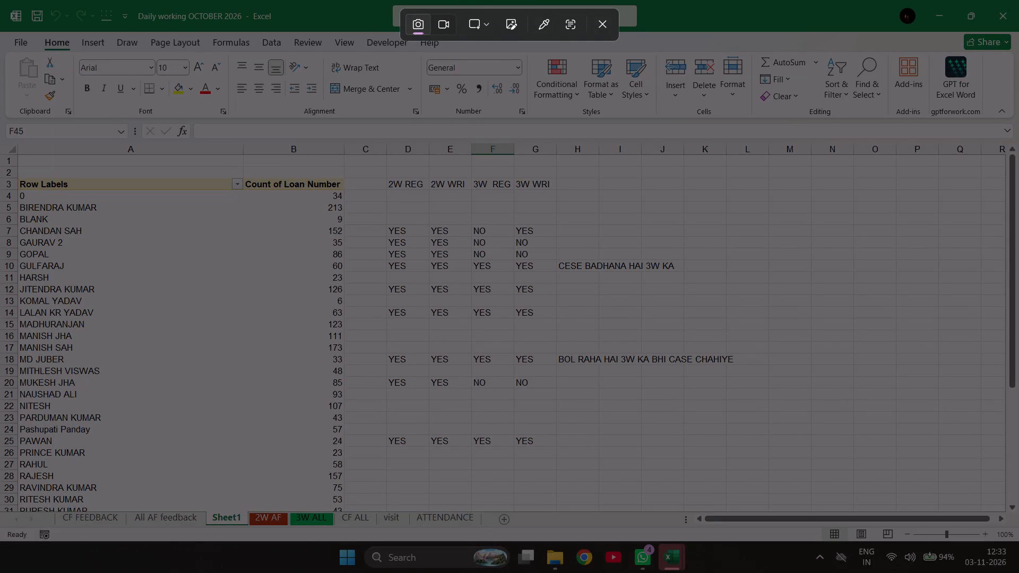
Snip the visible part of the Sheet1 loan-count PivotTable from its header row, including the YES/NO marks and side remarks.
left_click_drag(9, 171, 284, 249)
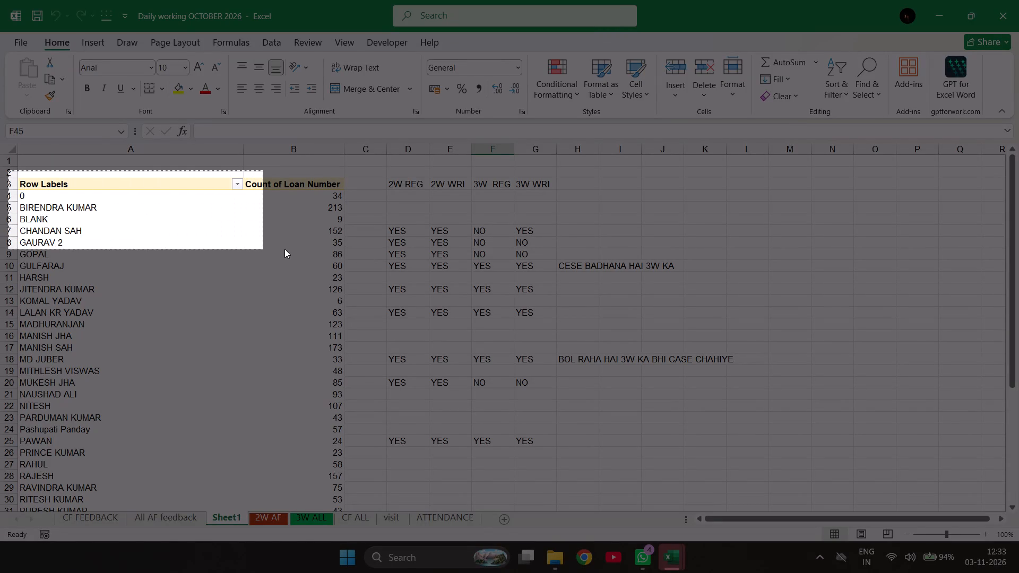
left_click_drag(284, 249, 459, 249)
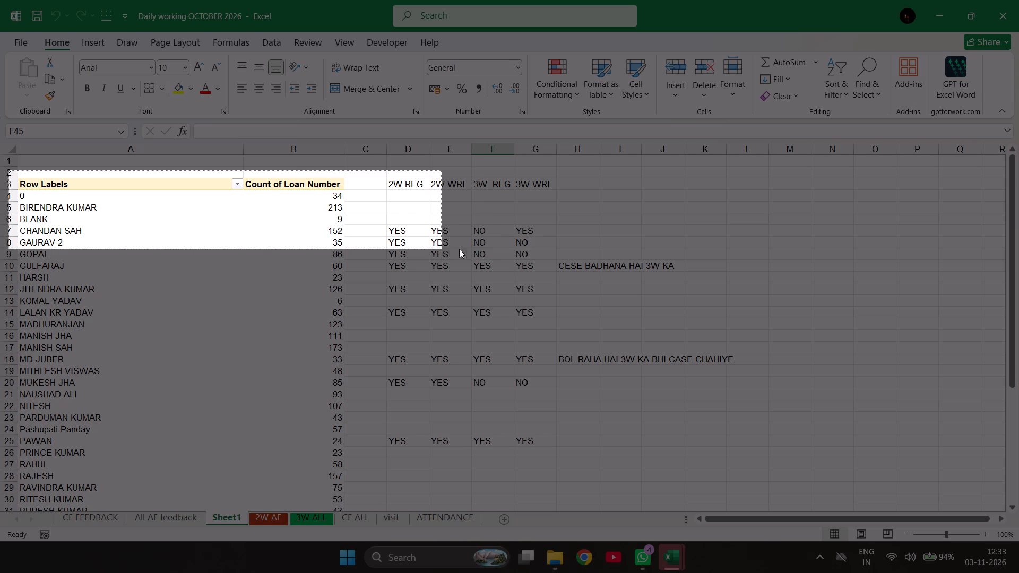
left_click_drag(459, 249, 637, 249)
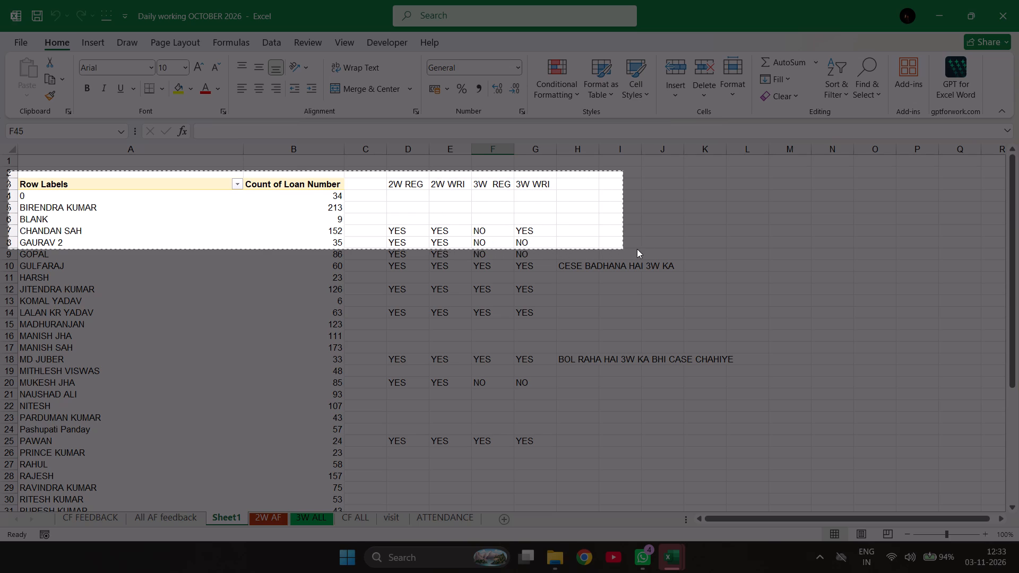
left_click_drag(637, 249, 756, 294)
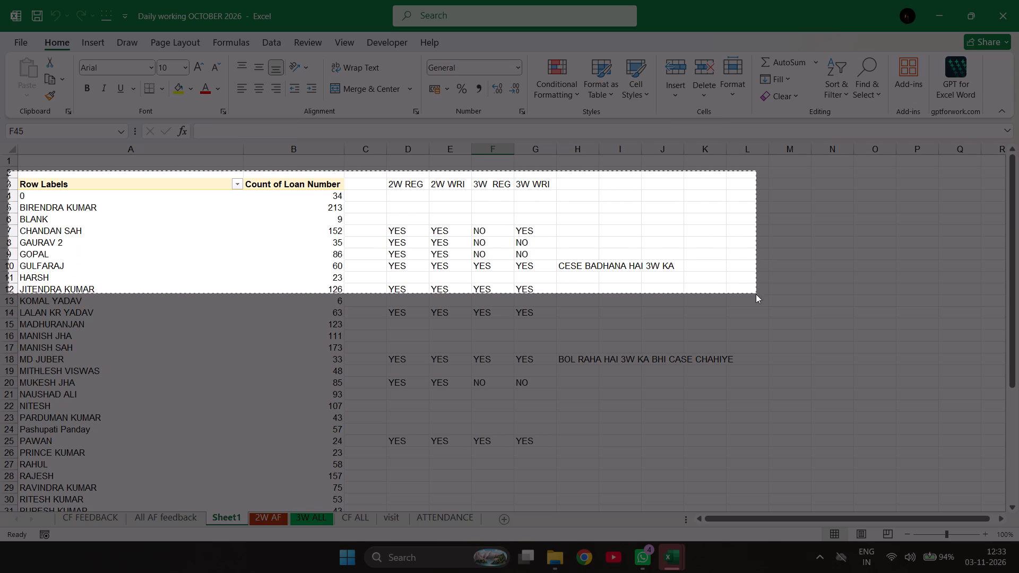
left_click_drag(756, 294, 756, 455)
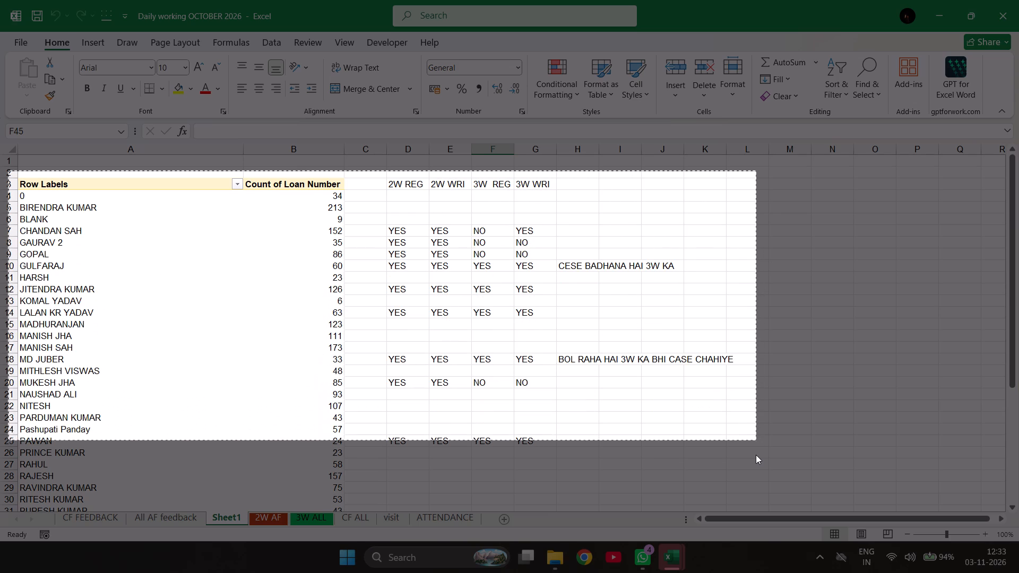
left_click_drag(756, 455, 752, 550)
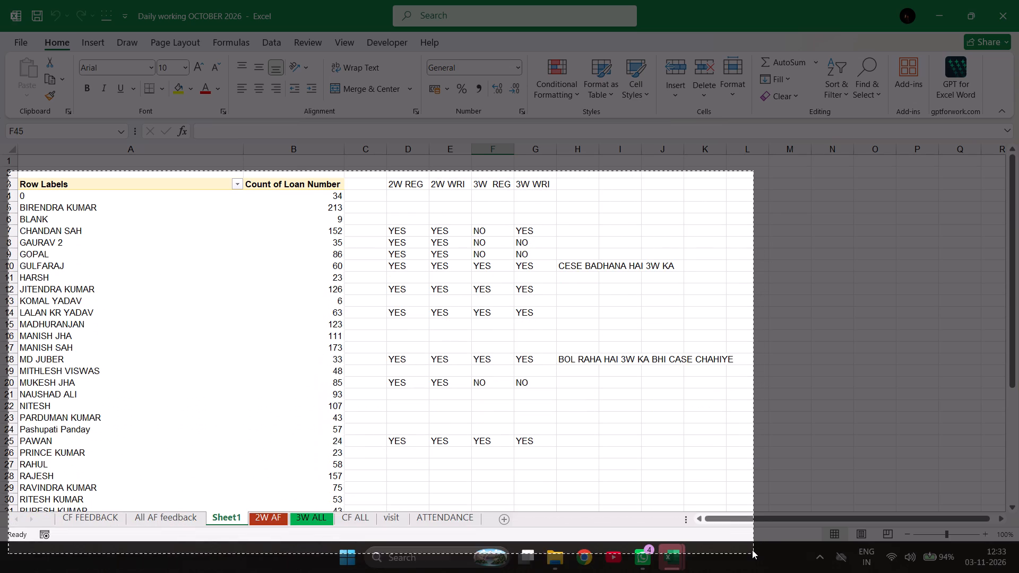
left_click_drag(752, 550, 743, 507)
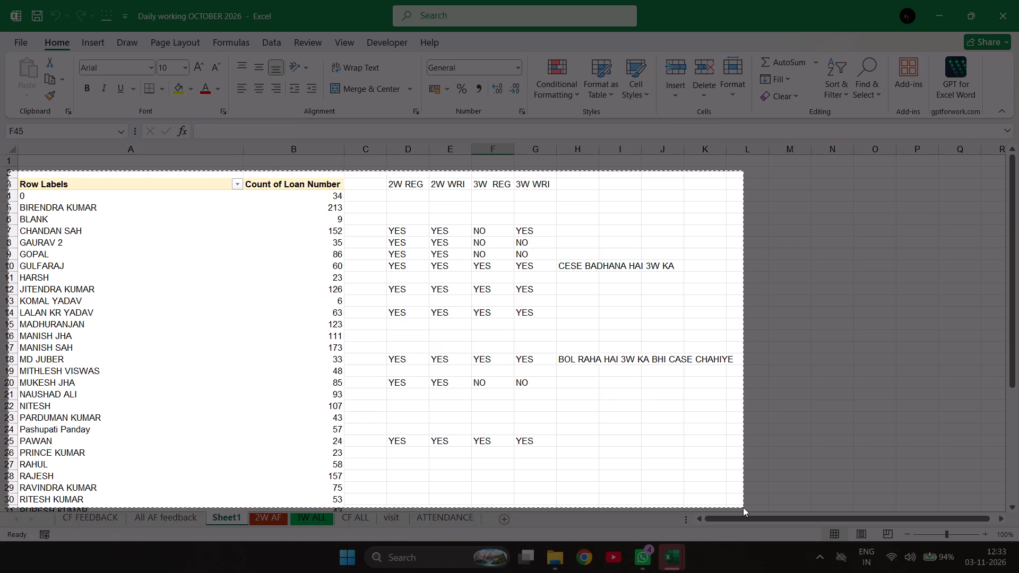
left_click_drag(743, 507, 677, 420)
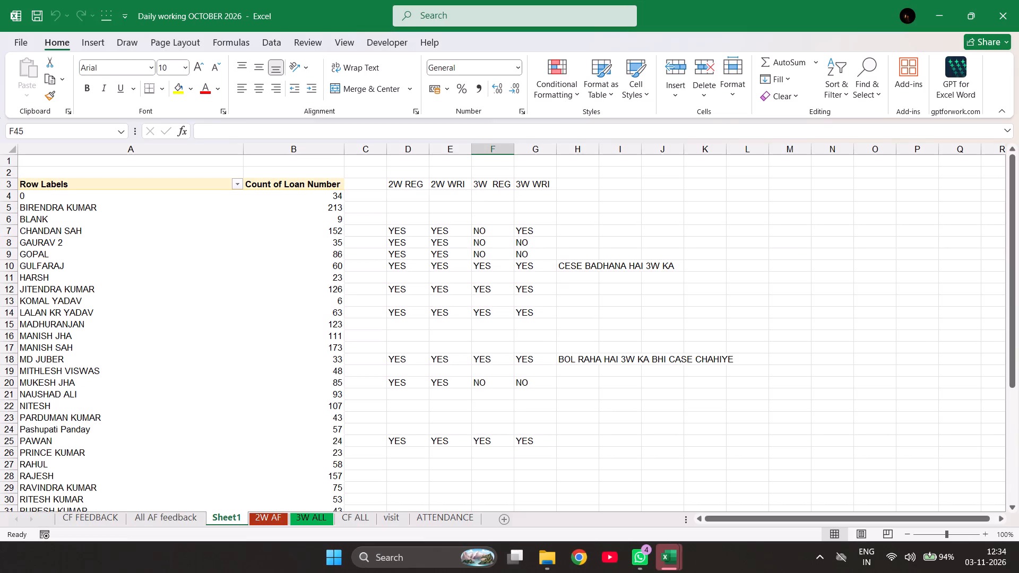
Look over the marked loan-count table on Sheet1, including the rows below the visible part.
left_click(799, 375)
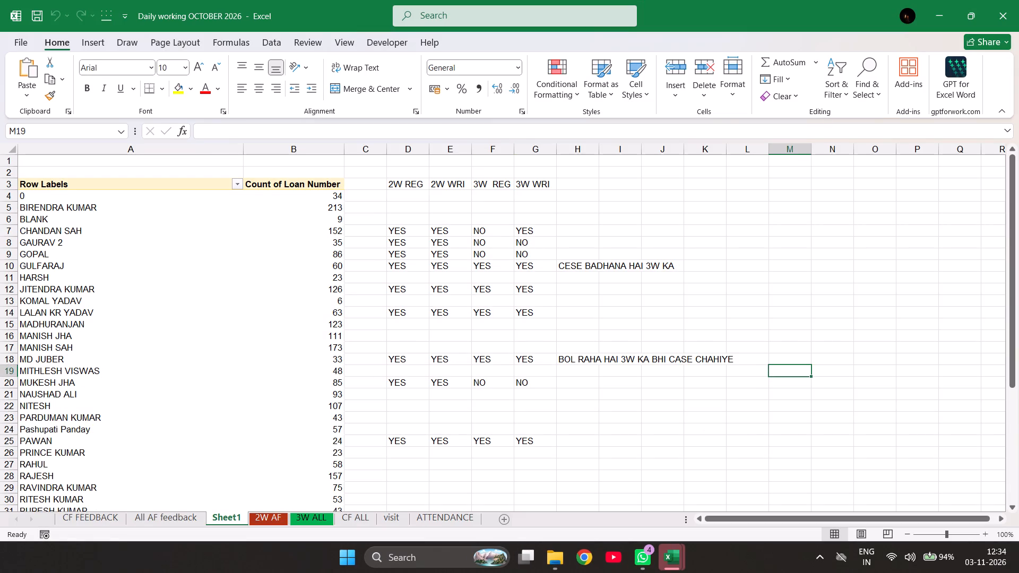
left_click(921, 354)
scroll(659, 407, "down", 2)
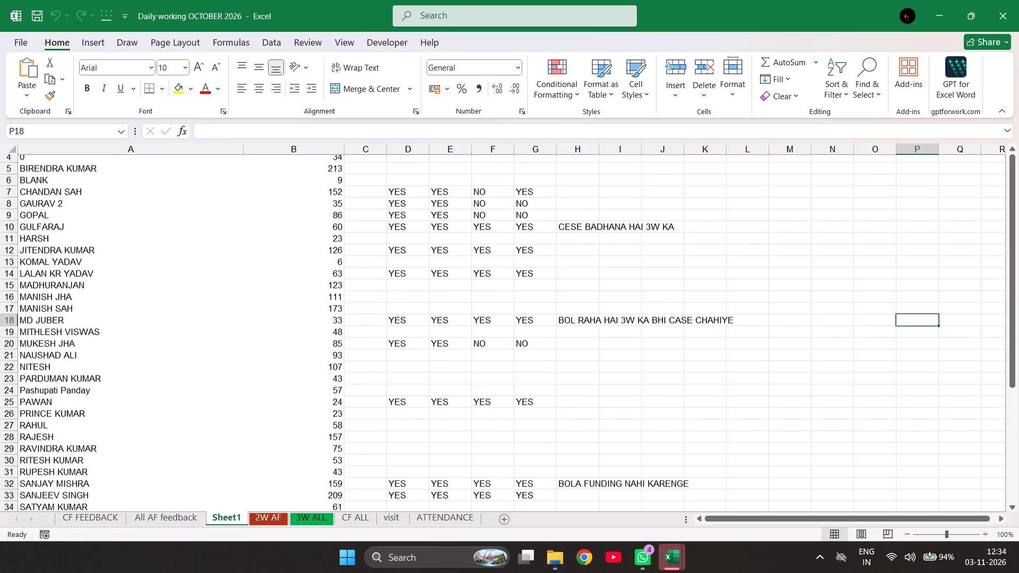
scroll(659, 407, "down", 2)
scroll(659, 407, "up", 4)
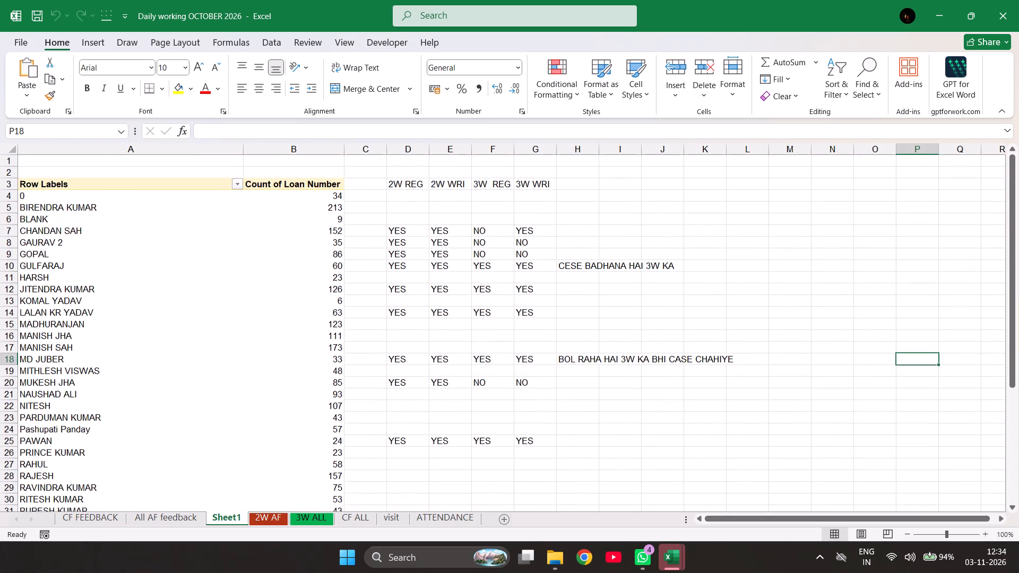
scroll(659, 407, "left", 2)
scroll(659, 407, "right", 2)
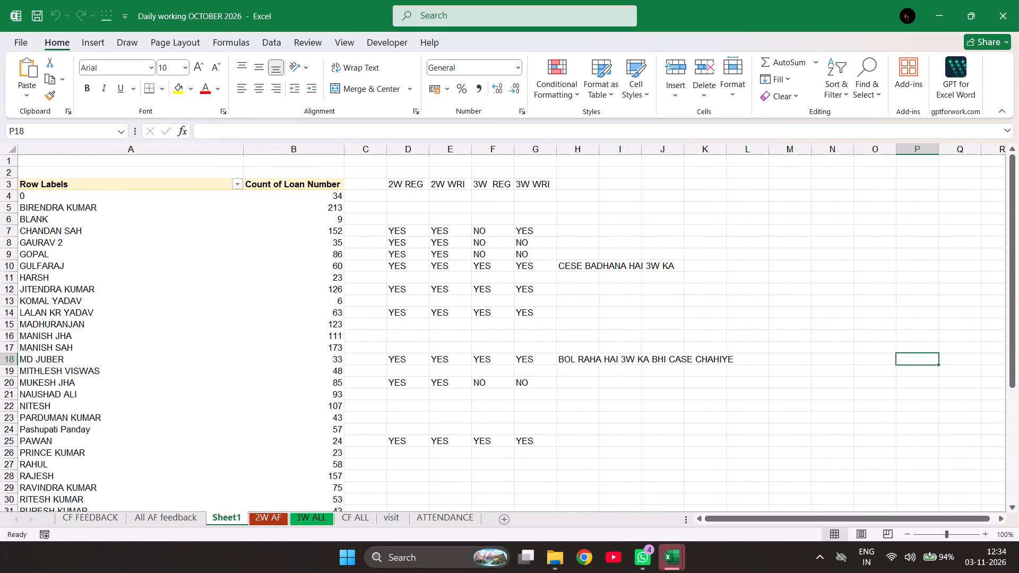
scroll(659, 407, "left", 1)
scroll(659, 407, "right", 3)
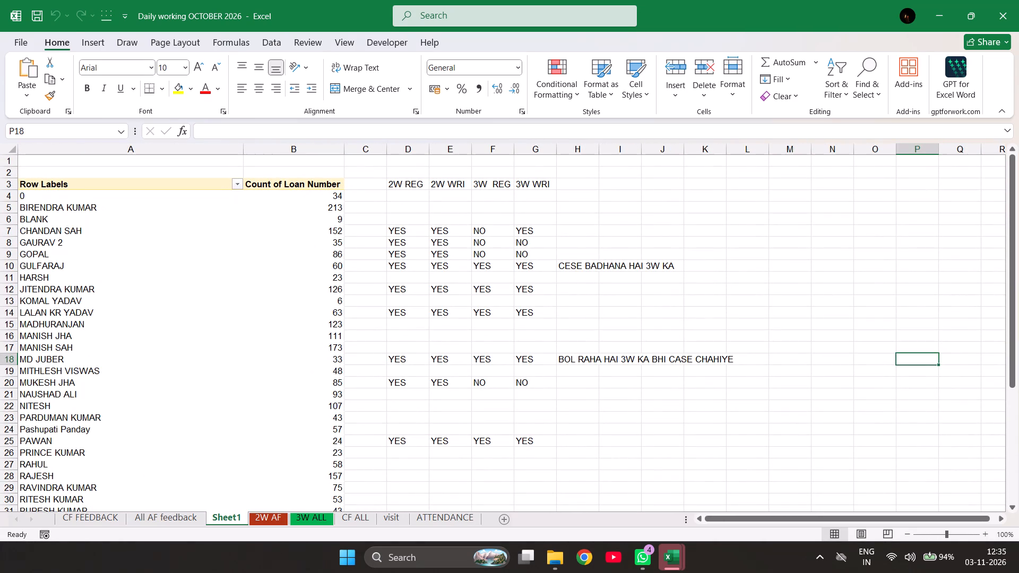
Copy the range A2:K44 on Sheet1, covering the PivotTable through Grand Total with its YES/NO marks and remarks.
left_click(42, 171)
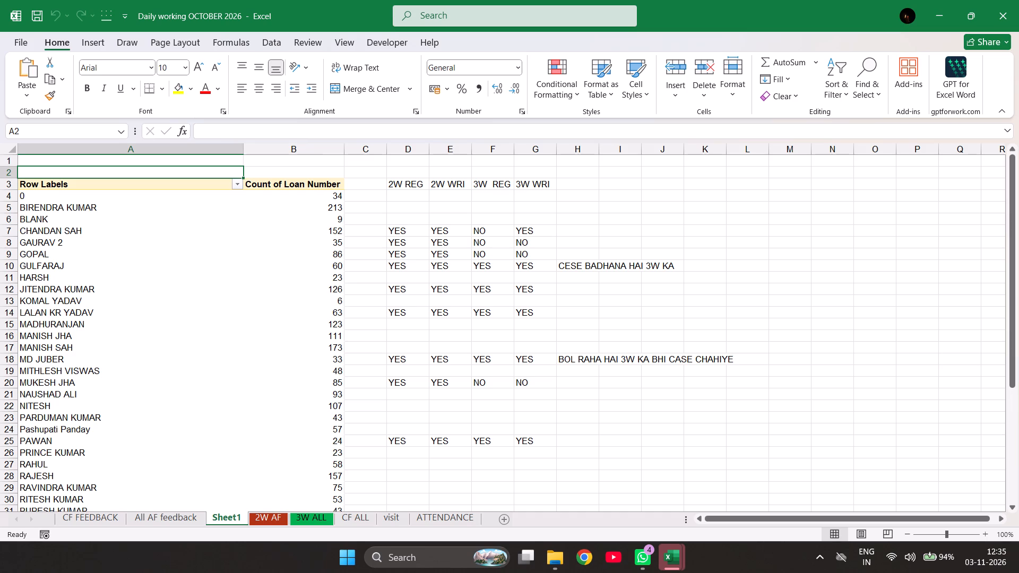
key("shift+Right")
key("shift+Right")
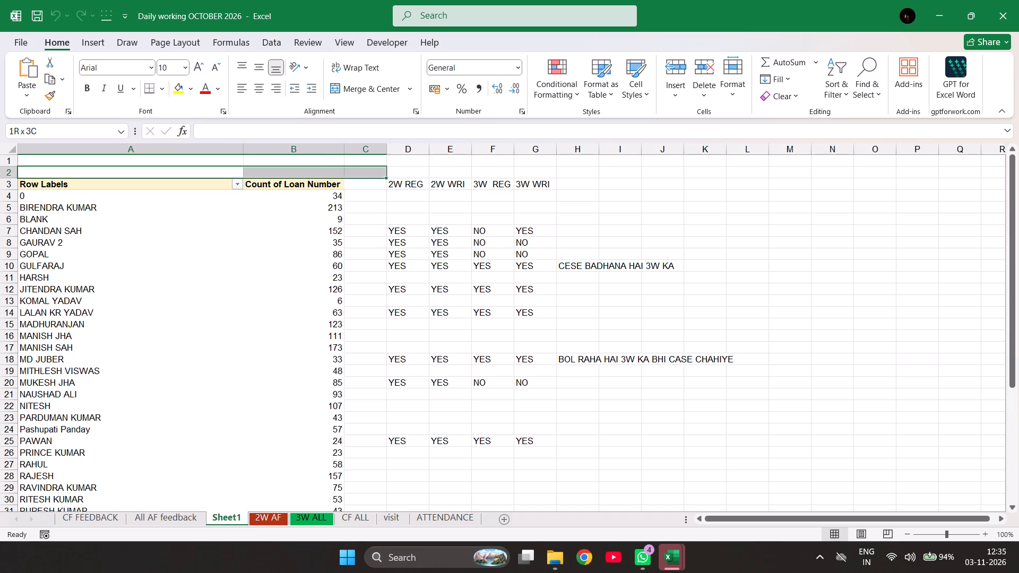
key("shift+Right")
key("shift+Right")
key("shift+Right")
key("shift+Right")
key("shift+Right")
key("shift+Right")
key("shift+Right")
key("shift+Right")
key("shift+Right")
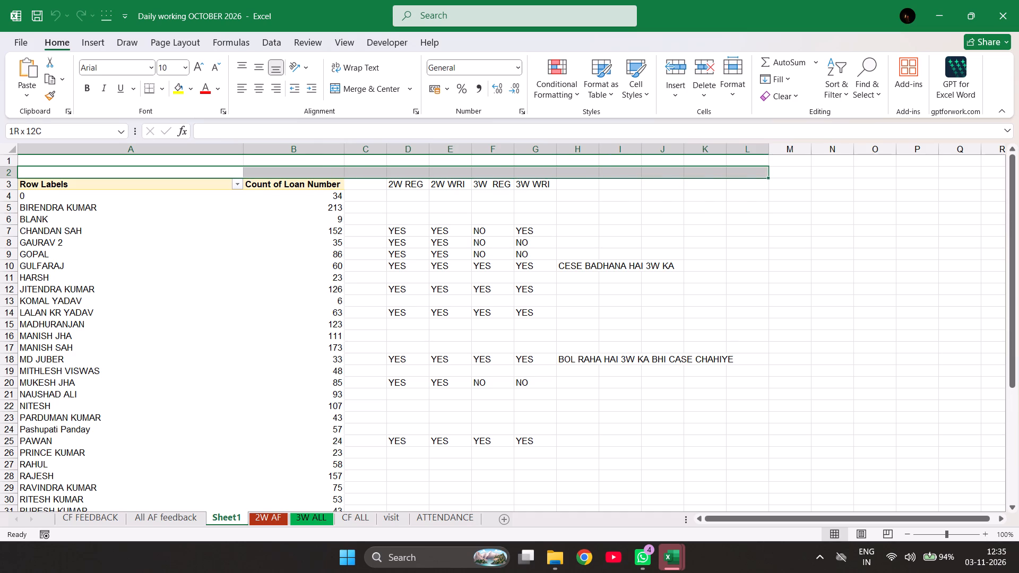
key("shift+Left")
key("shift+Down")
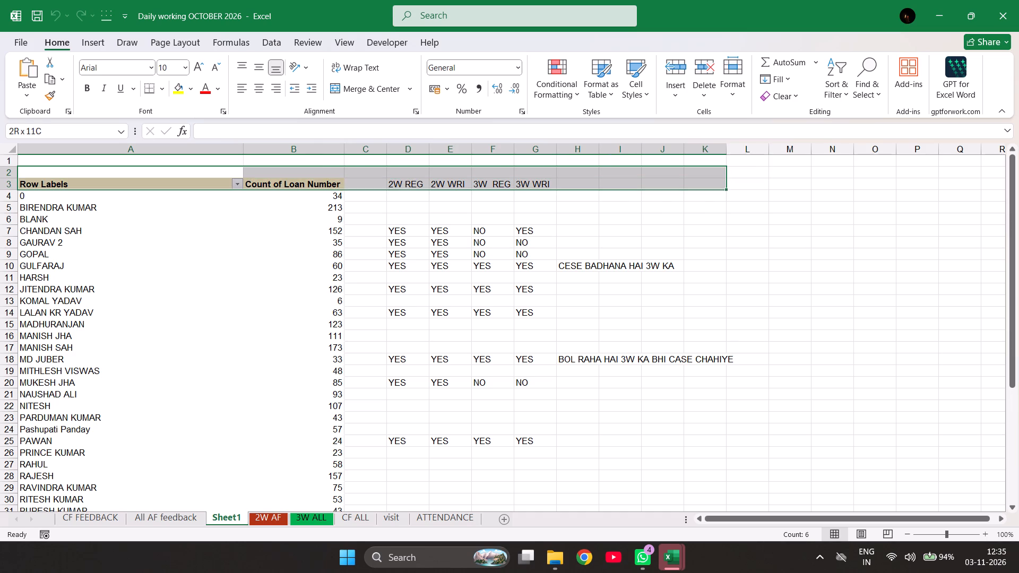
key("shift+Down")
key("shift+Down")
key("shift+Down")
key("shift+Down")
key("shift+Down")
key("shift+Down")
key("shift+Down")
key("shift+Down")
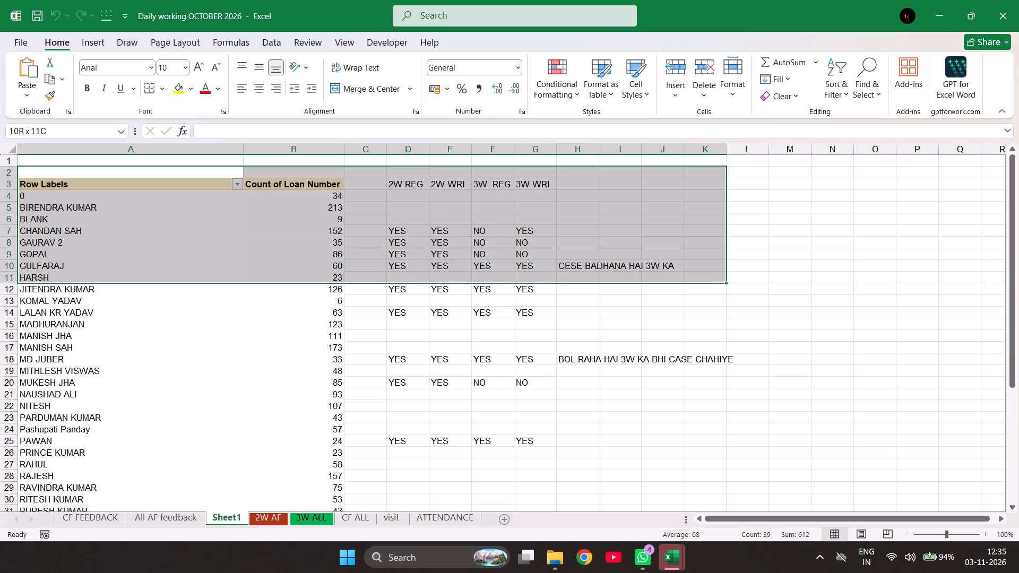
key("shift+Down")
key("shift+Down")
key("shift+Down")
key("shift+Down")
key("shift+Down")
key("shift+Down")
key("shift+Down")
key("shift+Down")
key("shift+Down")
key("shift+Down")
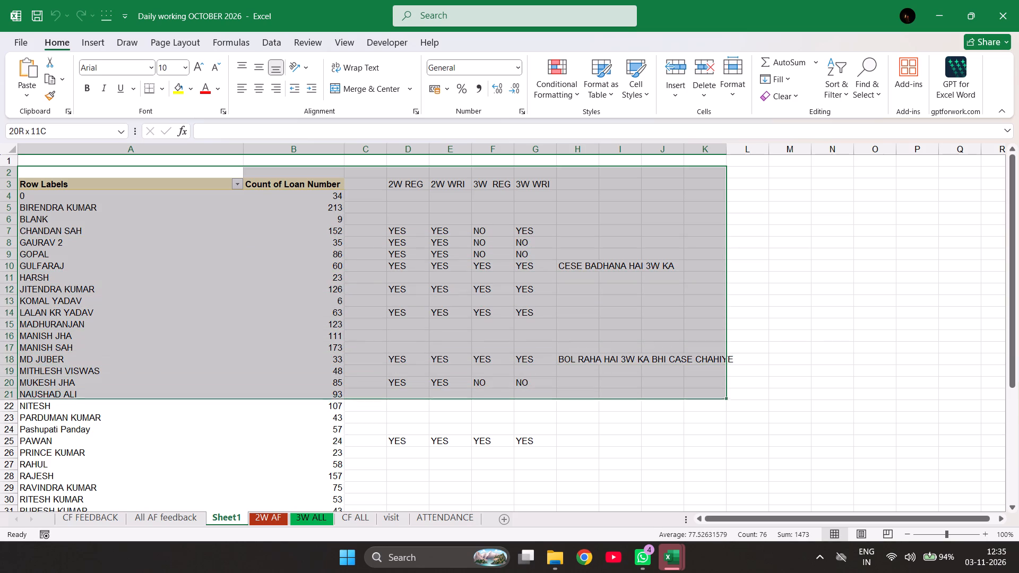
key("shift+Down")
key("shift+Down")
key("shift+Down")
key("shift+Down")
key("shift+Down")
key("shift+Down")
key("shift+Down")
key("shift+Down")
key("shift+Down")
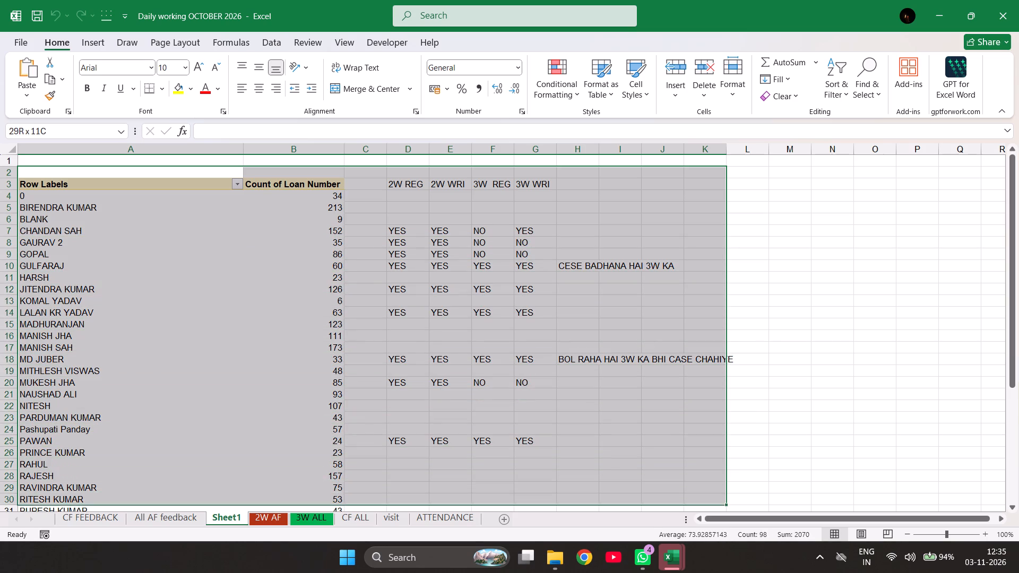
key("shift+Down")
key("shift+Down")
key("shift+Down")
key("shift+Down")
key("shift+Down")
key("shift+Down")
key("shift+Down")
key("shift+Down")
key("shift+Down")
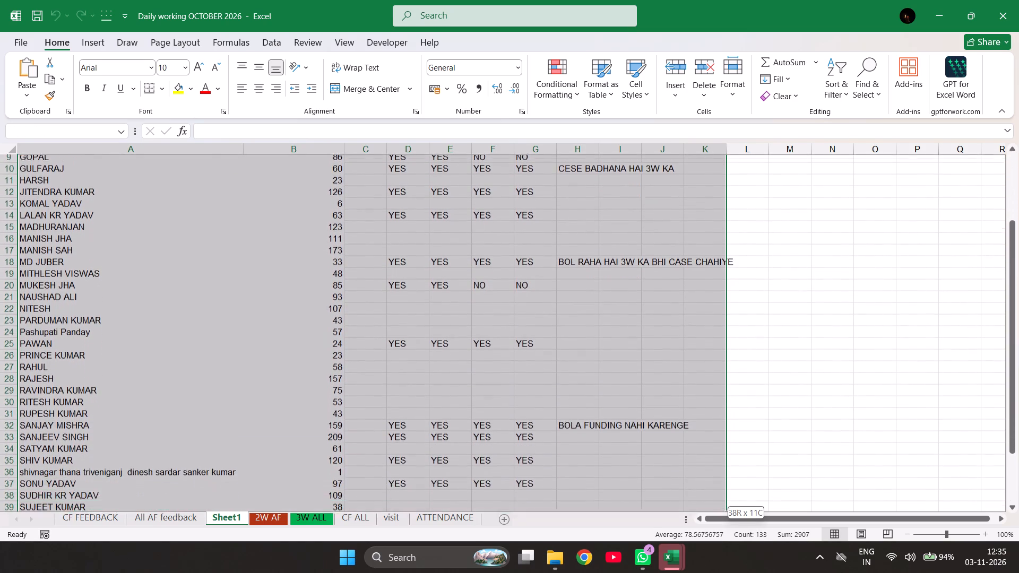
key("shift+Down")
key("shift+Down")
key("shift+Down")
key("shift+Down")
key("shift+Down")
key("shift+Down")
key("shift+Down")
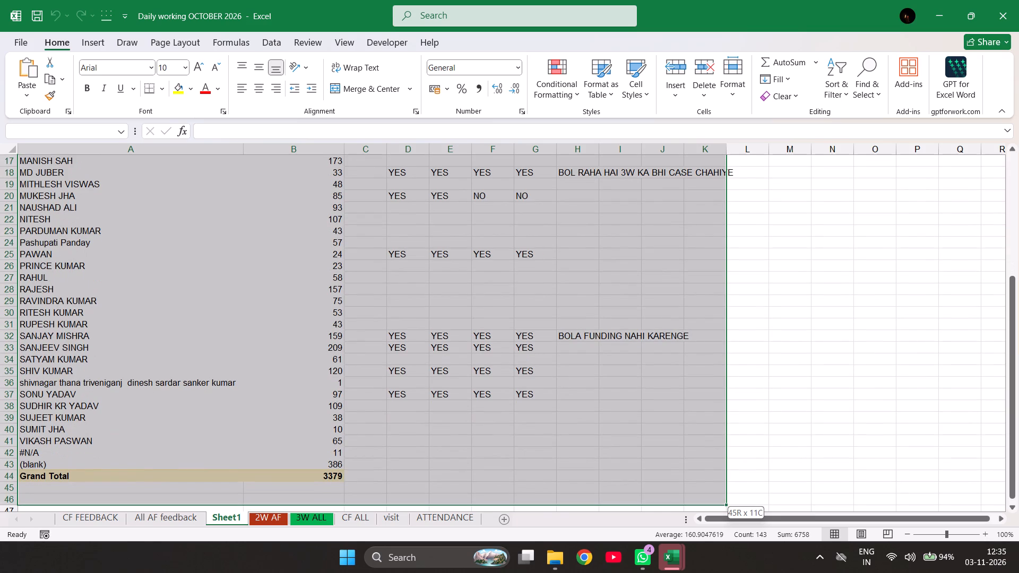
key("shift+Up")
key("shift+Up")
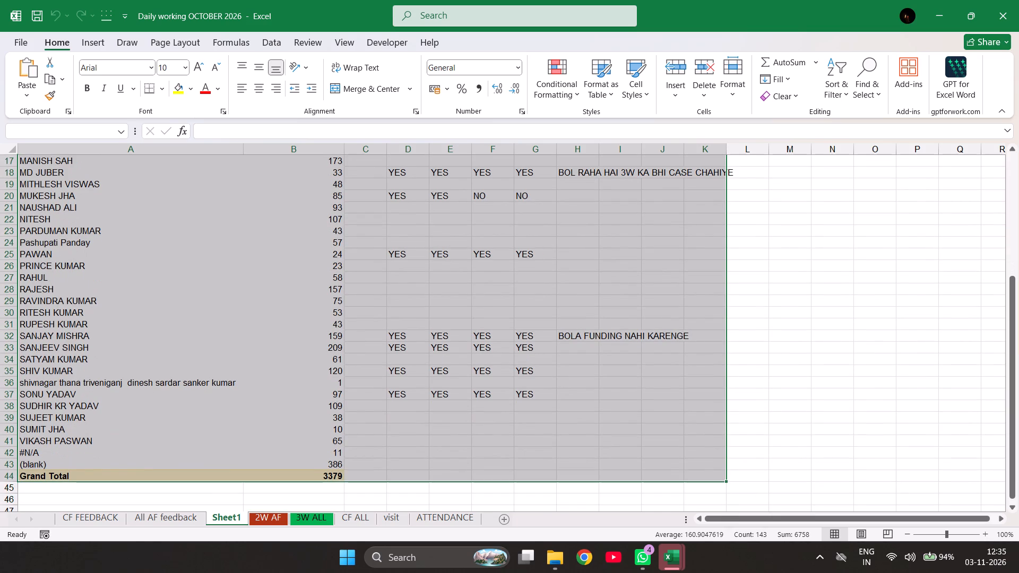
key("ctrl+c")
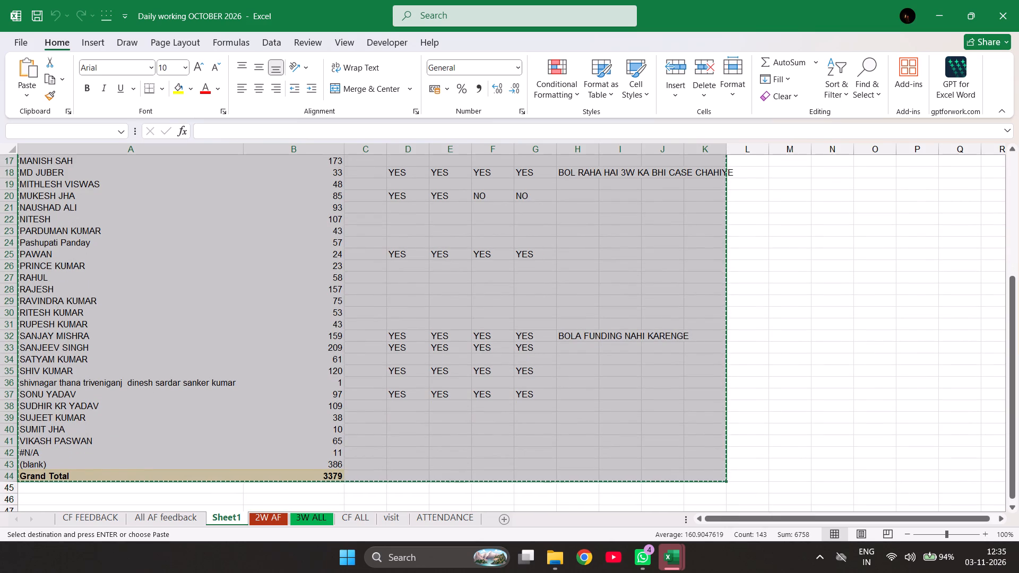
Switch to the WhatsApp window.
key("alt+Tab")
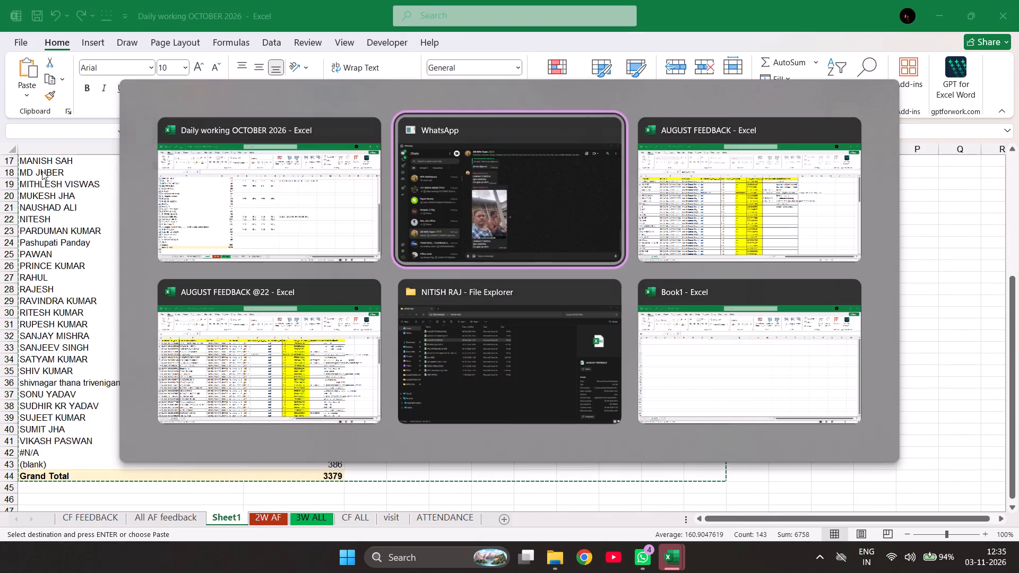
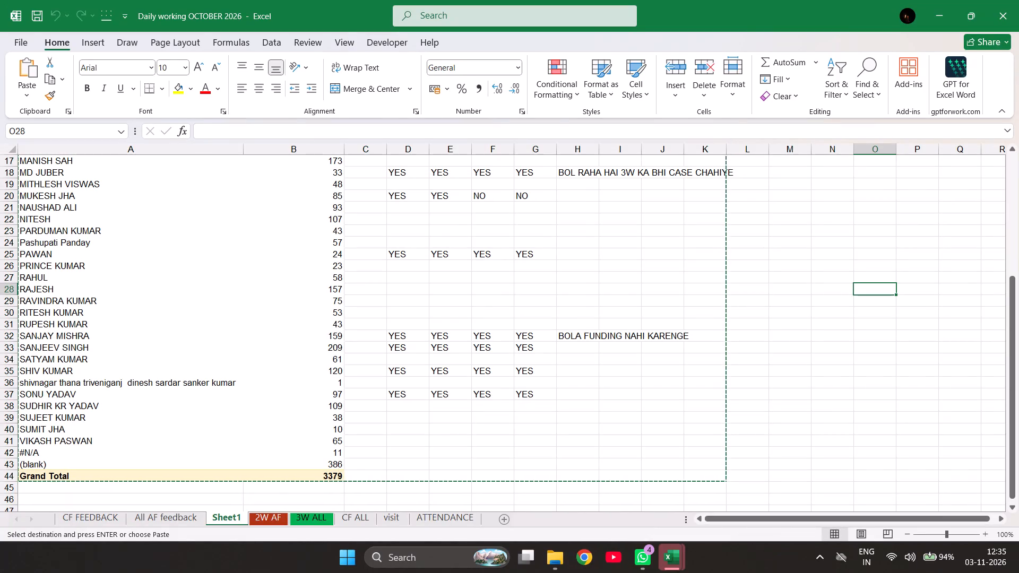
Select the Sheet1 loan-count table from the Row Labels header in A3 through the Grand Total row, extending across the YES/NO marks and past the remarks.
triple_click(828, 286)
left_click(695, 286)
scroll(695, 286, "up", 3)
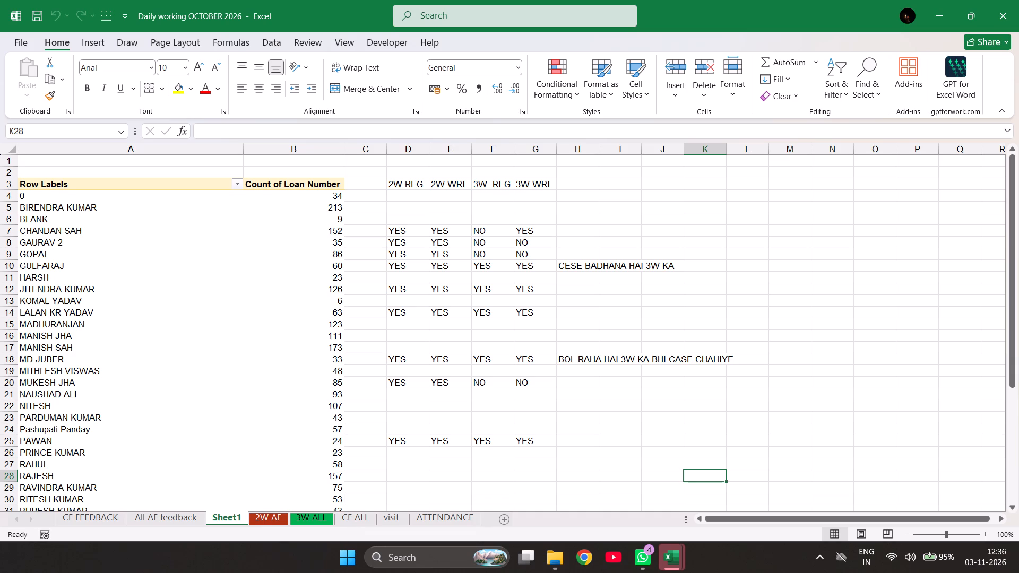
left_click(47, 177)
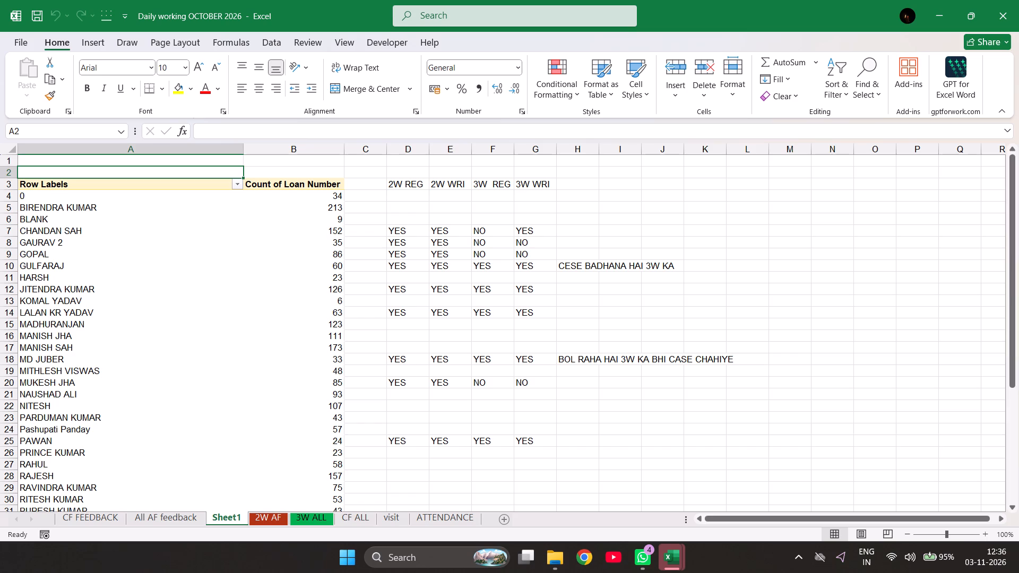
left_click(49, 186)
key("shift+Right")
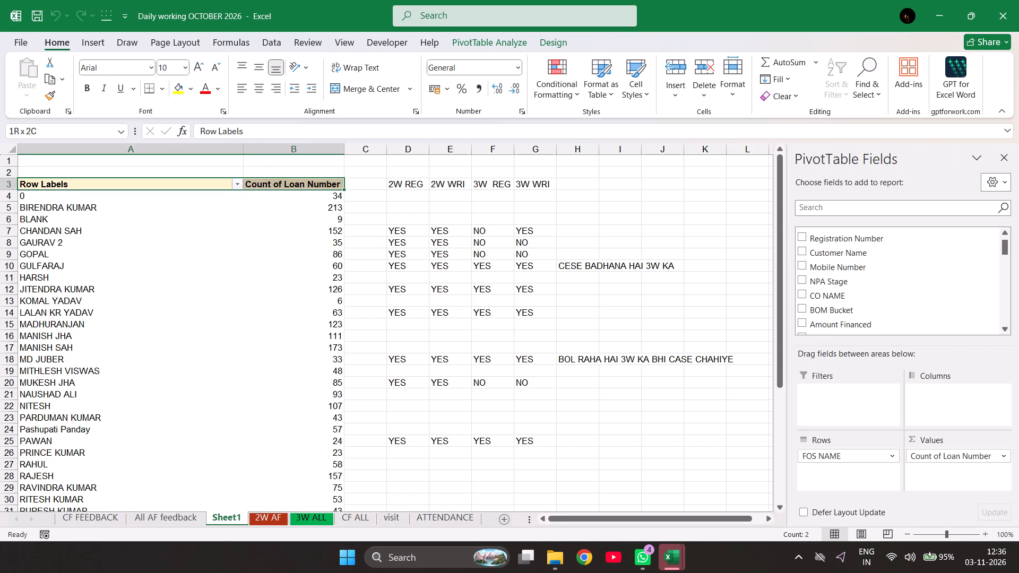
key("shift+Right")
key("shift+Right")
key("shift+Right")
key("shift+Right")
key("shift+Right")
key("shift+Right")
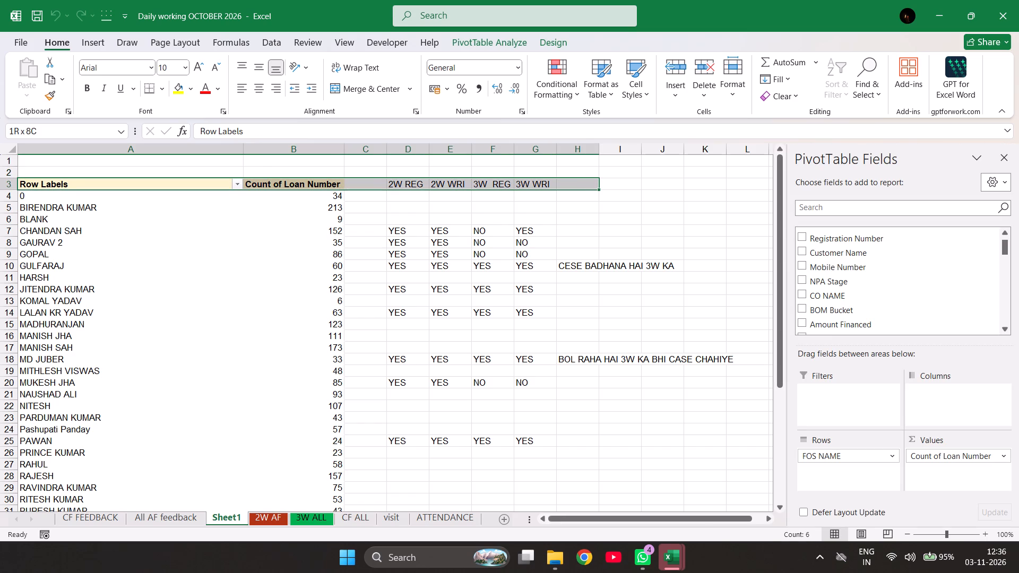
key("ctrl+shift+Down")
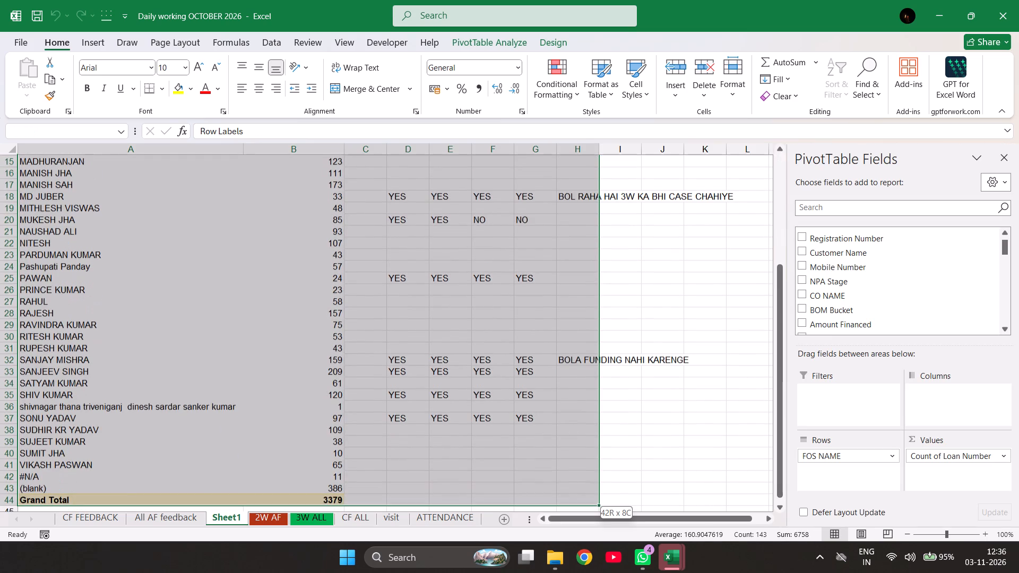
key("ctrl+shift+Right")
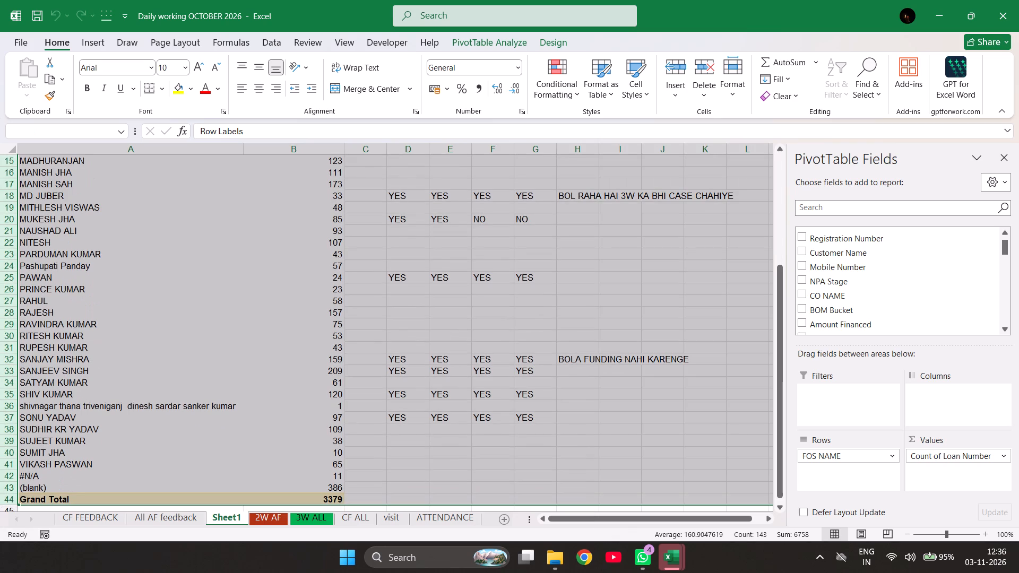
scroll(404, 248, "up", 2)
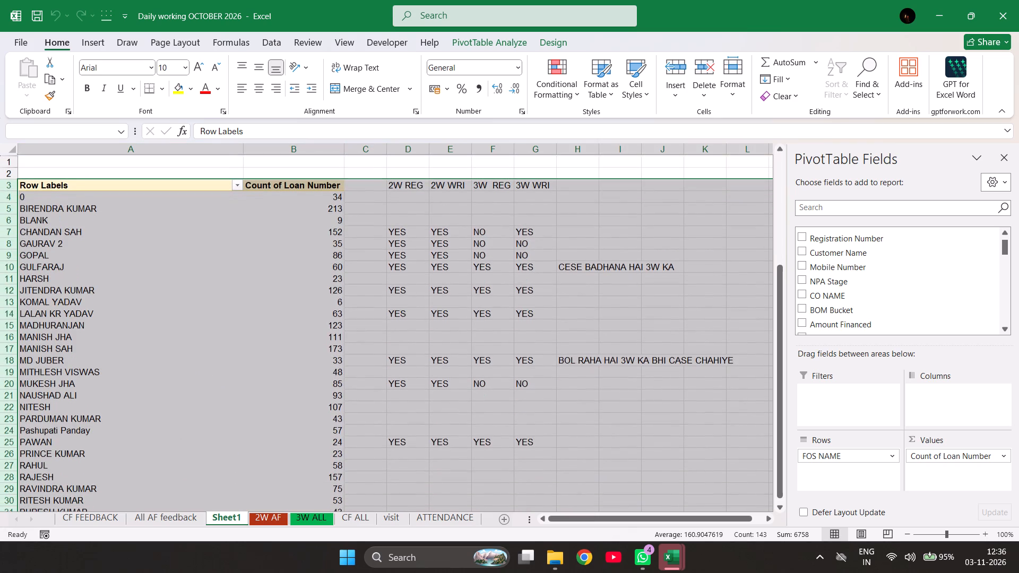
Clear the table selection on Sheet1 and look through the 3W ALL, CF ALL, visit and ATTENDANCE sheets.
left_click(517, 291)
left_click(483, 326)
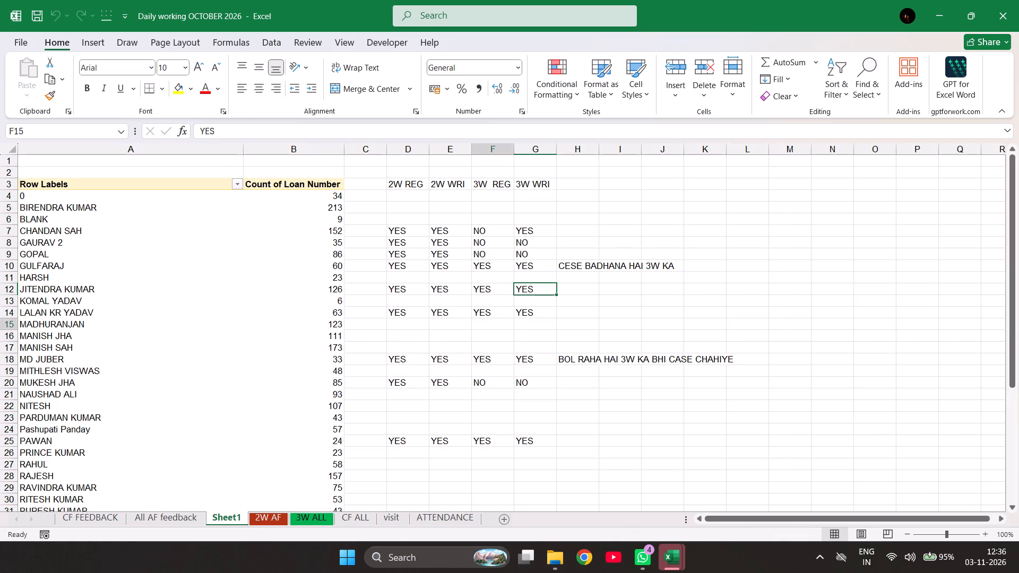
double_click(315, 515)
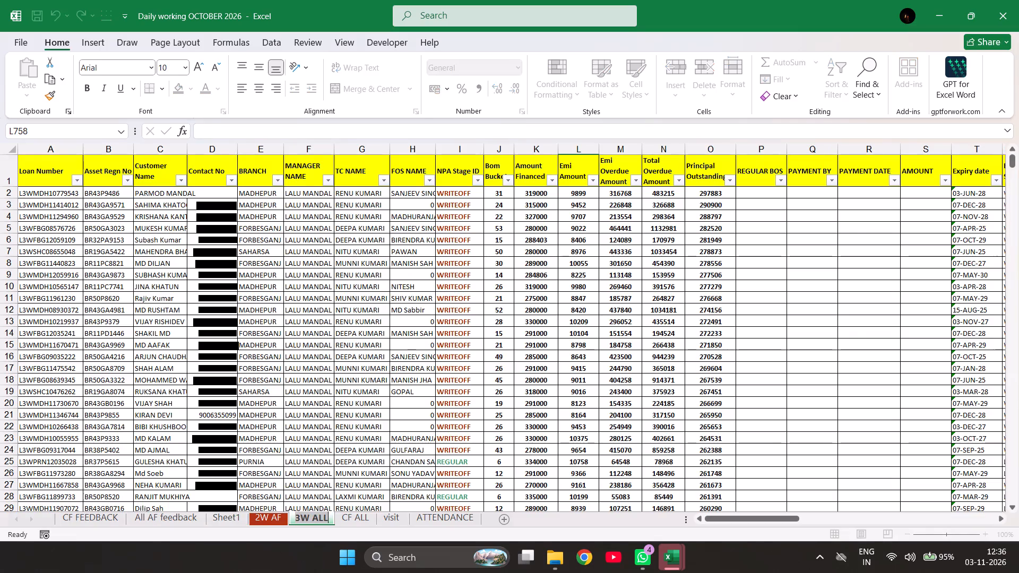
left_click(417, 275)
left_click(242, 291)
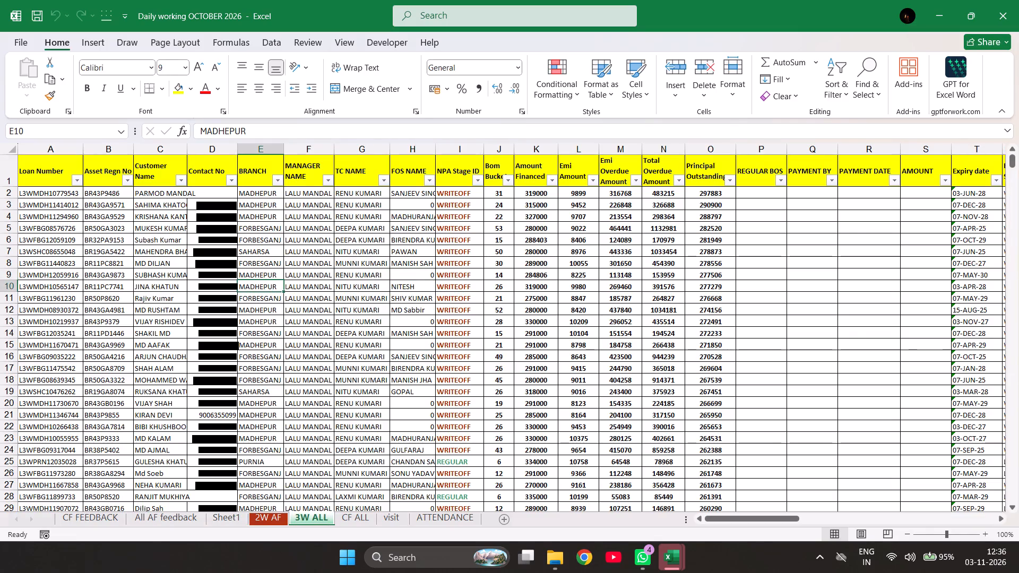
scroll(287, 296, "right", 1)
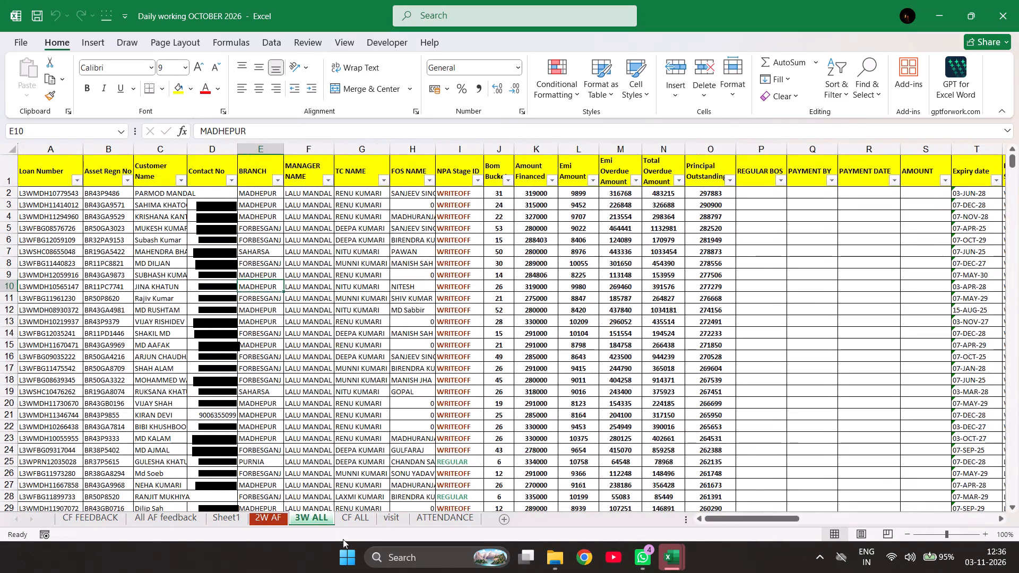
left_click_drag(358, 509, 360, 524)
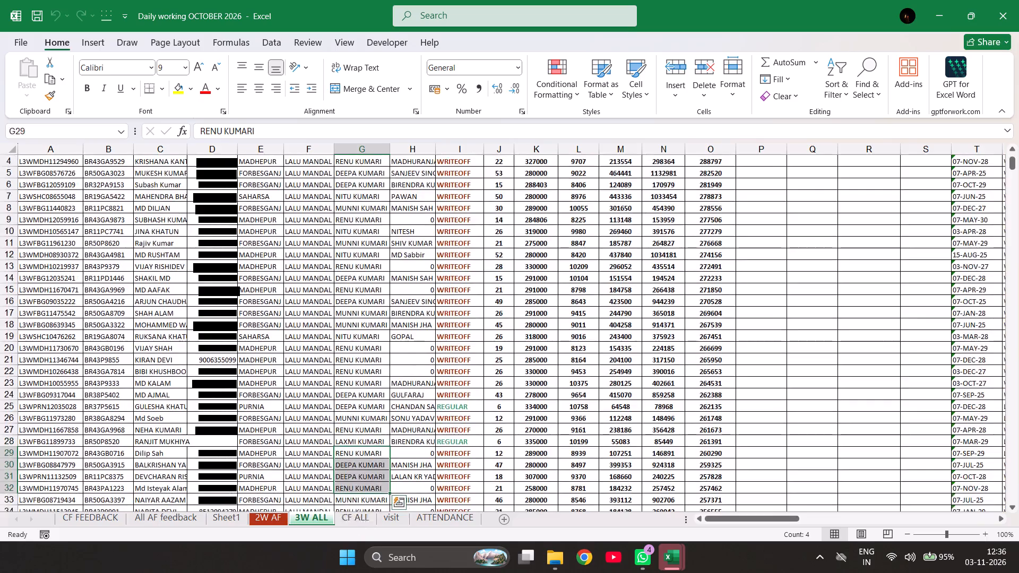
left_click(360, 518)
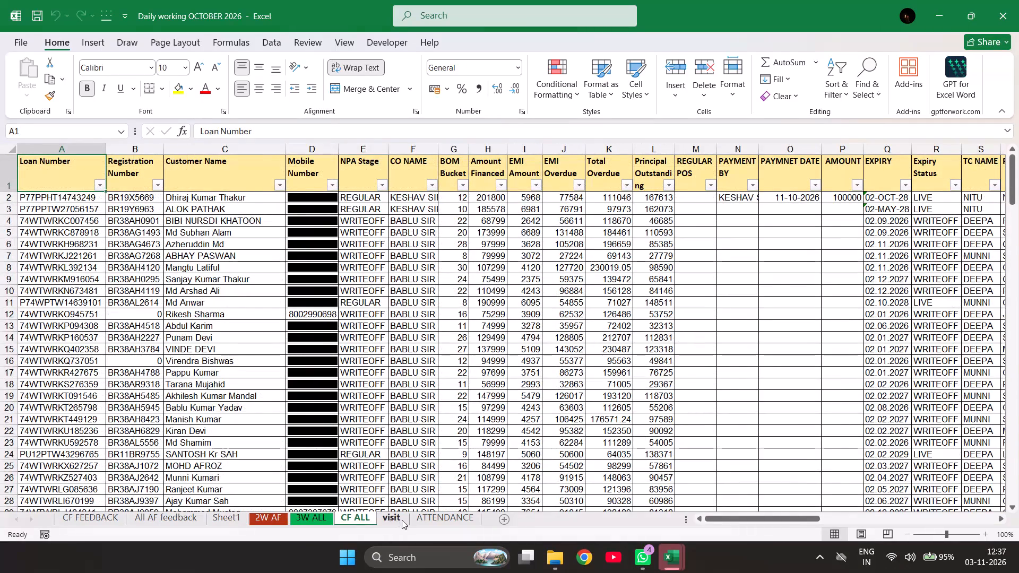
left_click(402, 520)
left_click(432, 520)
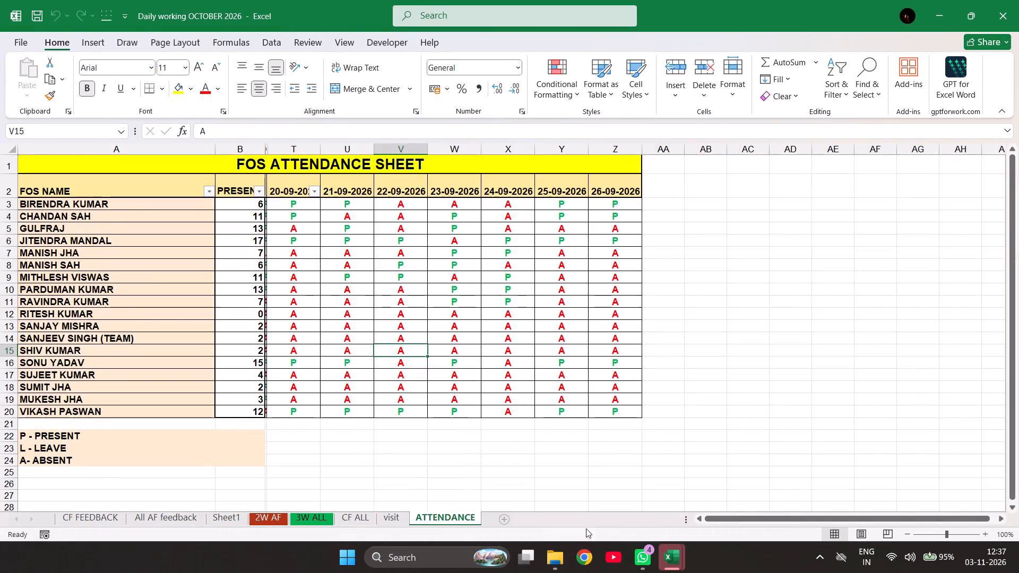
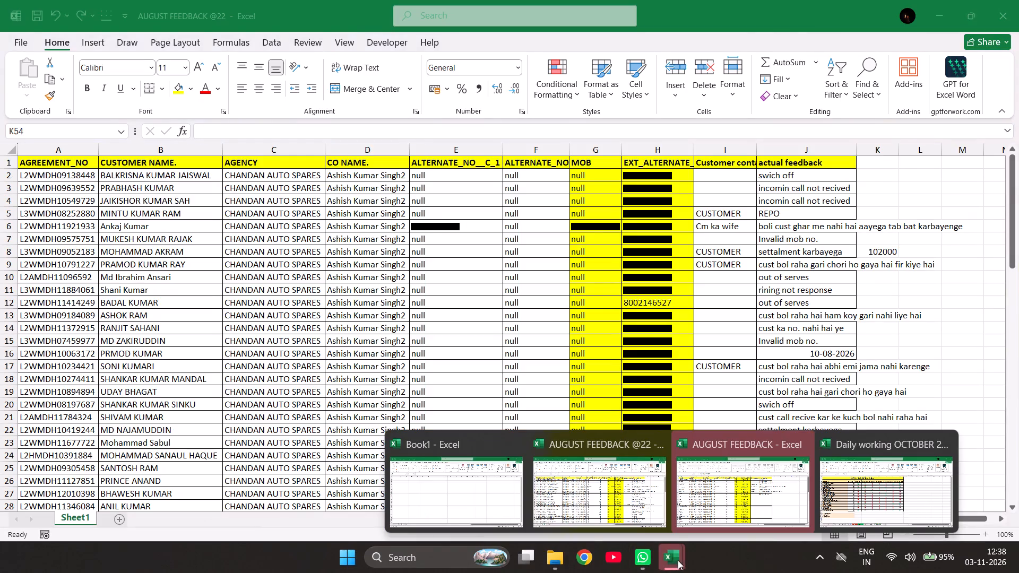
left_click(573, 473)
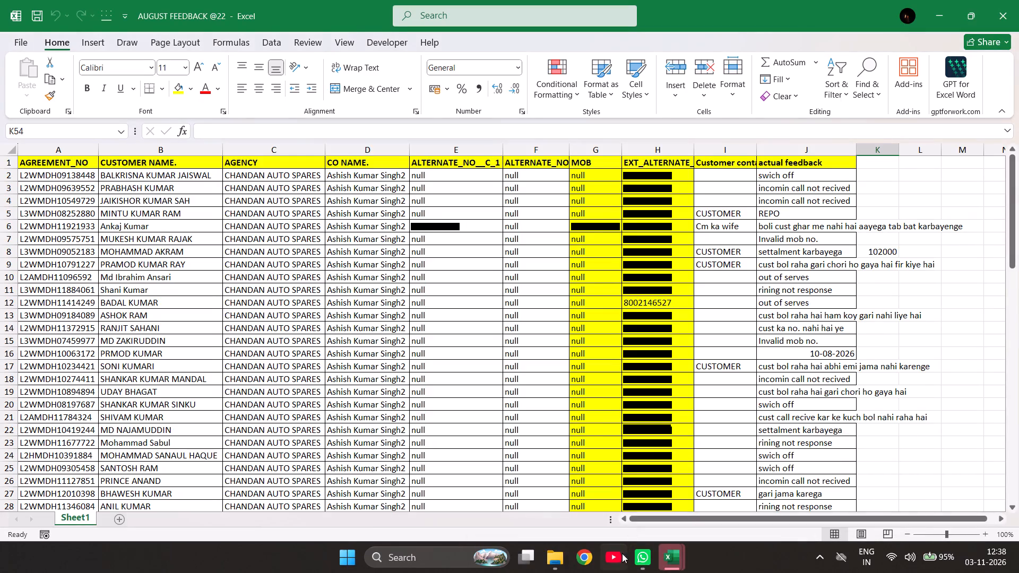
left_click(673, 559)
left_click(752, 500)
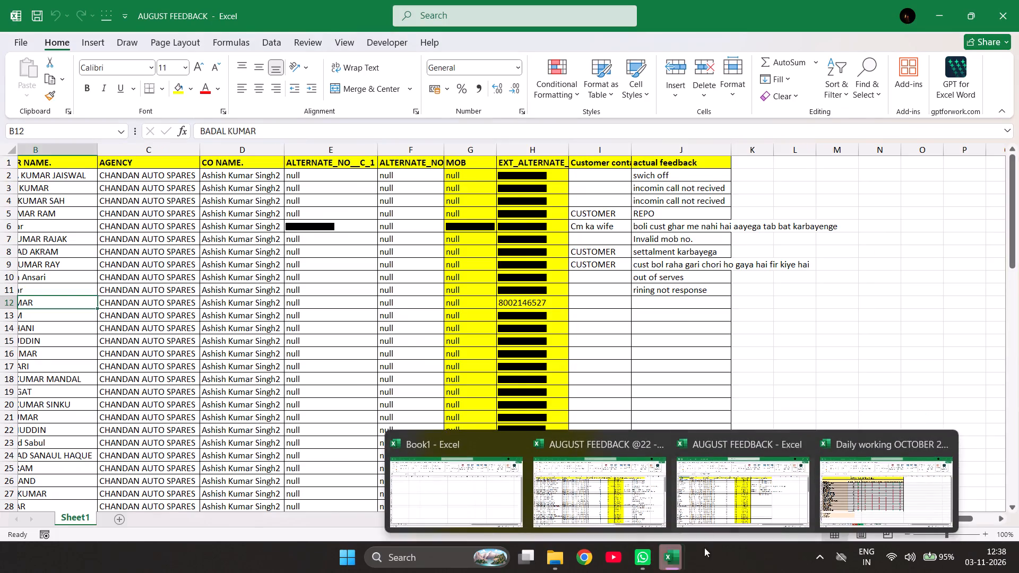
Switch to the Daily working OCTOBER 2026 workbook and clear the ATTENDANCE sheet's date headers, present counts and attendance marks from B2 through Z20.
left_click(848, 486)
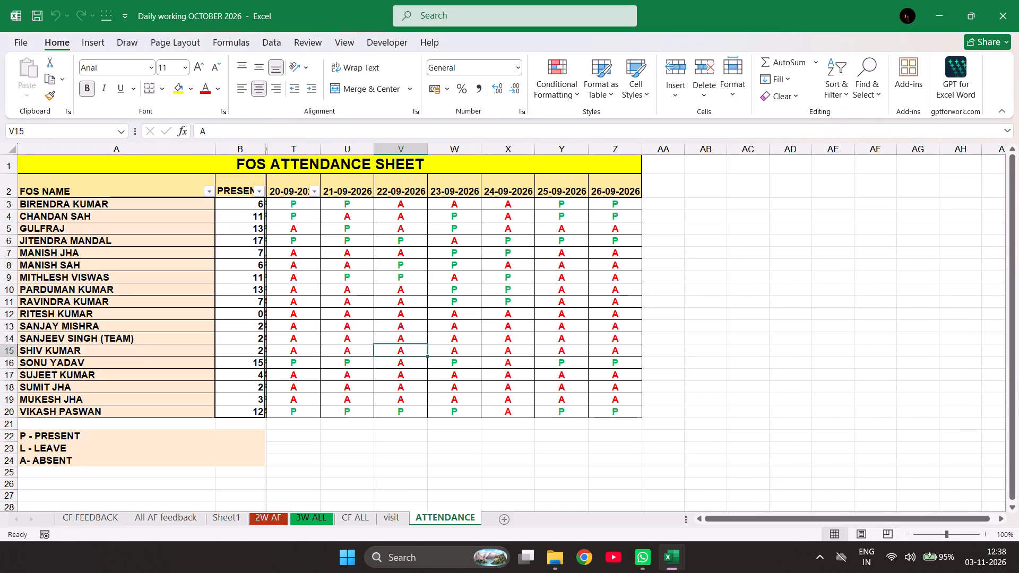
left_click(505, 381)
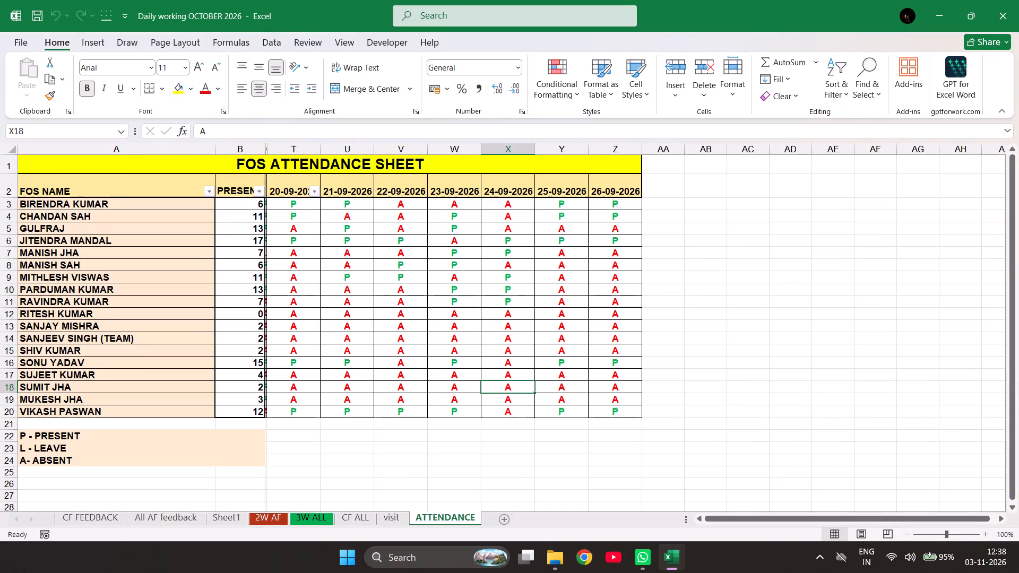
left_click(229, 190)
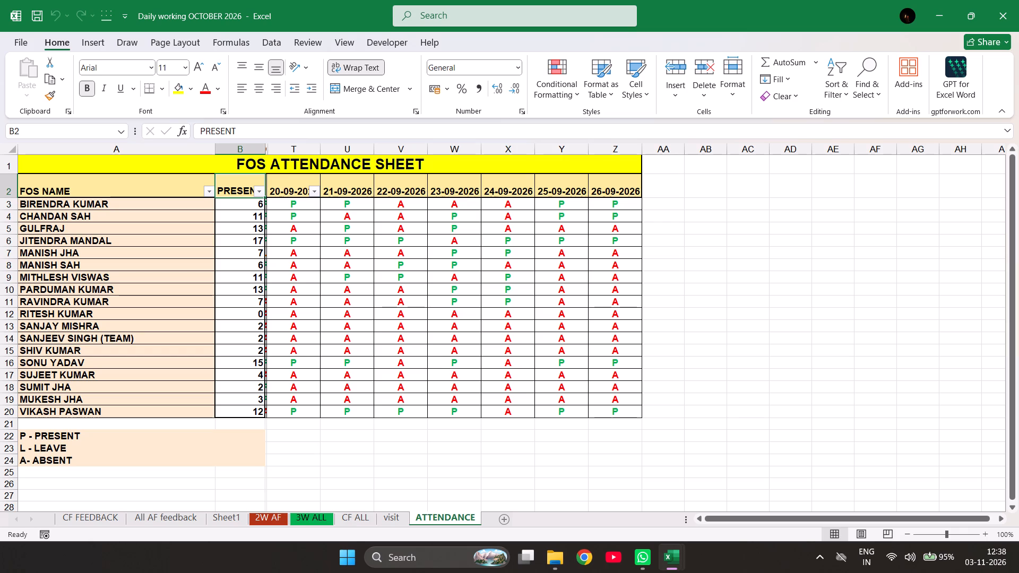
key("shift+Down")
key("shift+Down")
key("shift+Down")
key("shift+Down")
key("shift+Down")
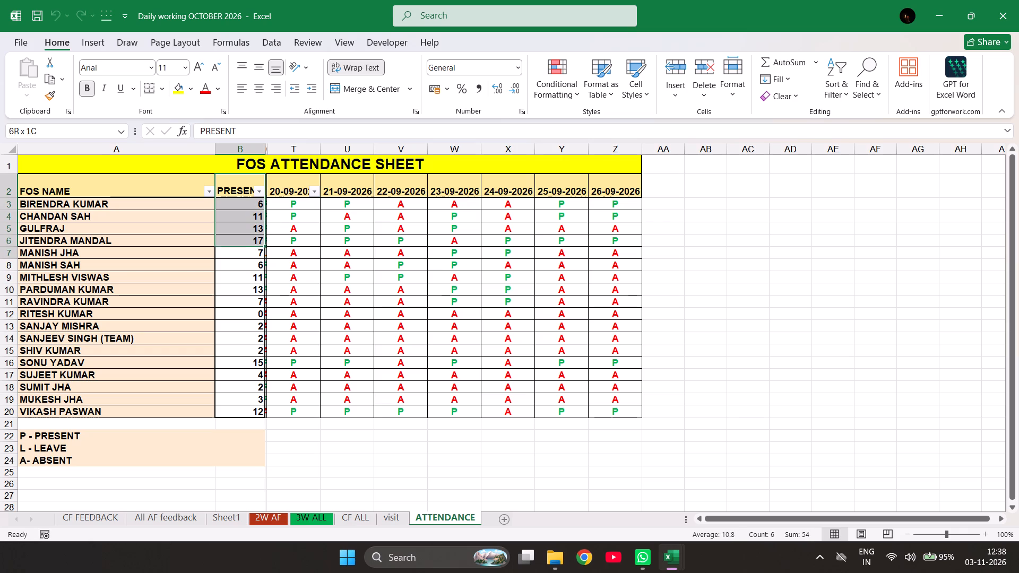
key("shift+Down")
key("shift+Down")
key("shift+Down")
key("shift+Down")
key("shift+Down")
key("shift+Down")
key("shift+Down")
key("shift+Down")
key("shift+Down")
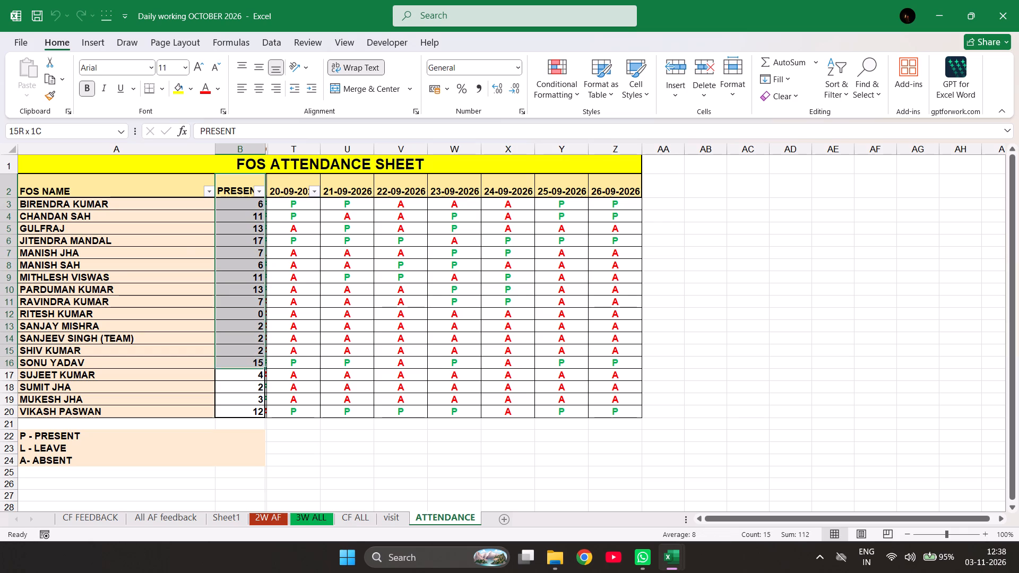
key("shift+Down")
key("shift+Down")
key("shift+Down")
key("shift+Down")
key("shift+Right")
key("shift+Right")
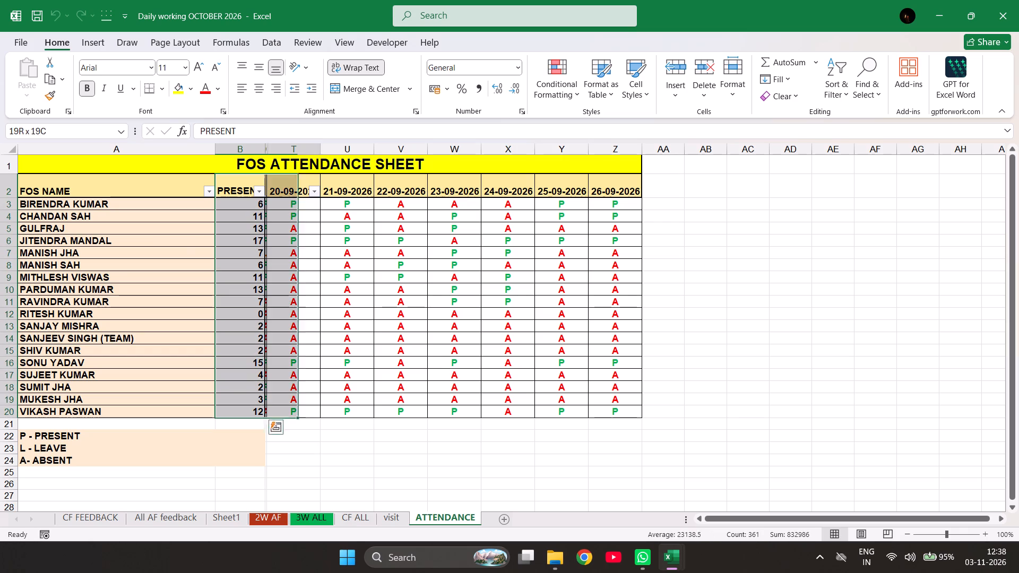
key("shift+Right")
key("shift+Right")
key("shift+Right")
key("shift+Right")
key("shift+Right")
key("shift+Right")
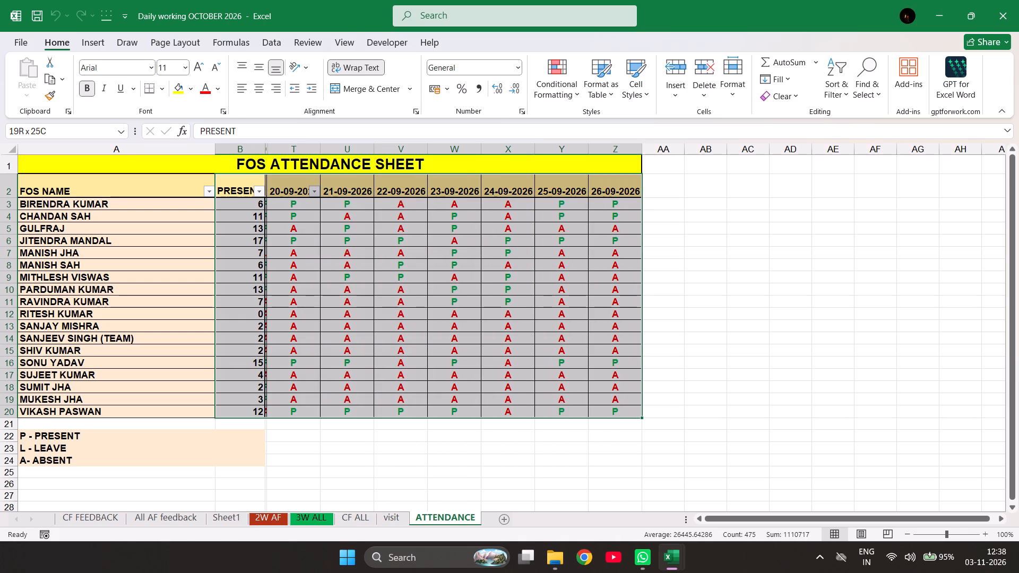
key("Delete")
left_click(735, 306)
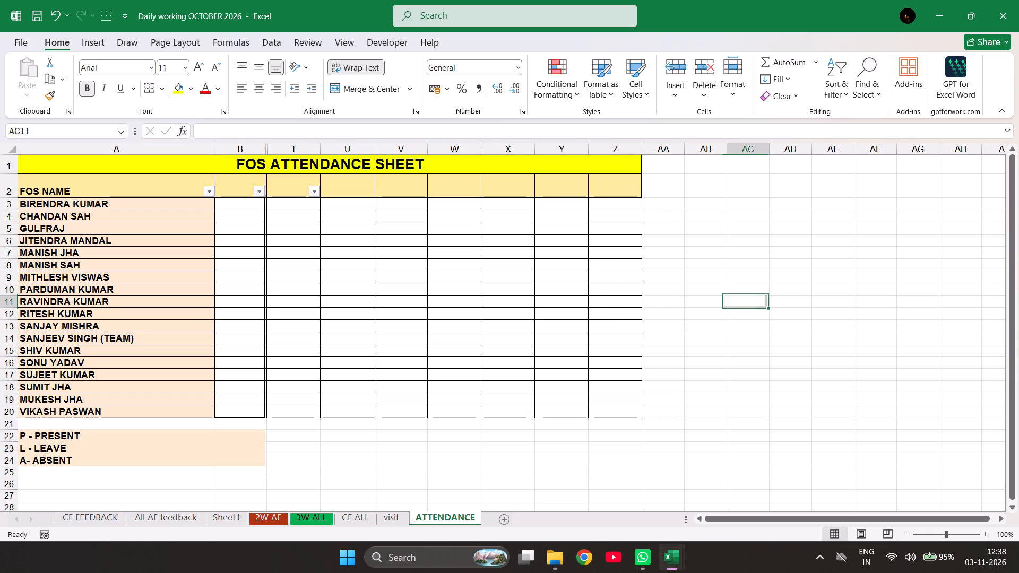
Freeze the first column of the ATTENDANCE sheet, which holds the FOS names.
left_click(511, 316)
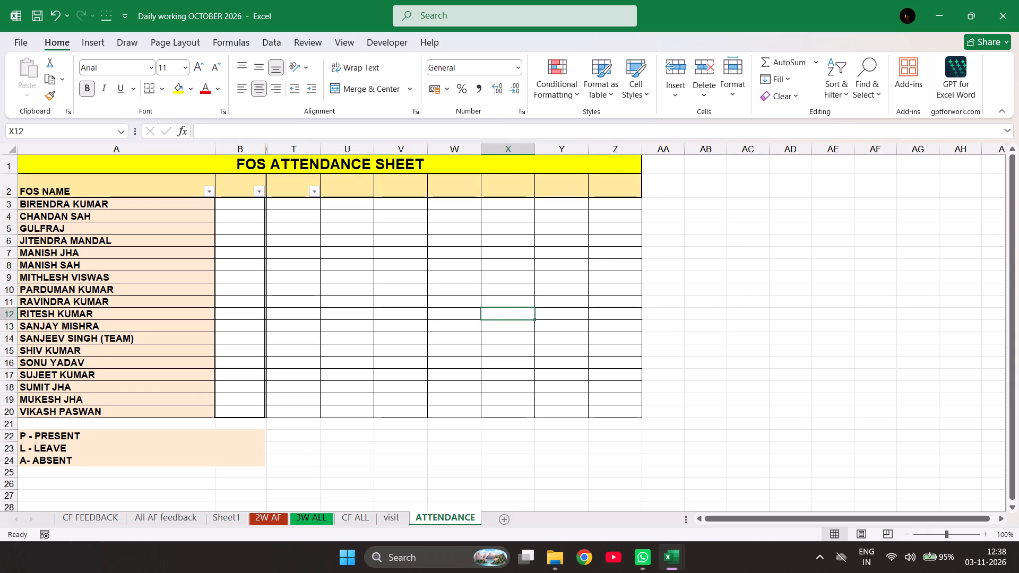
left_click(93, 41)
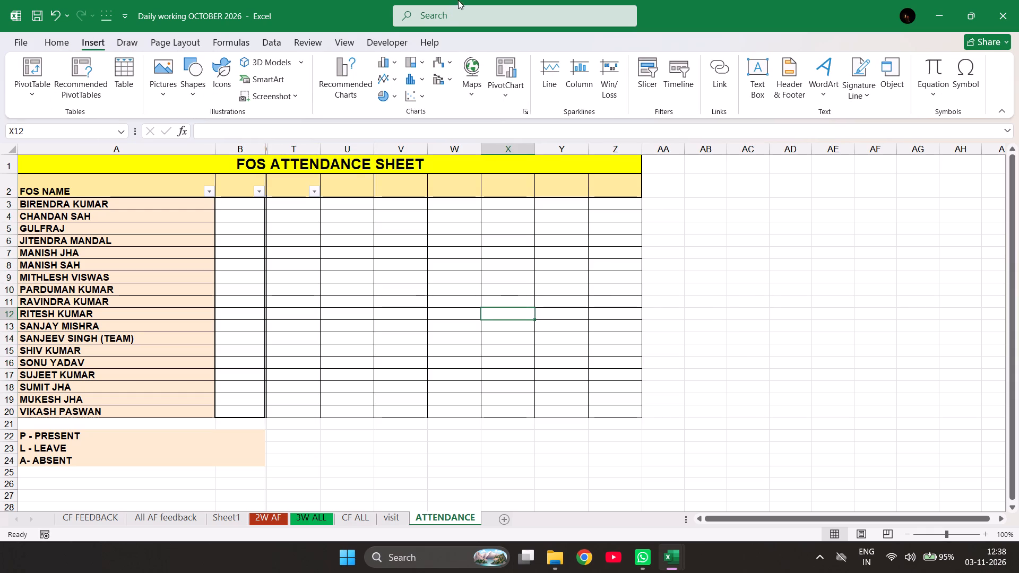
left_click(445, 12)
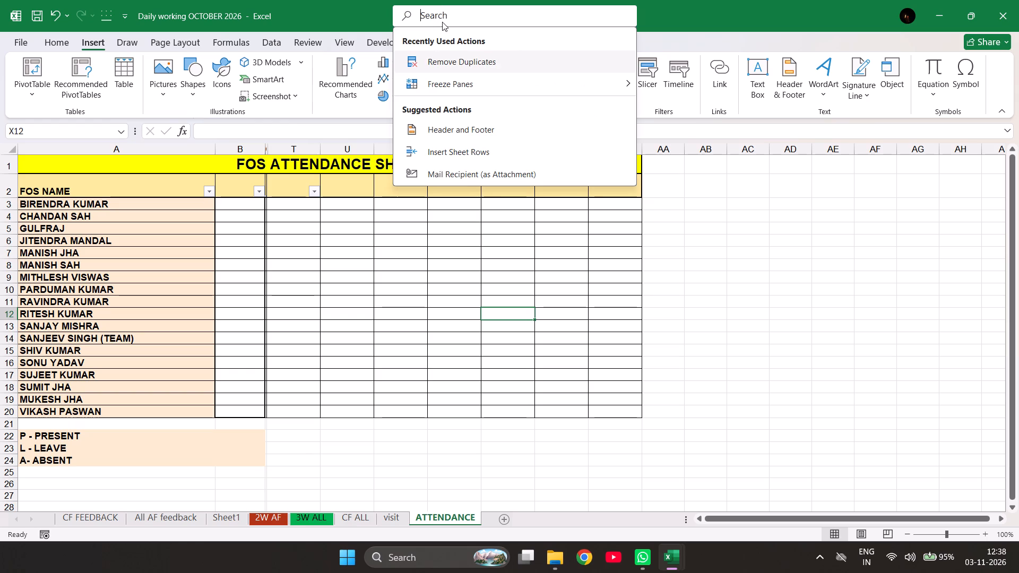
left_click(464, 88)
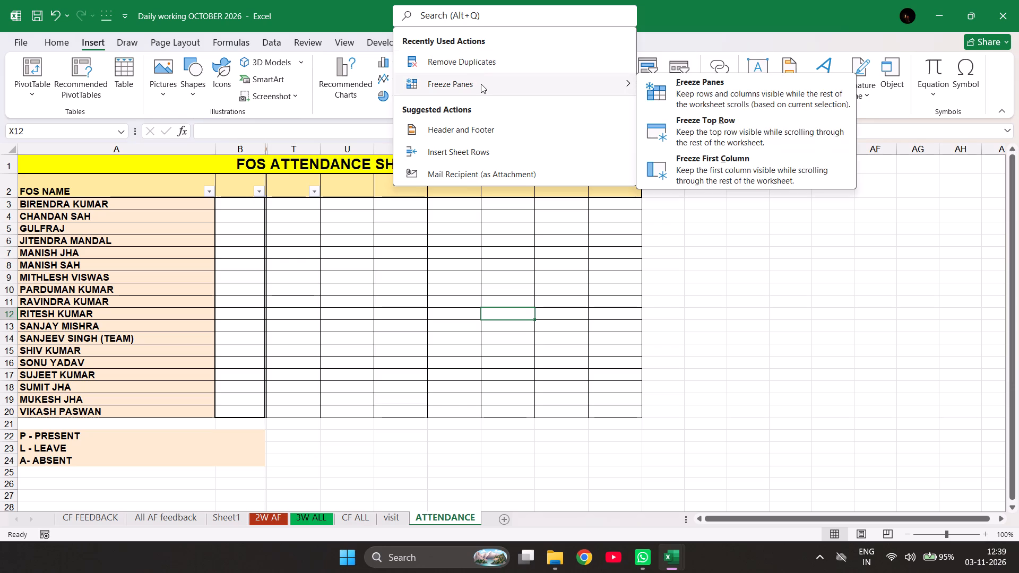
left_click(686, 177)
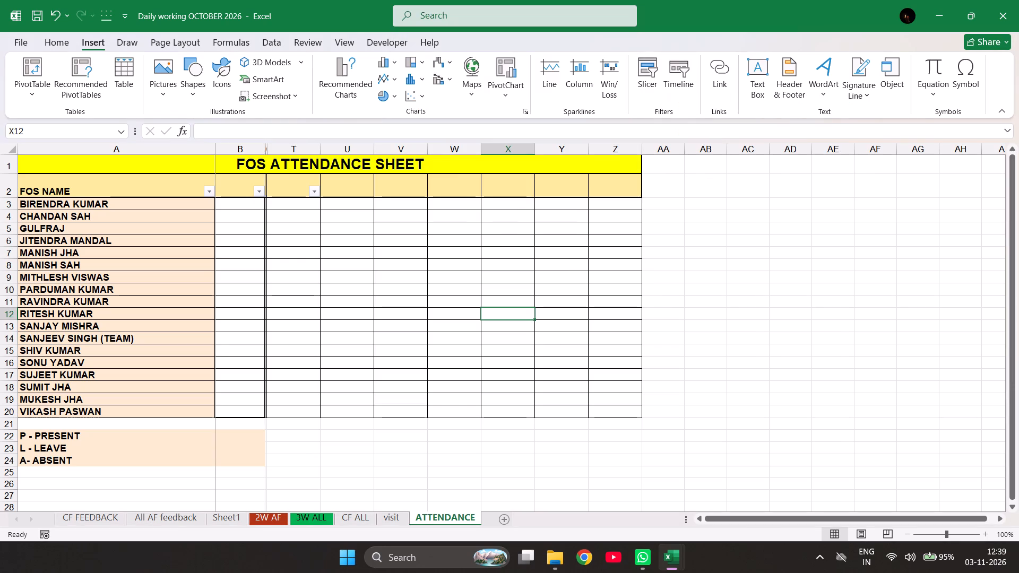
Expand collapsed column S beside the present-count column and set its width to about 12.33.
scroll(372, 303, "left", 3)
scroll(372, 303, "right", 5)
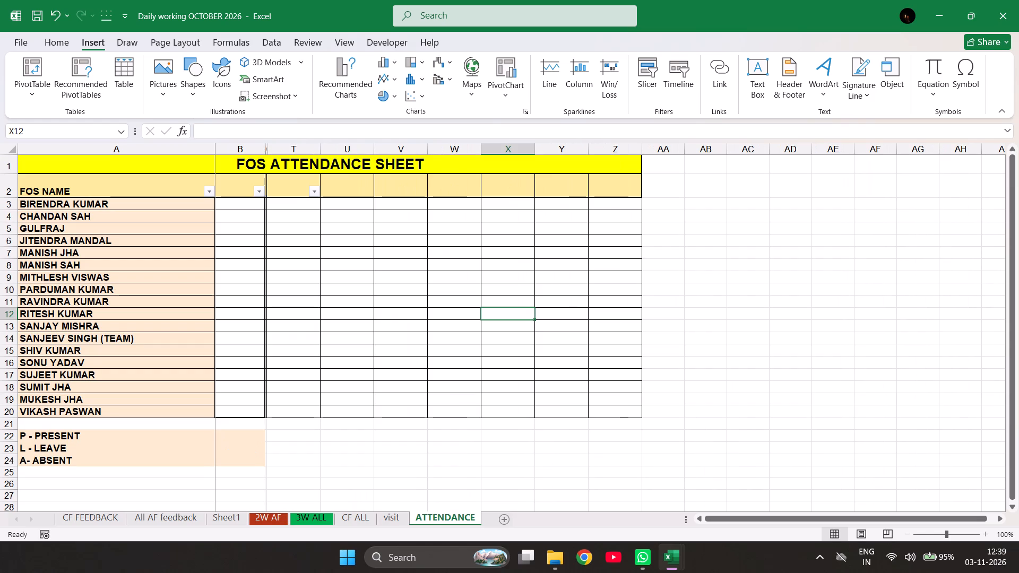
left_click(241, 184)
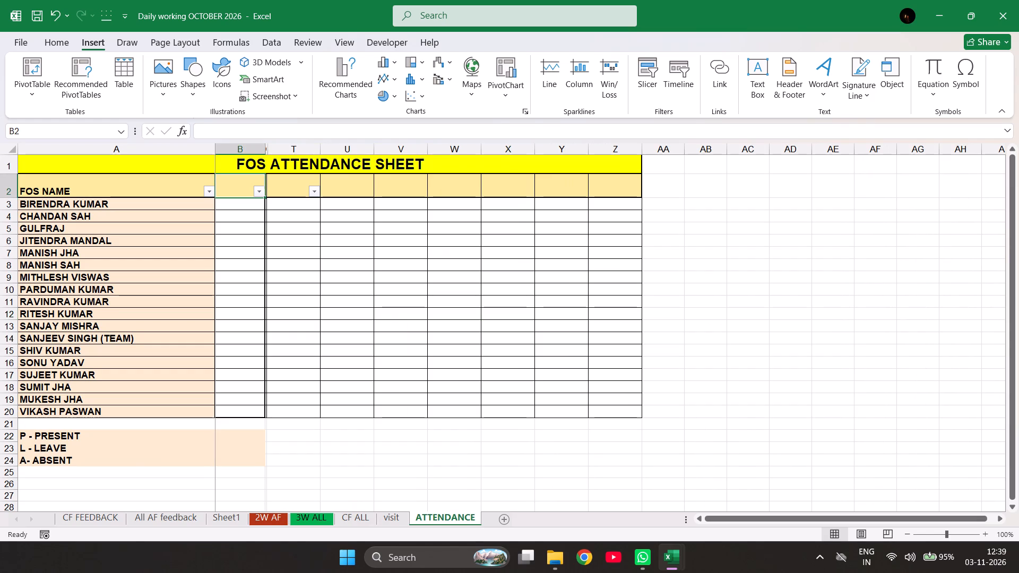
double_click(267, 147)
left_click_drag(267, 147, 281, 147)
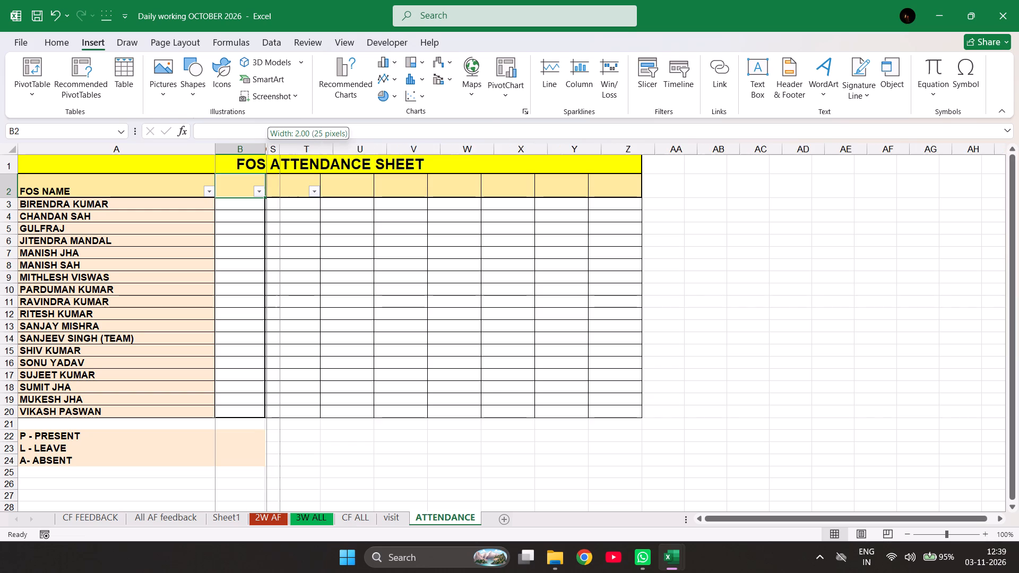
left_click_drag(281, 147, 282, 148)
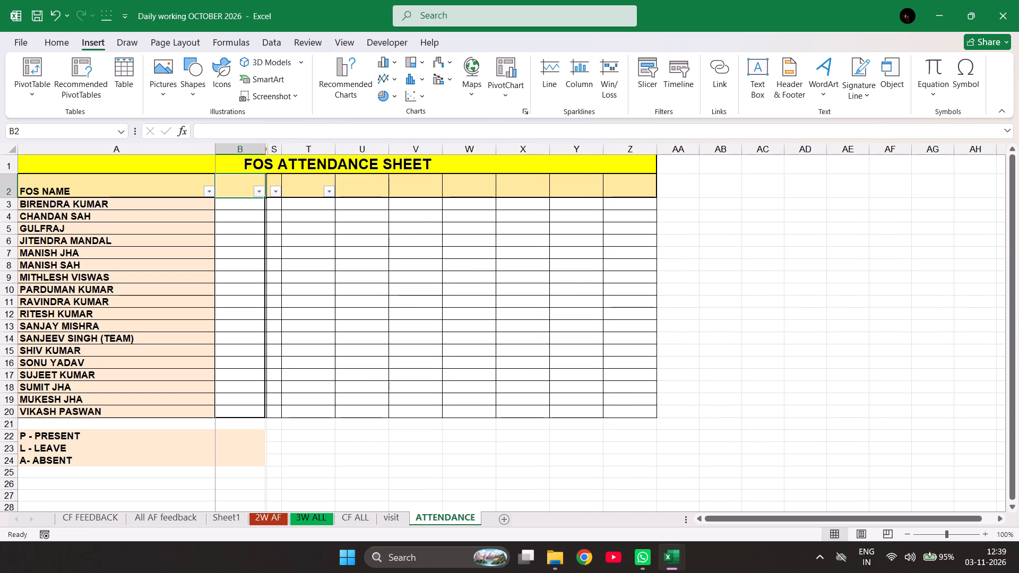
double_click(281, 149)
left_click_drag(281, 149, 387, 147)
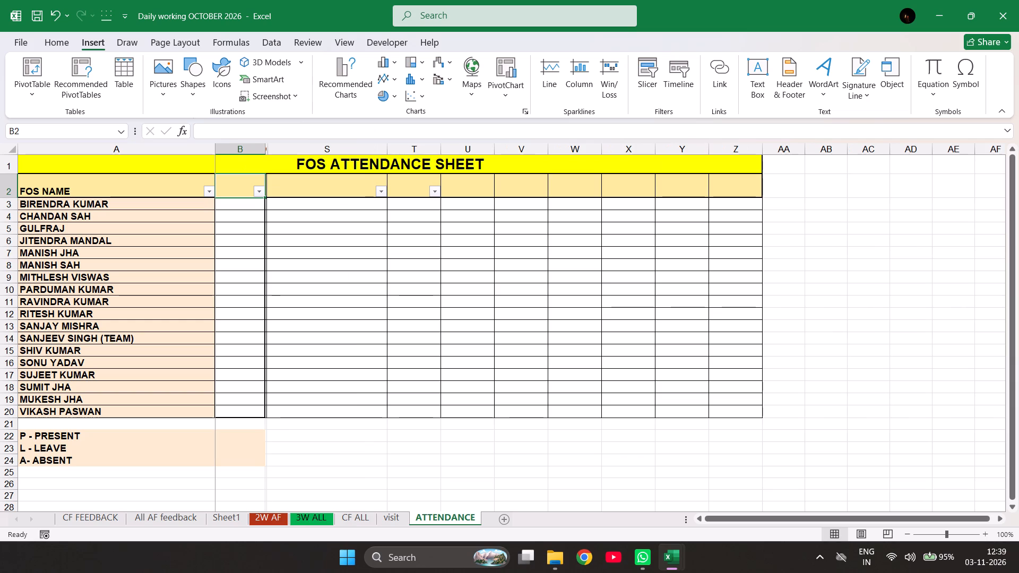
left_click_drag(386, 145, 329, 144)
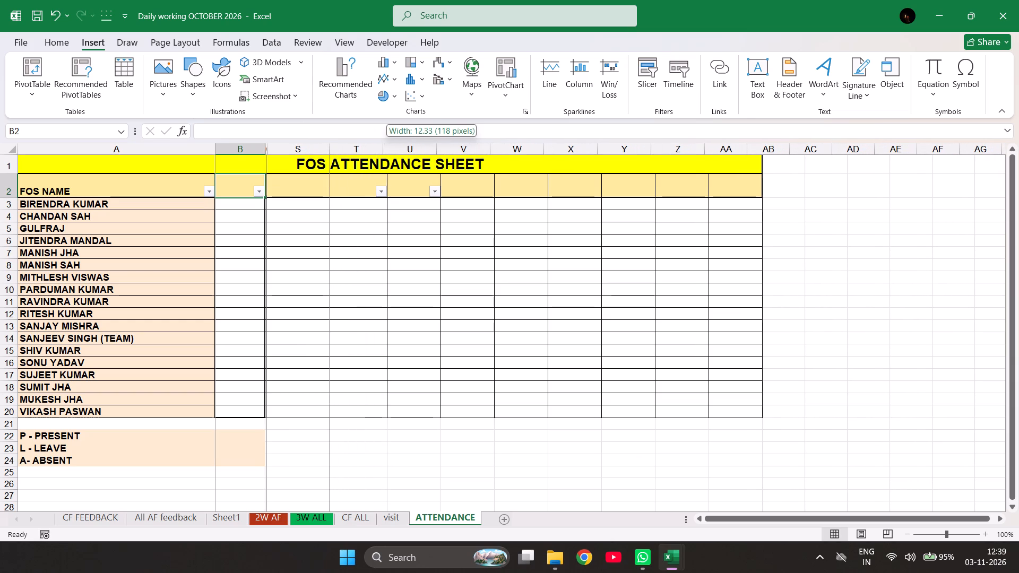
left_click_drag(329, 144, 329, 145)
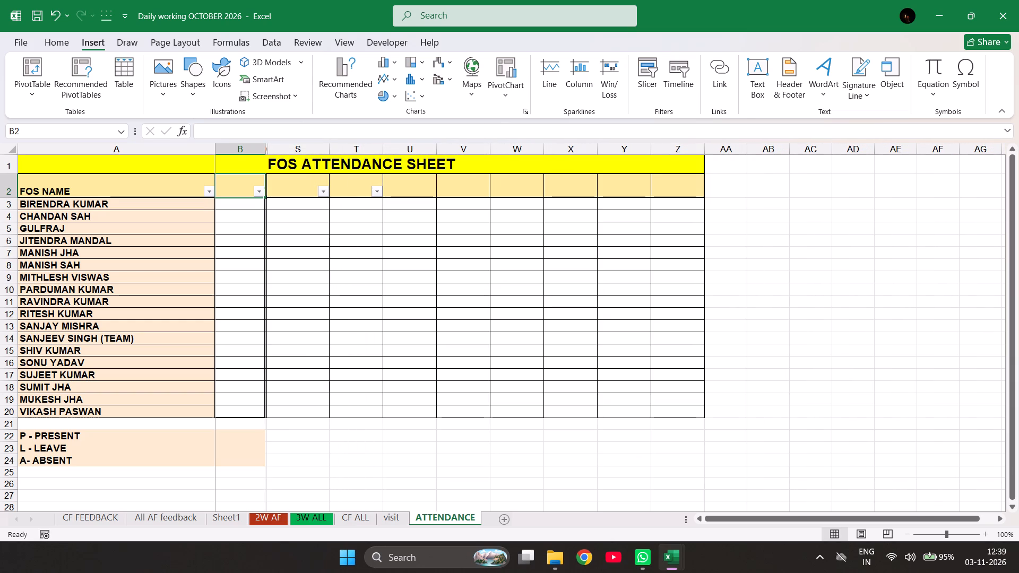
Expand the collapsed columns R, Q and P of the attendance grid to narrow widths.
double_click(267, 147)
left_click_drag(267, 147, 279, 147)
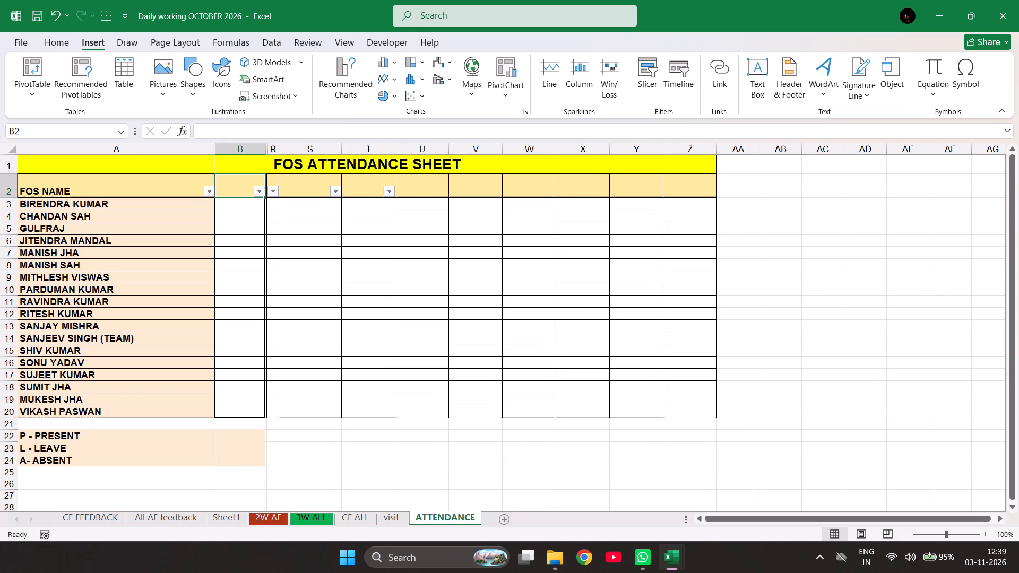
left_click_drag(270, 151, 281, 151)
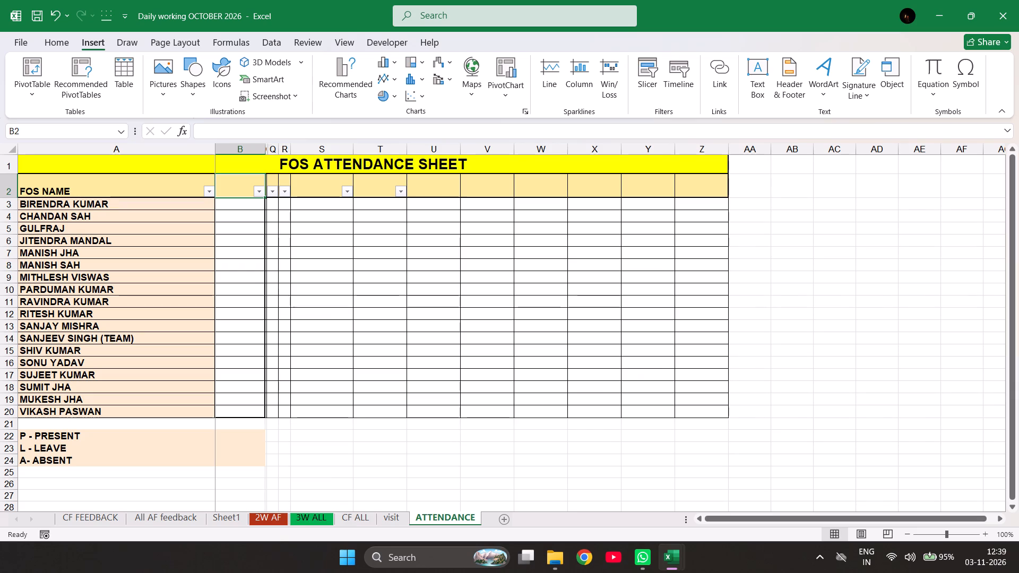
left_click_drag(268, 150, 290, 151)
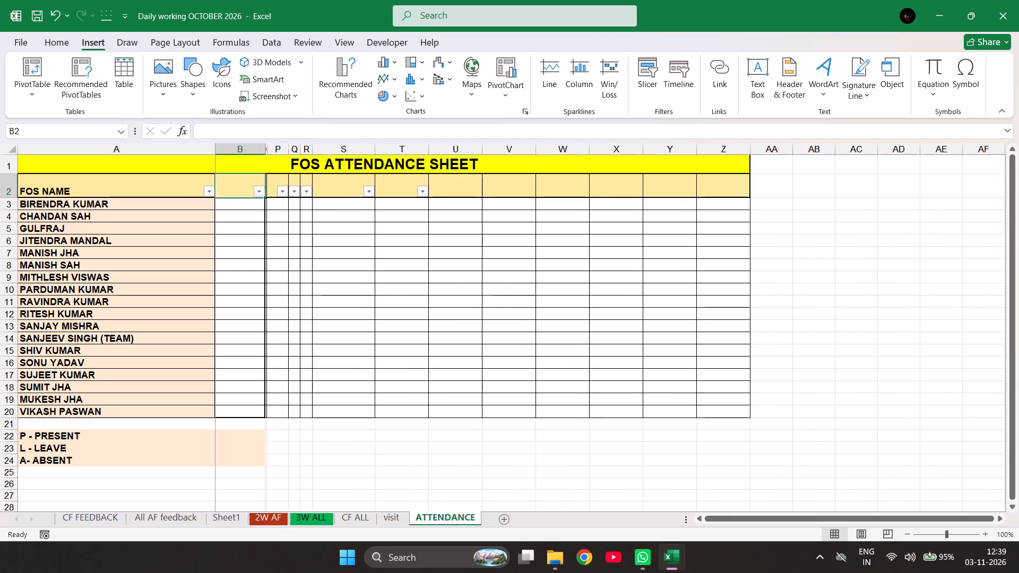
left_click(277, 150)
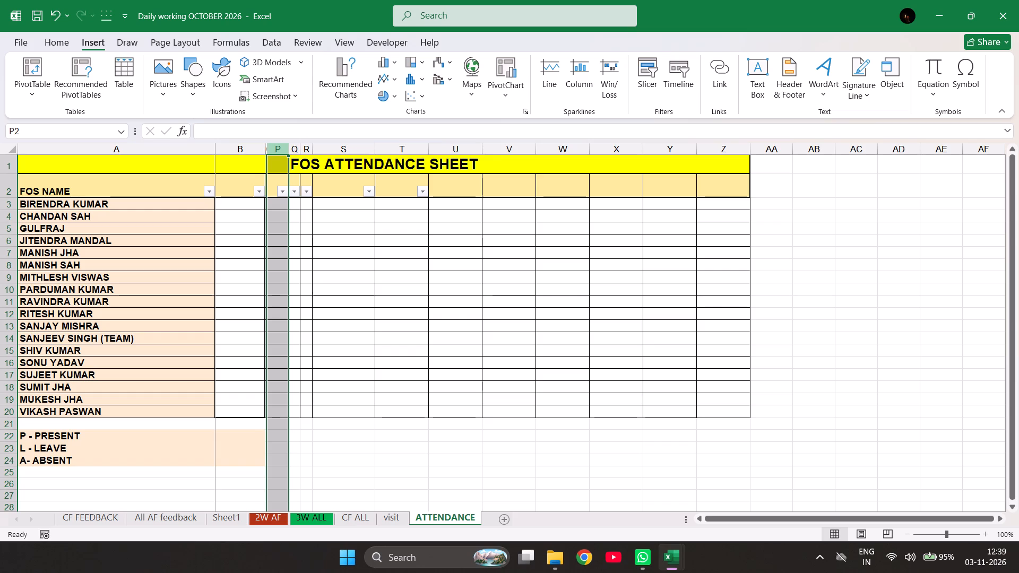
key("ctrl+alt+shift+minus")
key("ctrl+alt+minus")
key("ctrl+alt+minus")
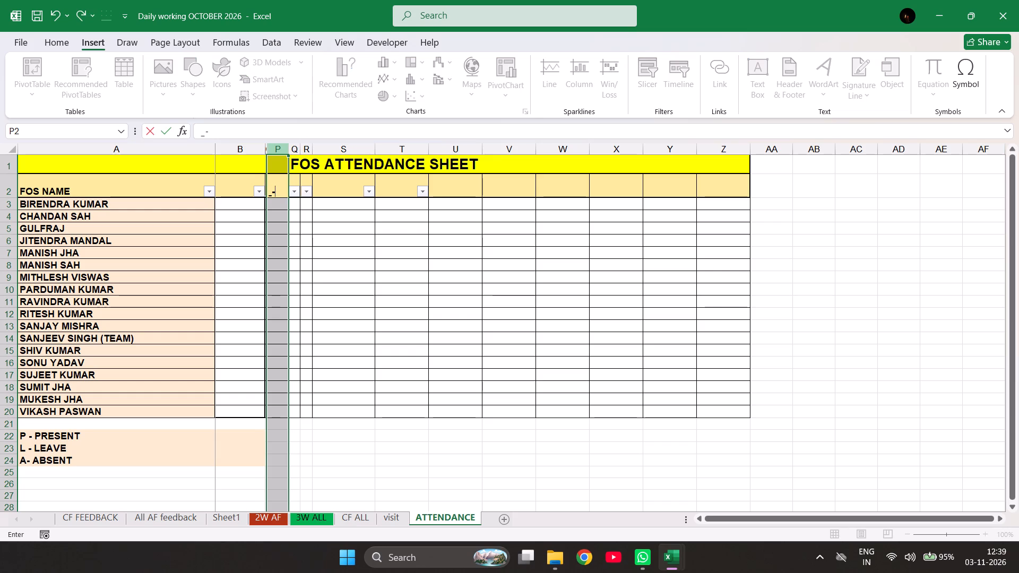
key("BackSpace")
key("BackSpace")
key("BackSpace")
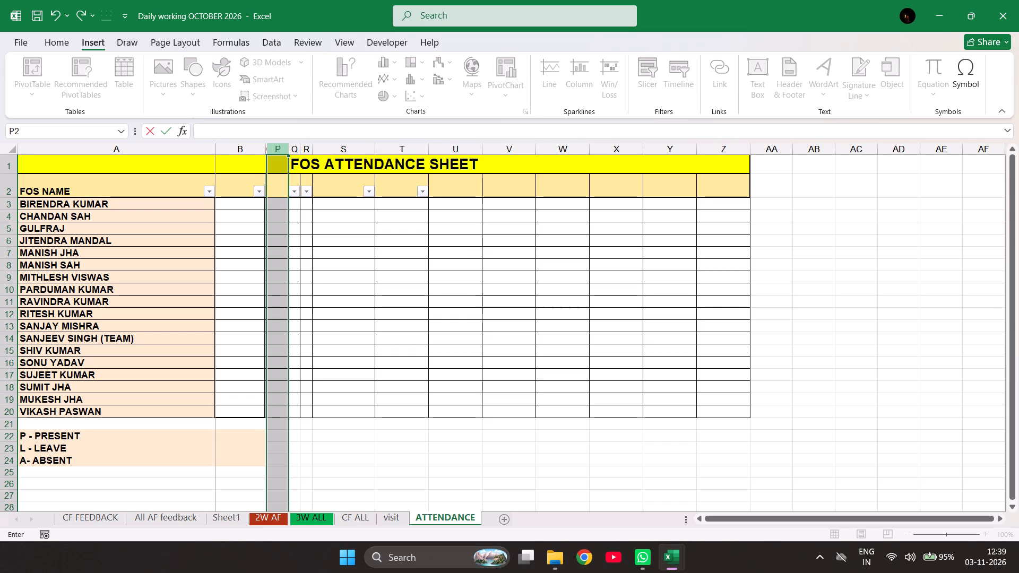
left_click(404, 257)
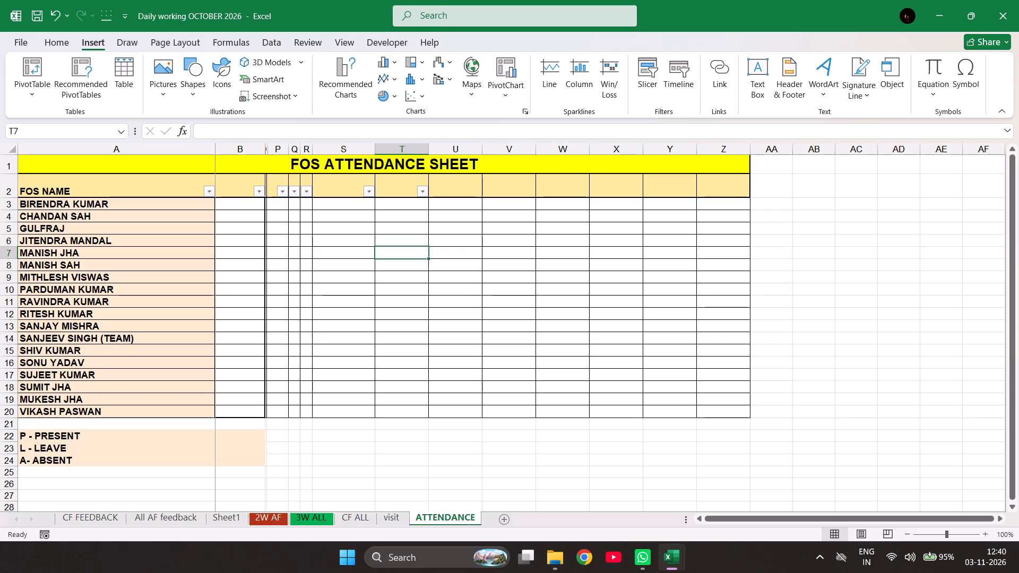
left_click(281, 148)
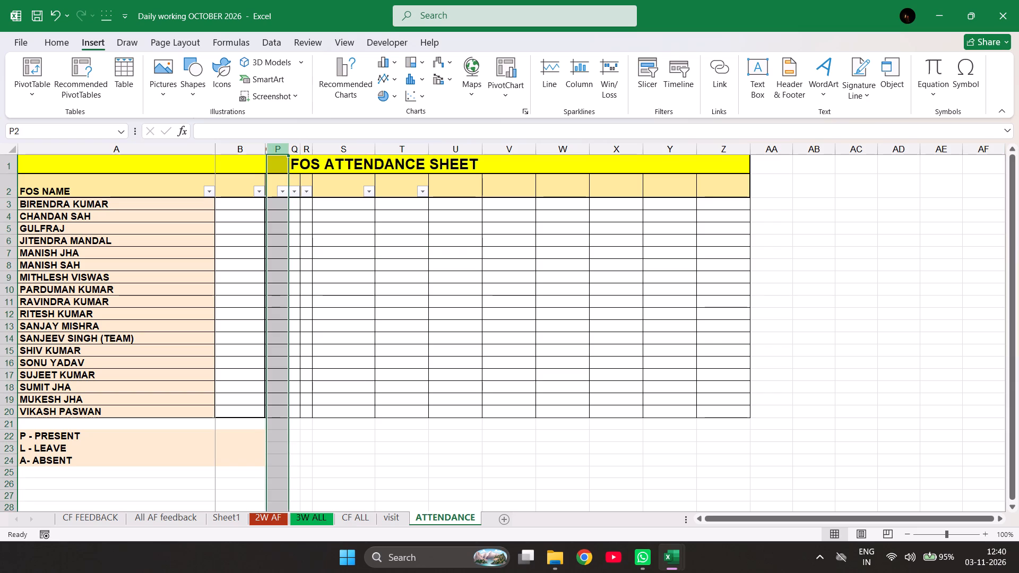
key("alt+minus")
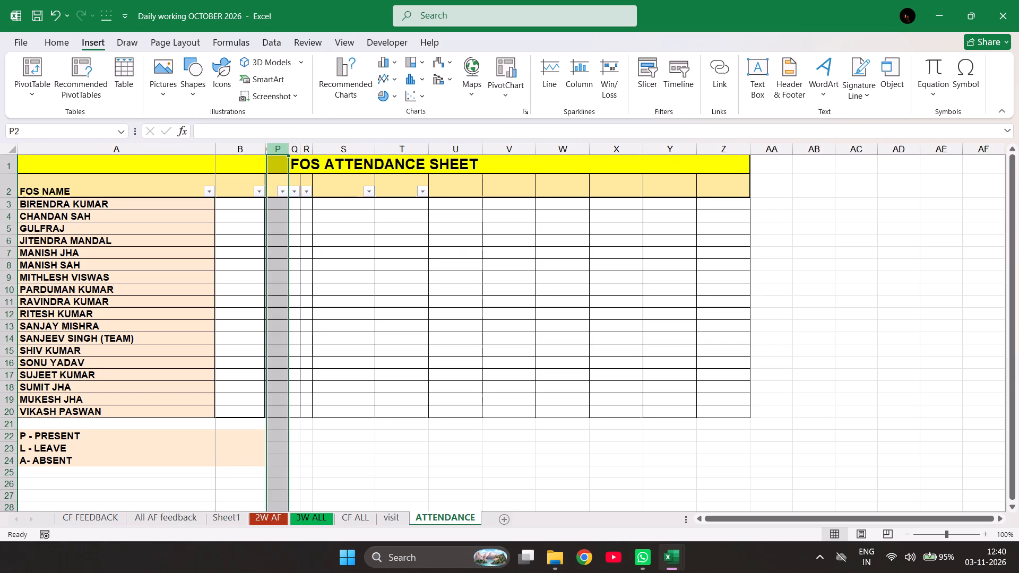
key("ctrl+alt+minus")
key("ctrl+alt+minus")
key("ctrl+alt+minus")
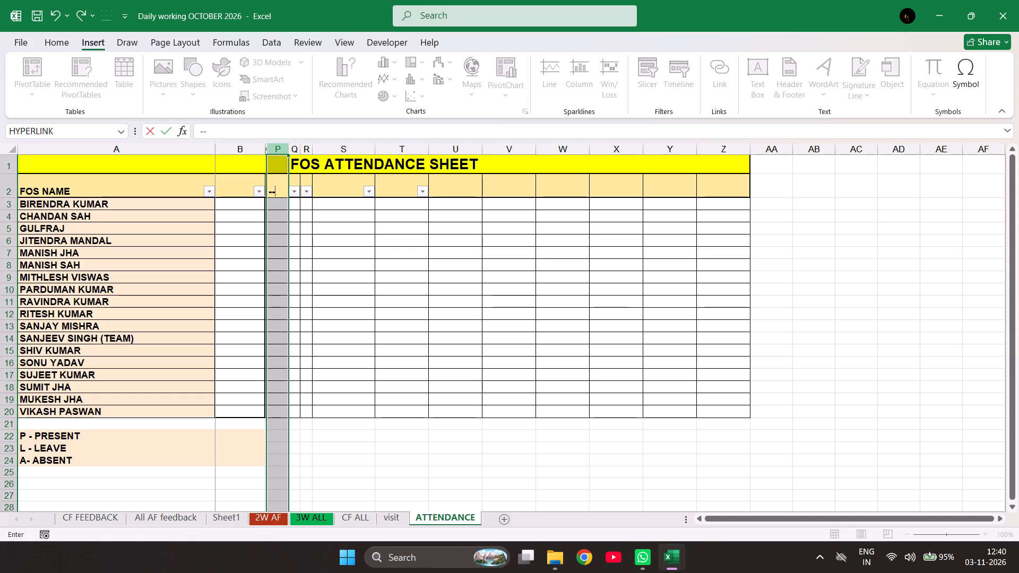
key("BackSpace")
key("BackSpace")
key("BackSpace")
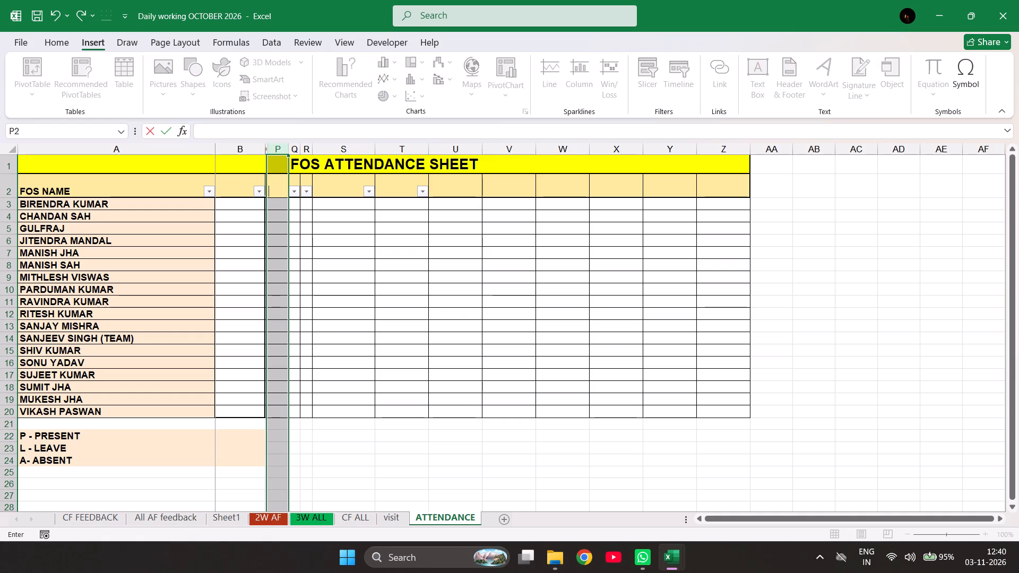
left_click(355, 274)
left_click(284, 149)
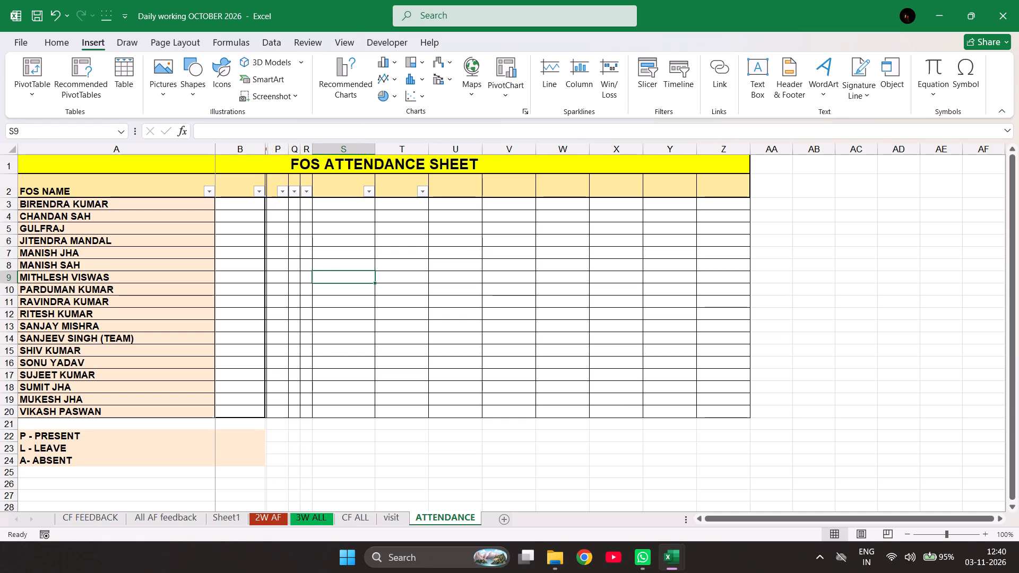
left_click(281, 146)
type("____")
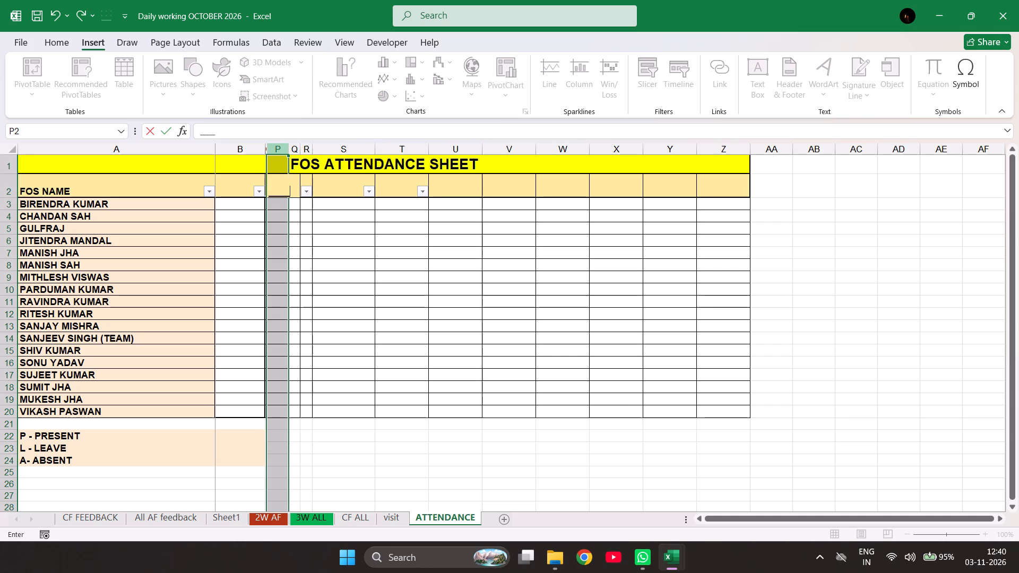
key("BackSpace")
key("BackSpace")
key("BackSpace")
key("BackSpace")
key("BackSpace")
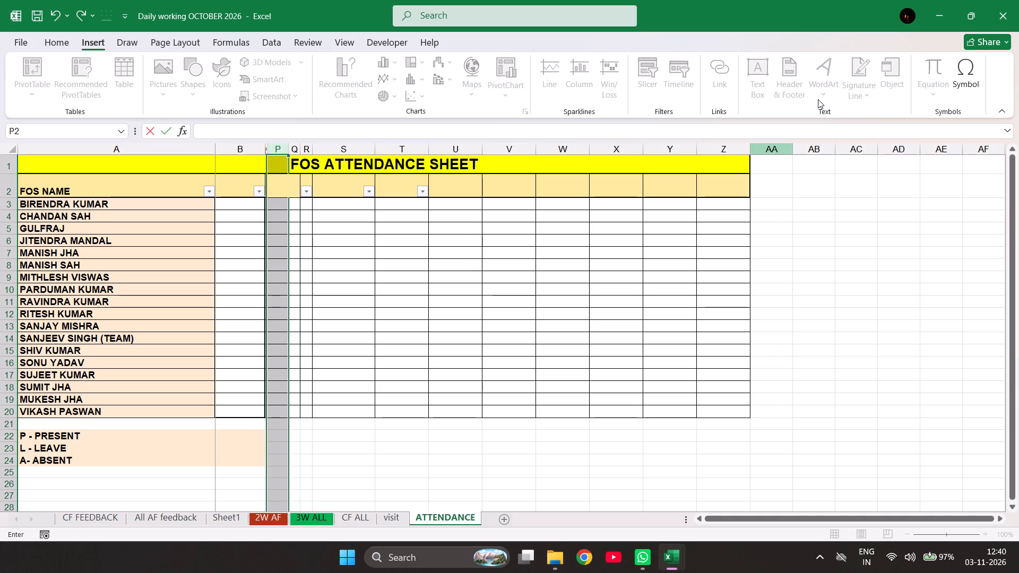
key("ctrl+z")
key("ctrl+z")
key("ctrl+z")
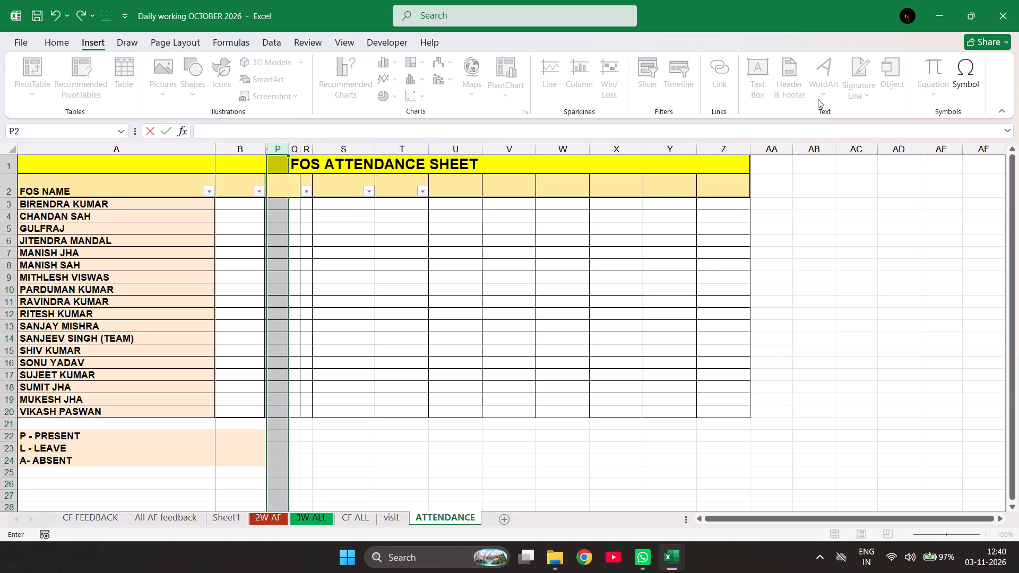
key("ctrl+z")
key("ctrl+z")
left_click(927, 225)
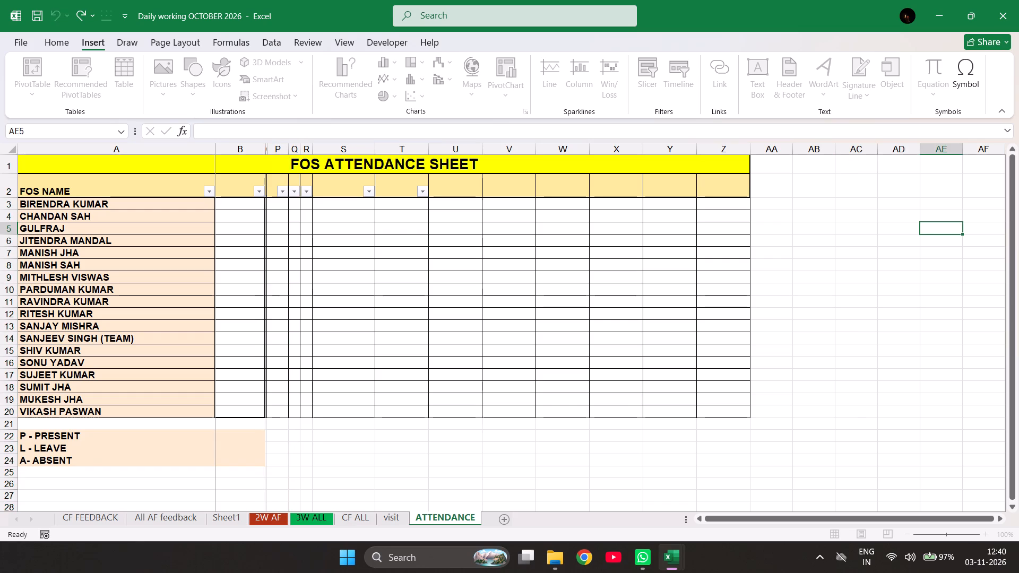
Undo the width changes to columns P through S and the clearing of B2:Z20 on the ATTENDANCE sheet.
key("ctrl+z")
key("ctrl+z")
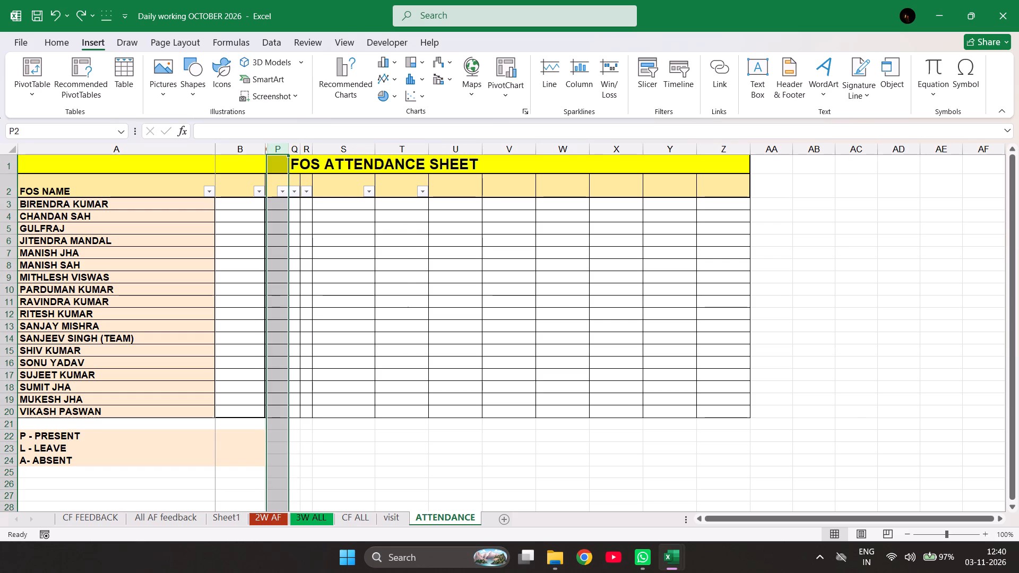
key("ctrl+z")
key("ctrl+z")
key("ctrl+z")
key("ctrl+z")
key("ctrl+z")
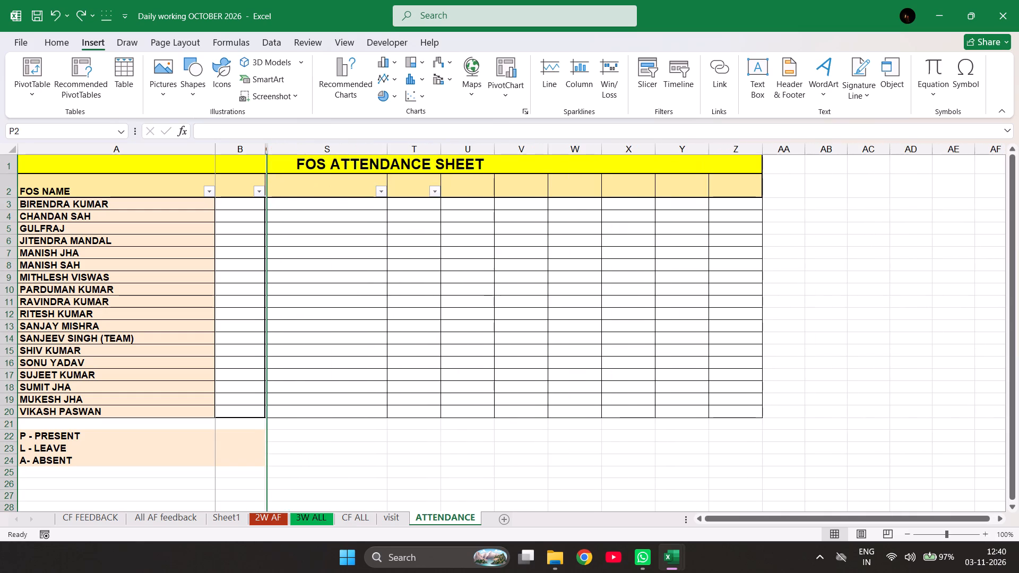
key("ctrl+z")
key("ctrl+z")
key("ctrl+z")
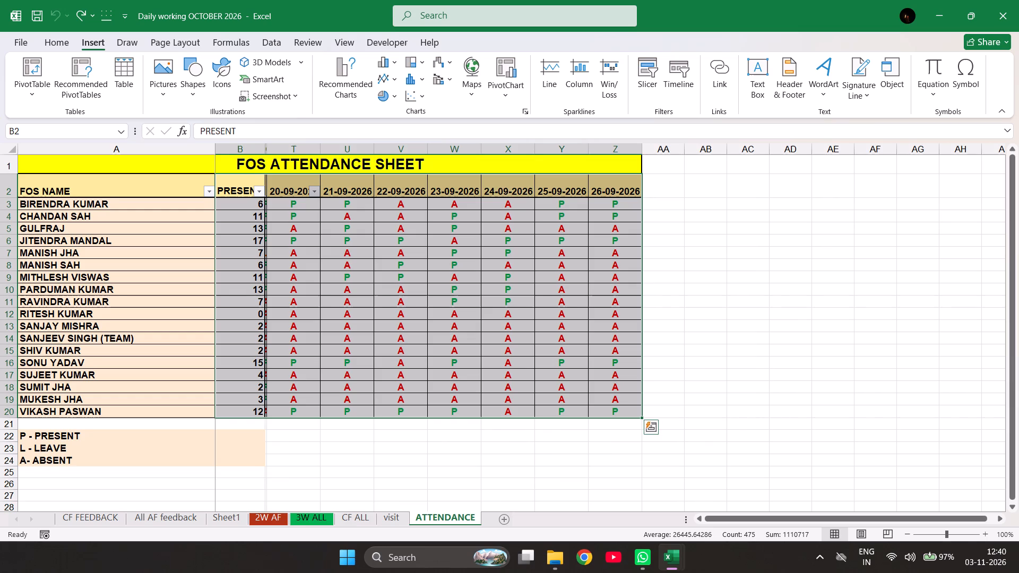
Clear the contents of B2:Z20 again, removing the date headers, present counts and attendance marks.
key("Delete")
left_click(742, 290)
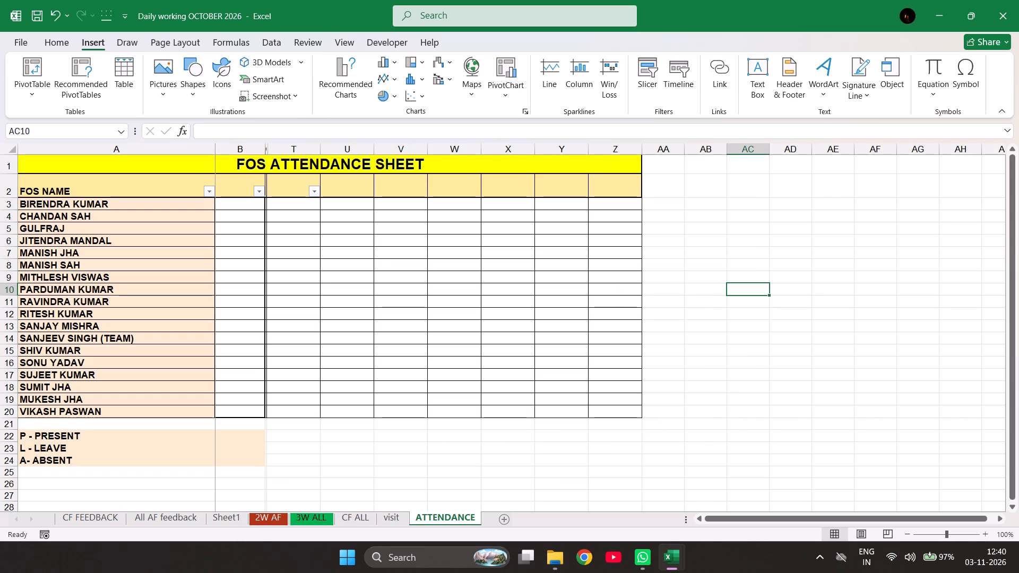
Enter 01-11-2026 as the first date header in B2 and fit column B's width to it.
left_click(226, 186)
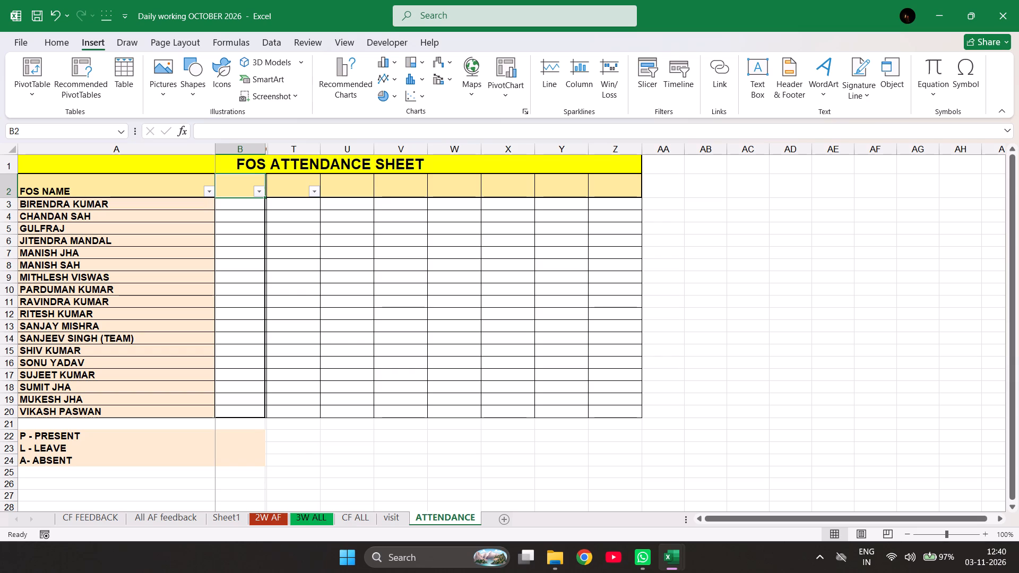
type("01")
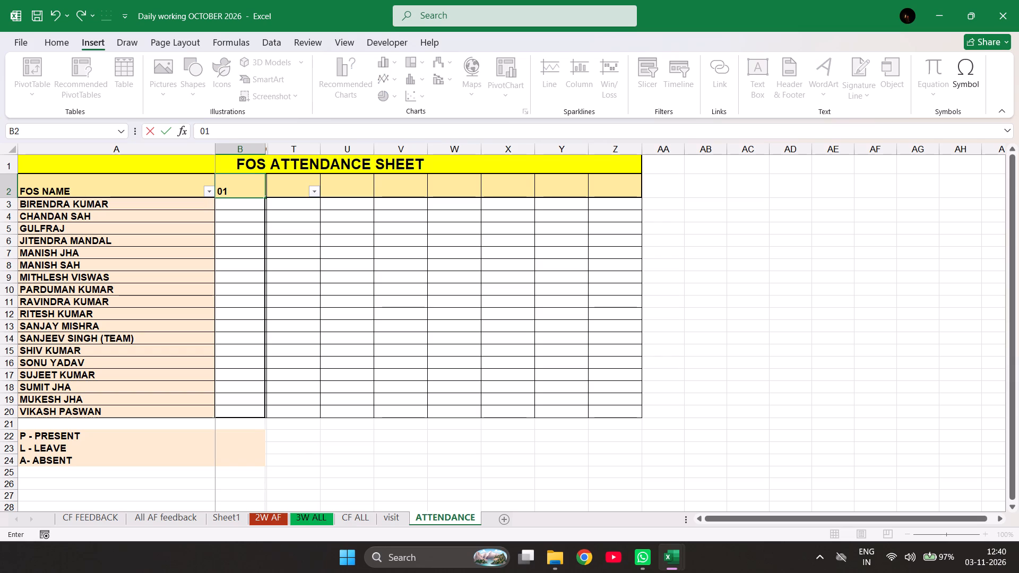
key("minus")
type("11")
type("-2026")
key("Right")
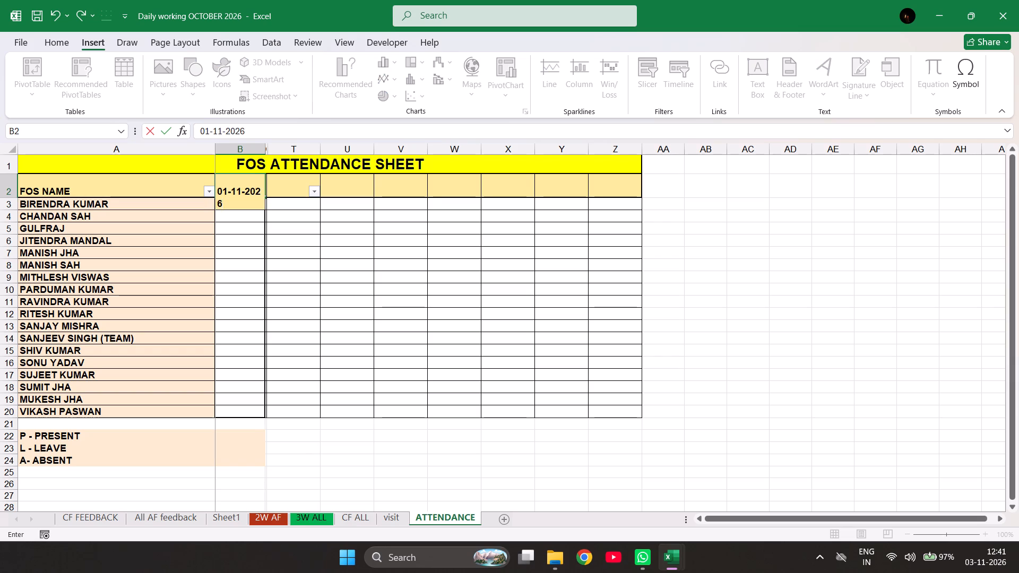
left_click(257, 150)
double_click(262, 149)
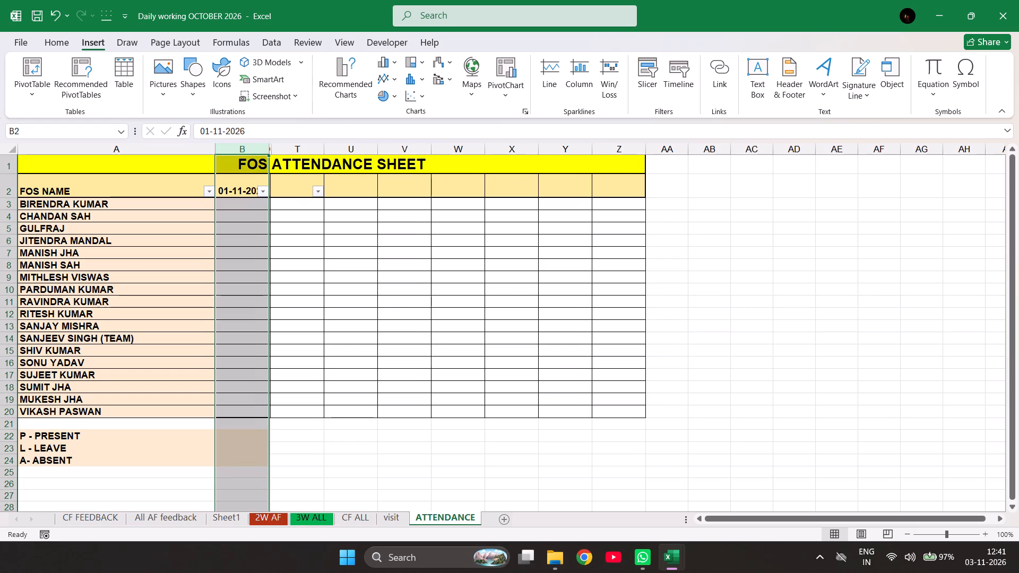
left_click(314, 267)
Remove the filters from the FOS attendance table's header row.
left_click(292, 188)
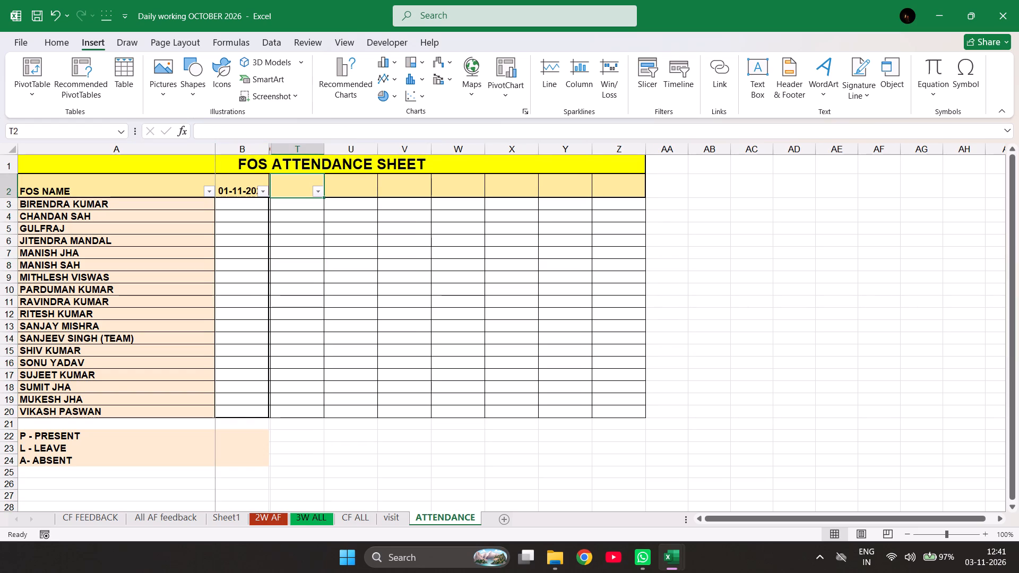
key("ctrl+shift+l")
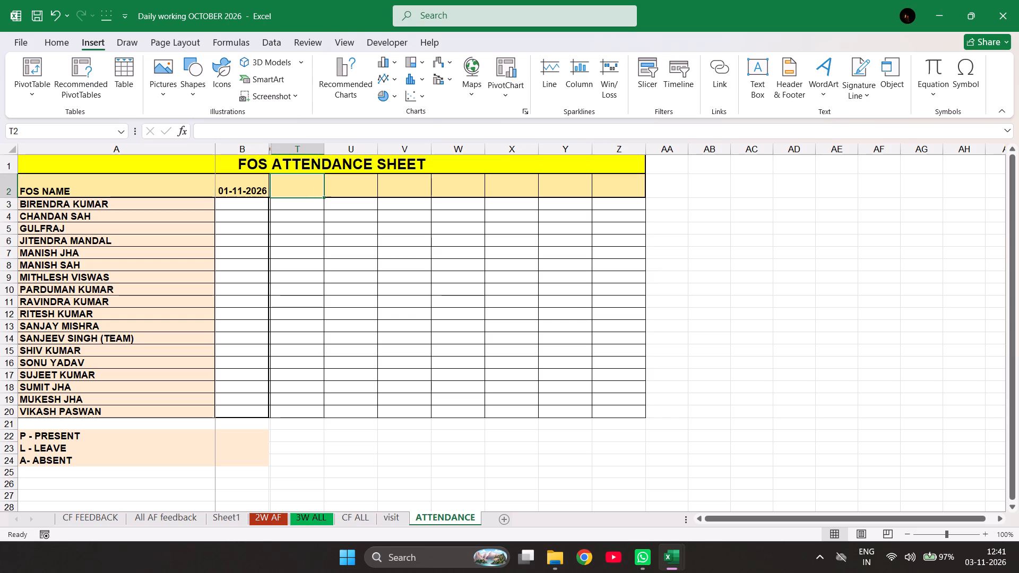
Enter the date headers 02-11-2026 in T2 and 03-11-2026 in U2.
left_click(300, 188)
type("02")
type("-11-")
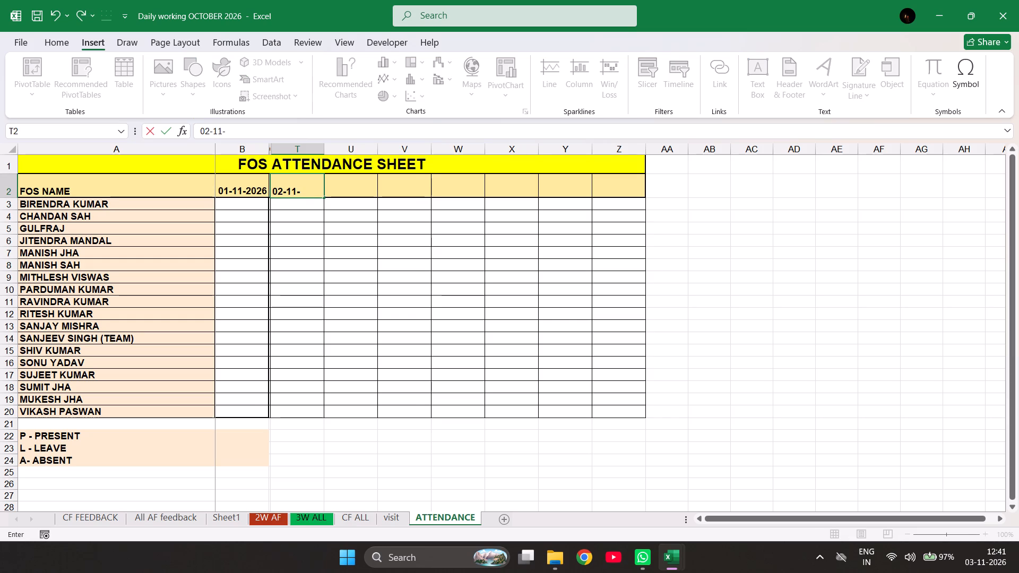
type("202")
key("6")
key("Right")
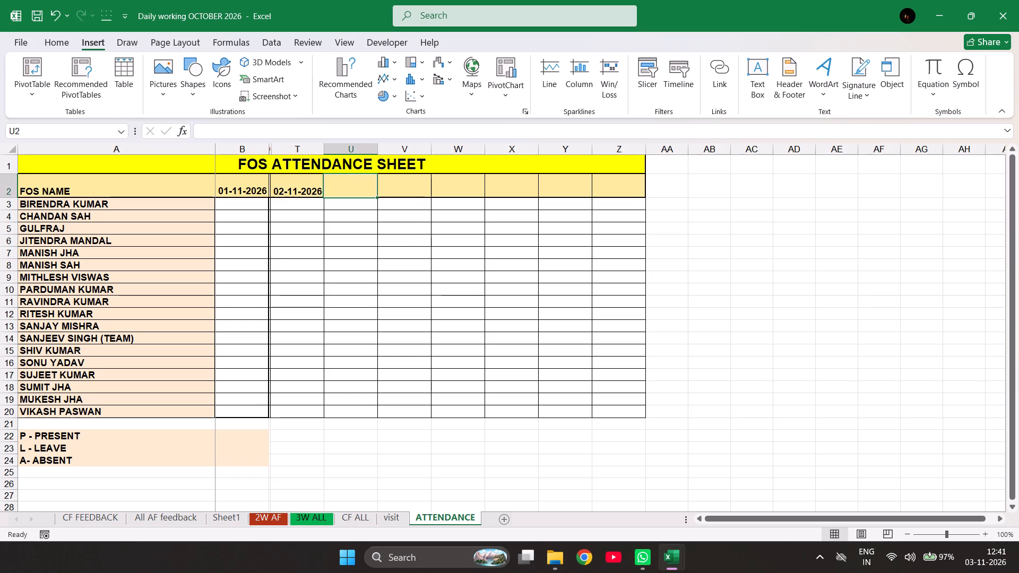
key("0")
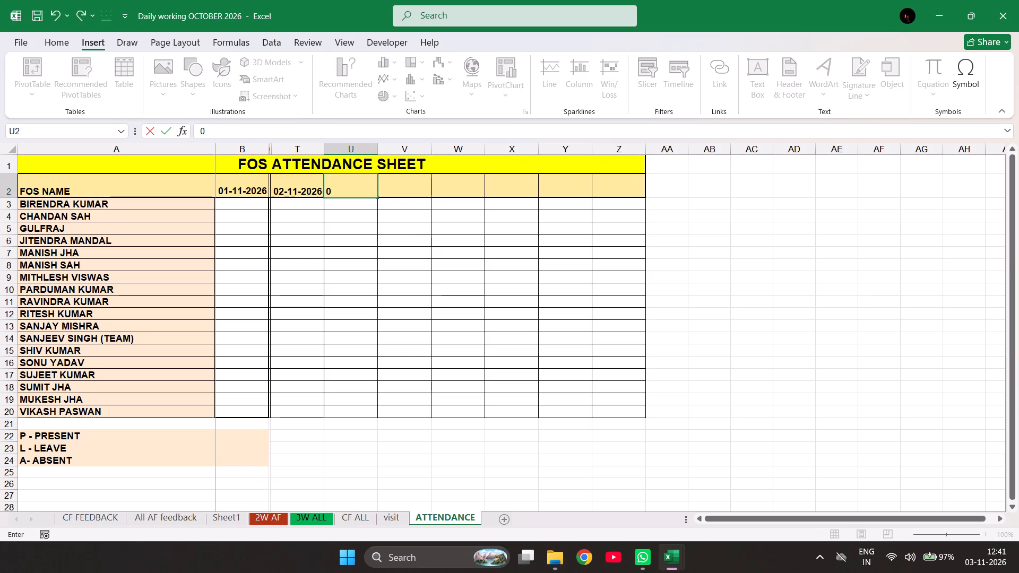
key("3")
type("-11")
type("-2026")
key("Right")
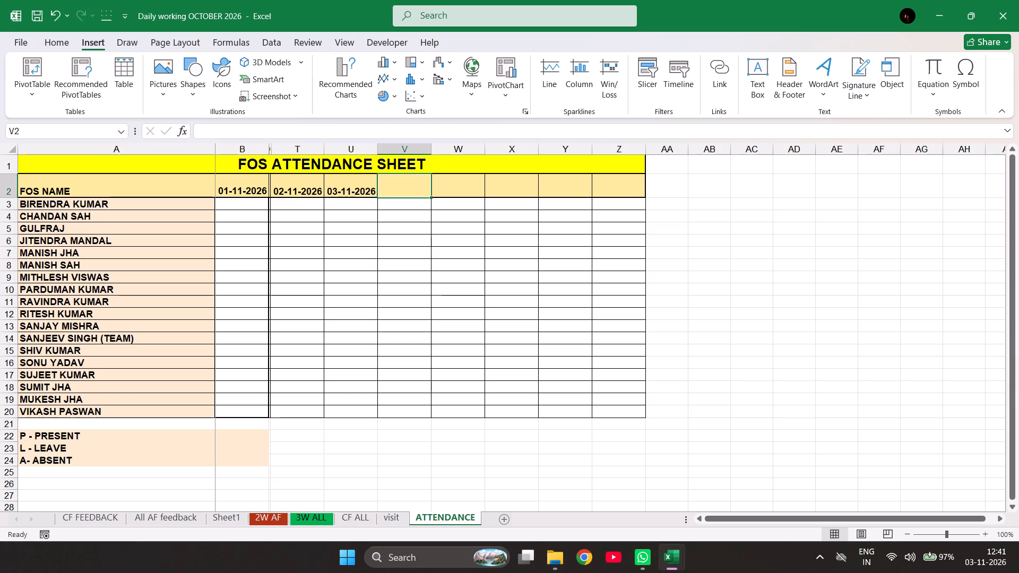
Enter the date headers 04-11-2026 in V2 and 05-11-2026 in W2.
type("04")
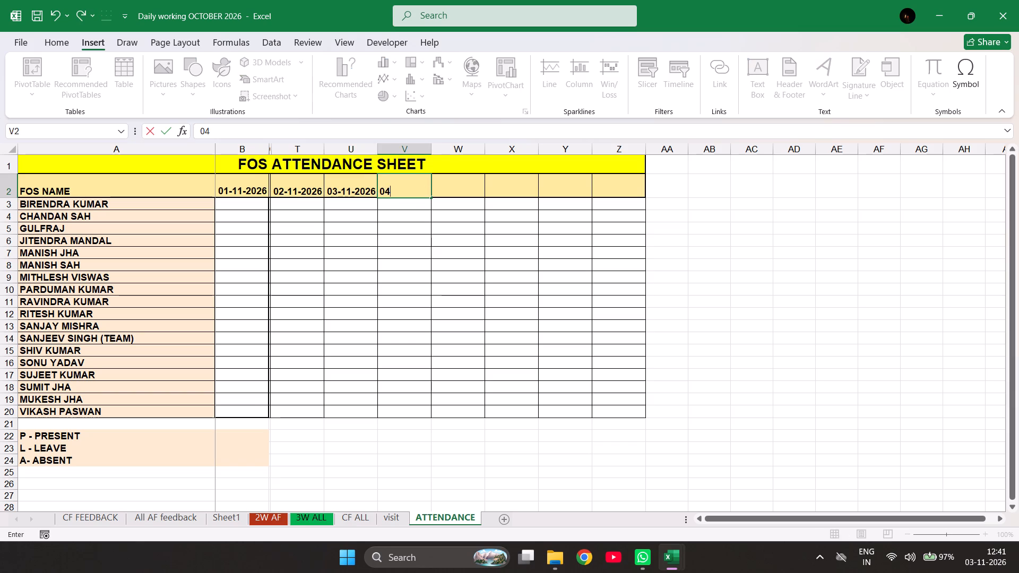
key("minus")
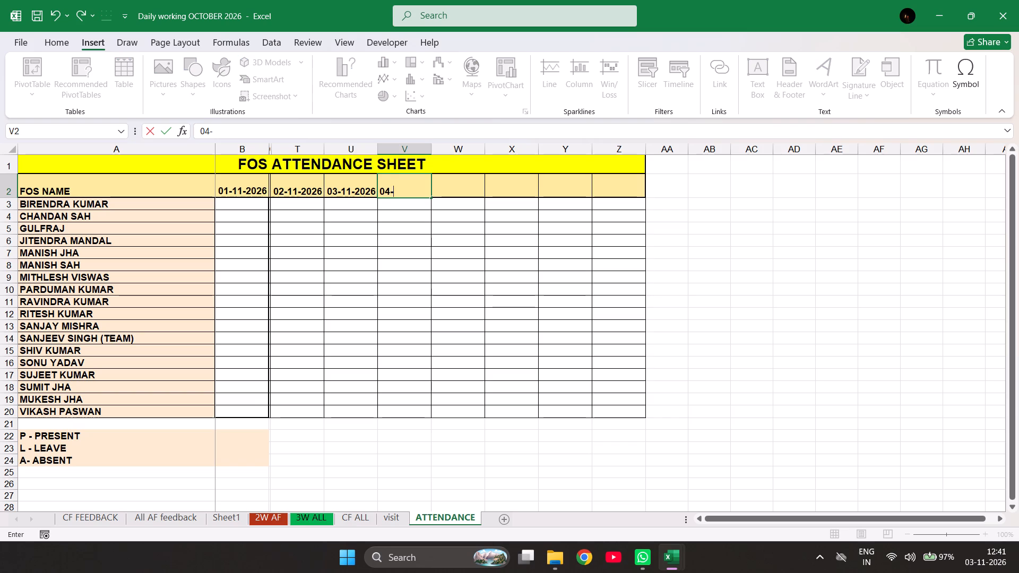
type("11-")
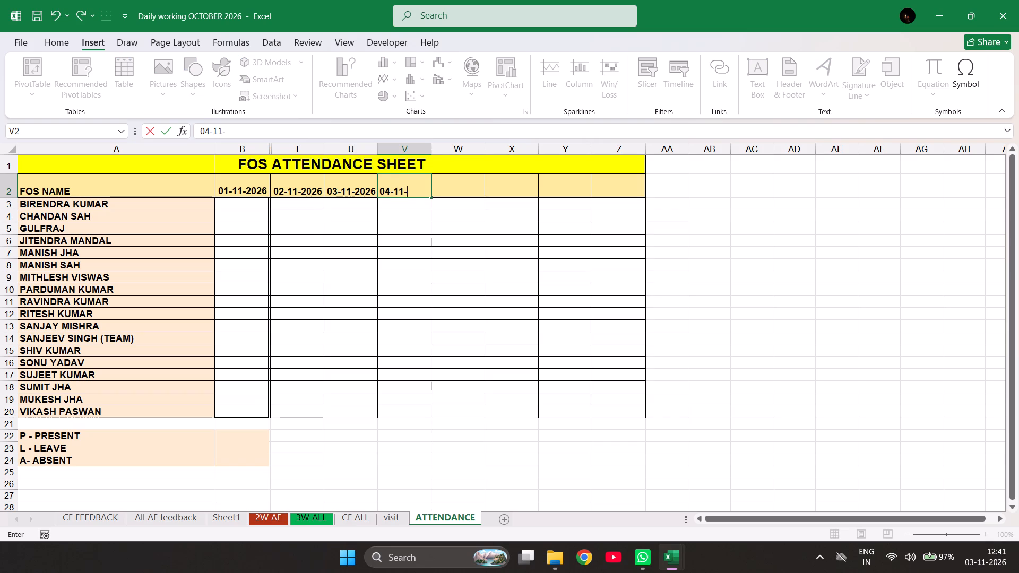
type("202")
key("6")
key("Right")
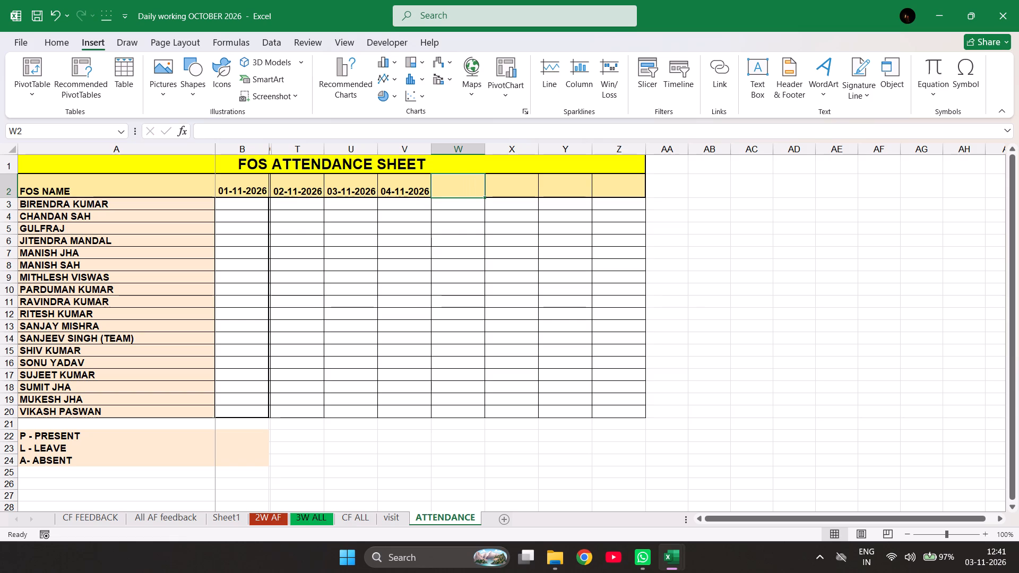
key("0")
key("5")
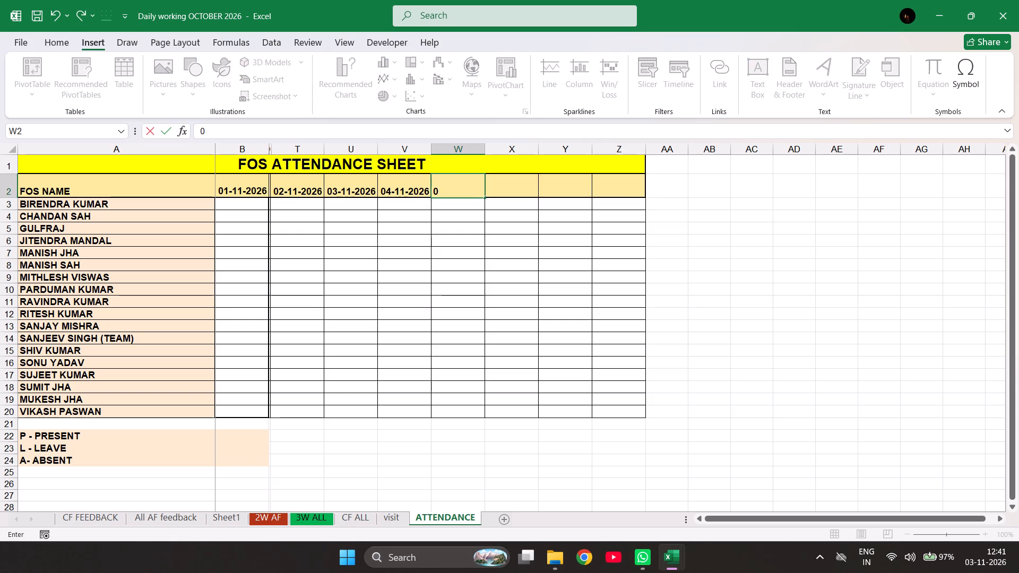
key("minus")
type("11")
type("-2026")
key("Right")
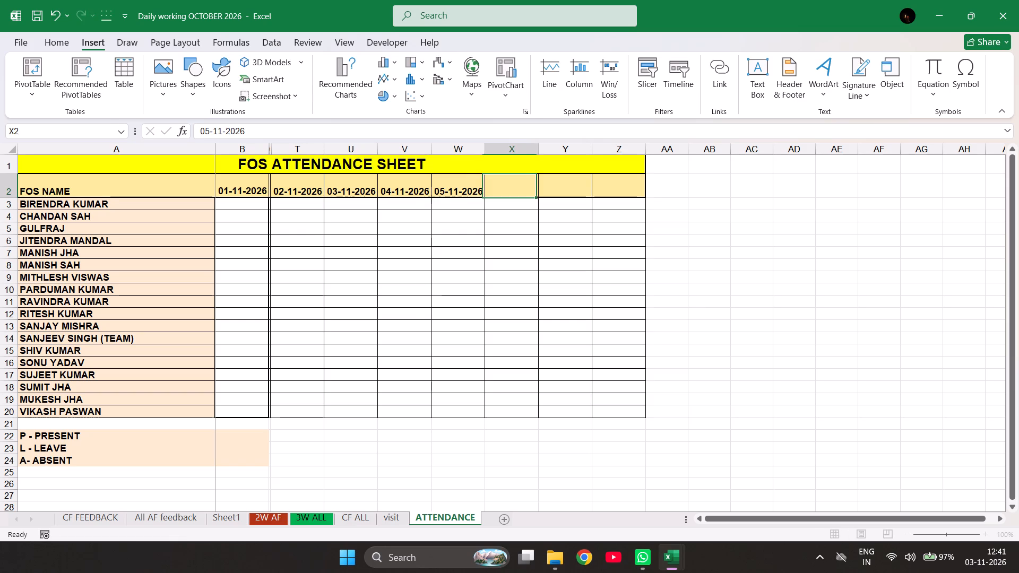
Enter the date header 06-11-2026 in X2.
key("0")
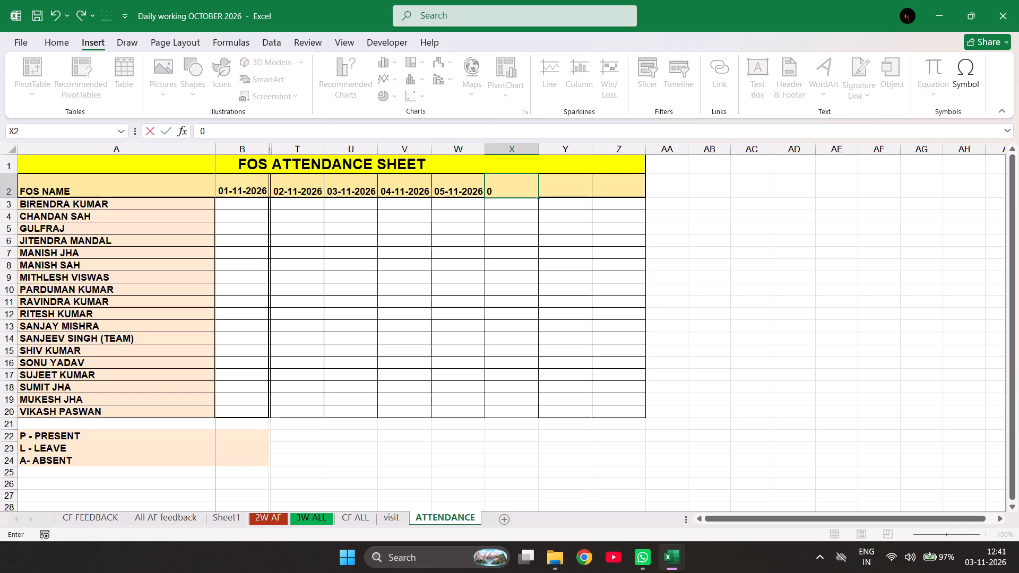
key("6")
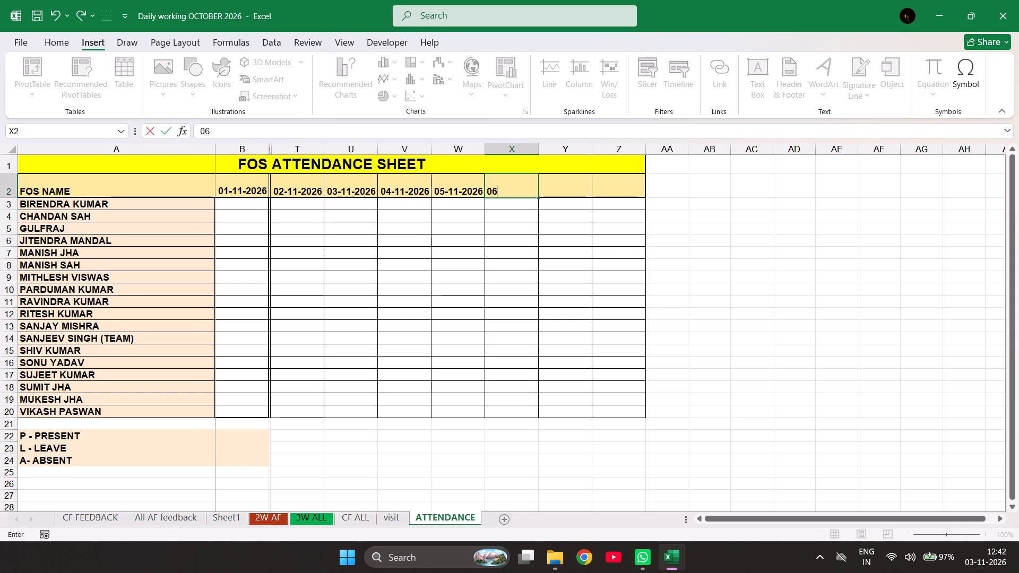
key("minus")
type("11")
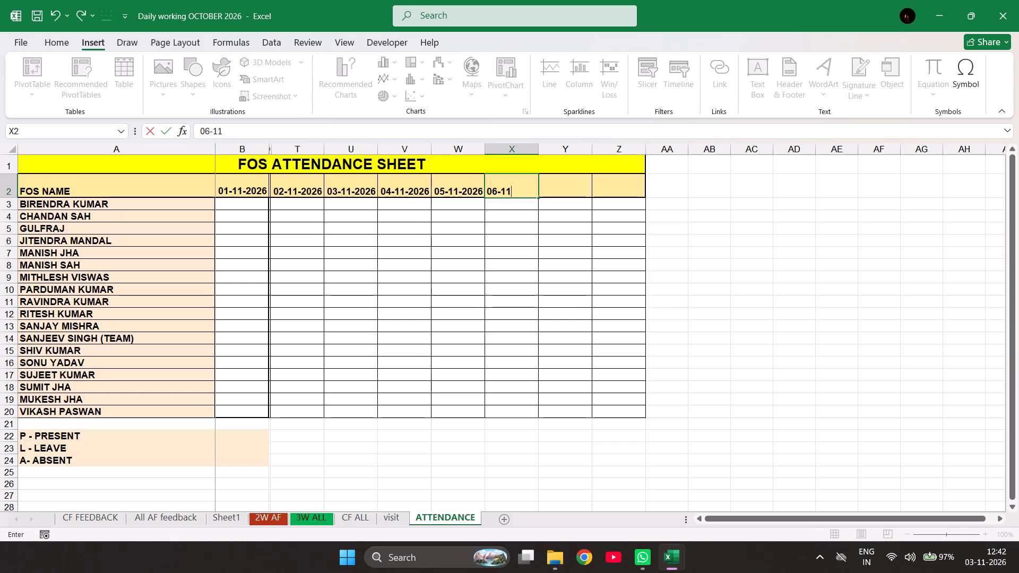
key("minus")
type("202")
key("6")
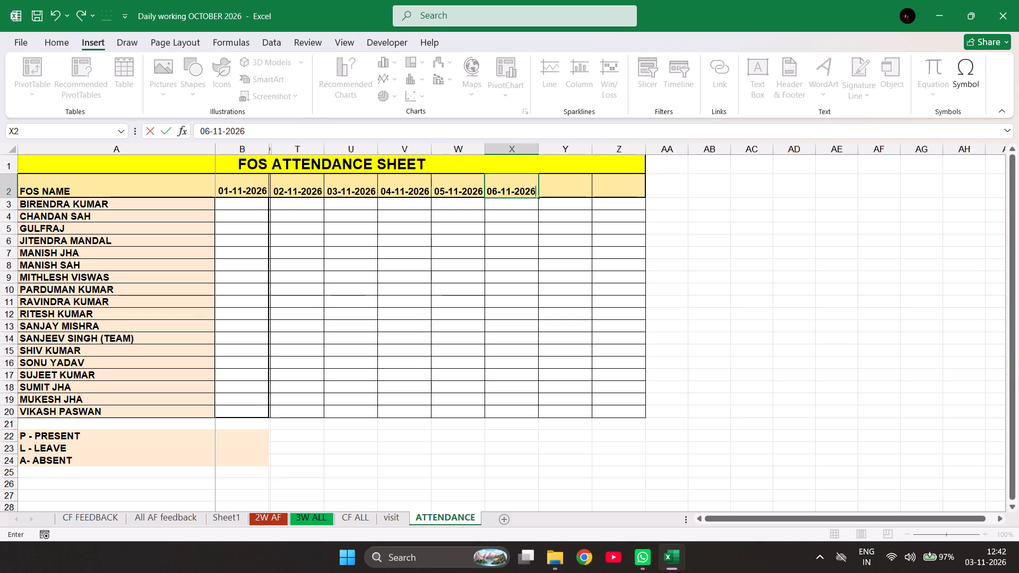
key("Right")
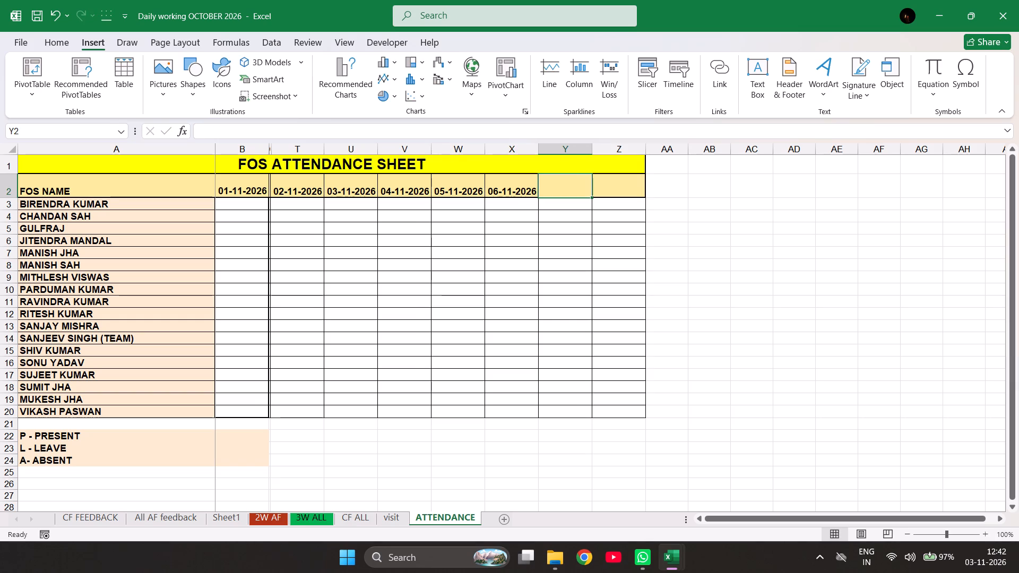
Enter the date header 07-11-2026 in Y2.
key("0")
key("7")
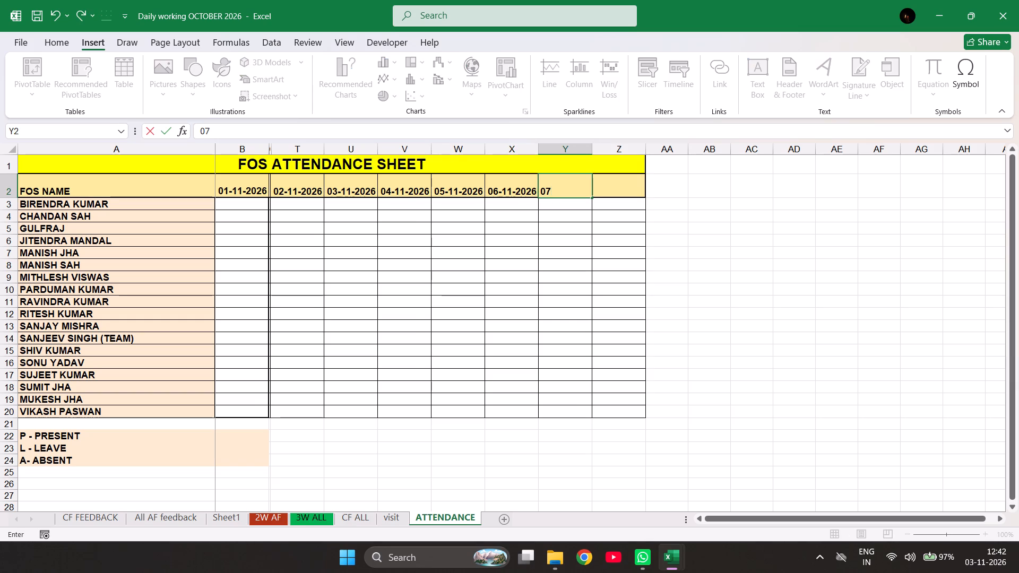
key("minus")
type("20")
key("BackSpace")
key("BackSpace")
type("11")
key("minus")
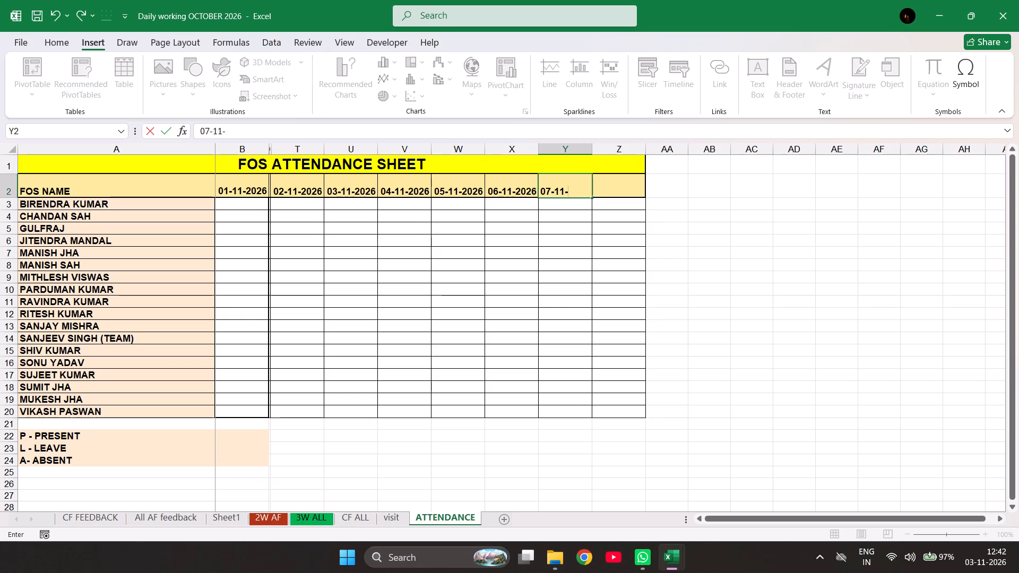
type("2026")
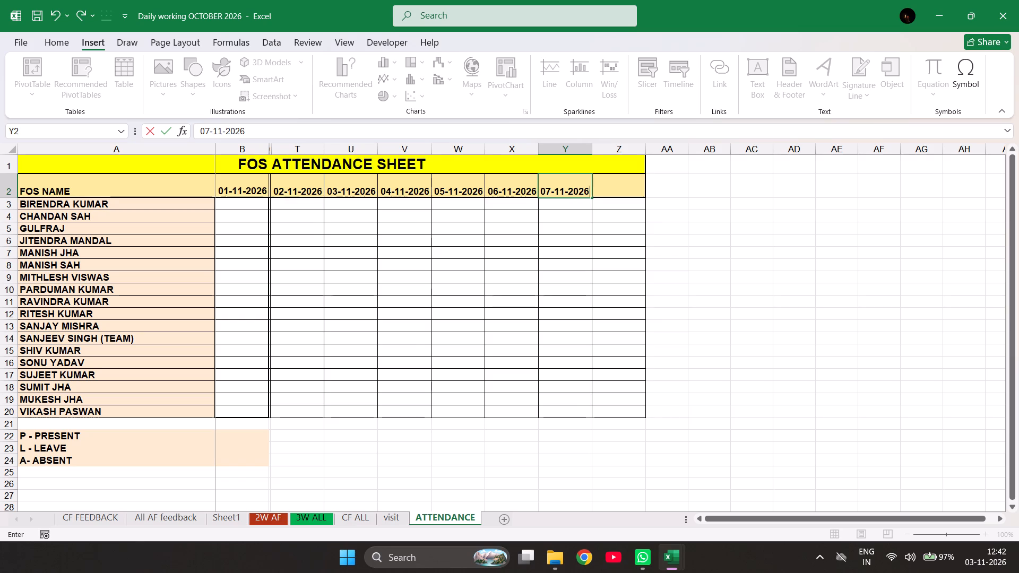
Enter the date header 08-11-2026 in Z2, then select the first attendance cell, B3.
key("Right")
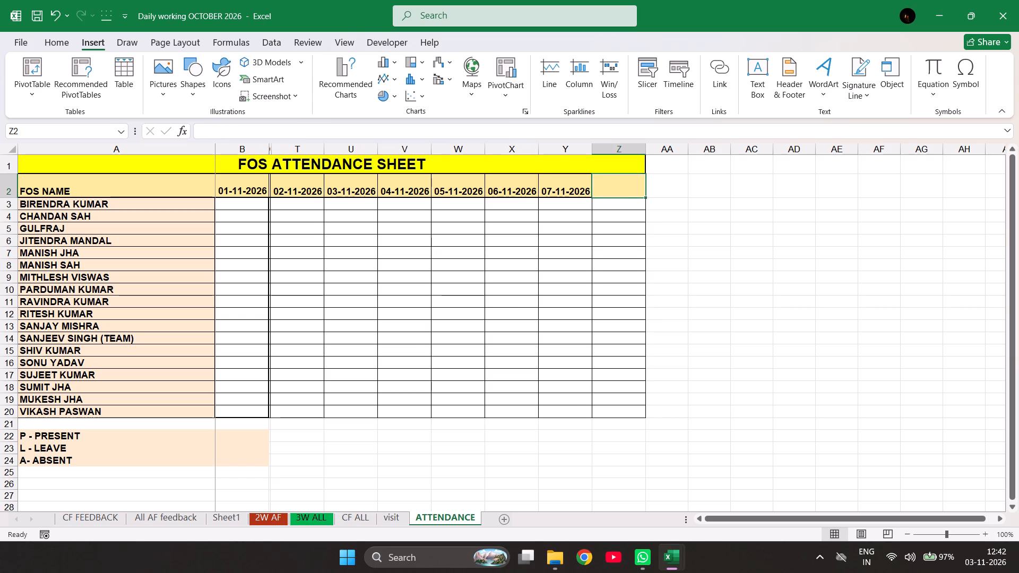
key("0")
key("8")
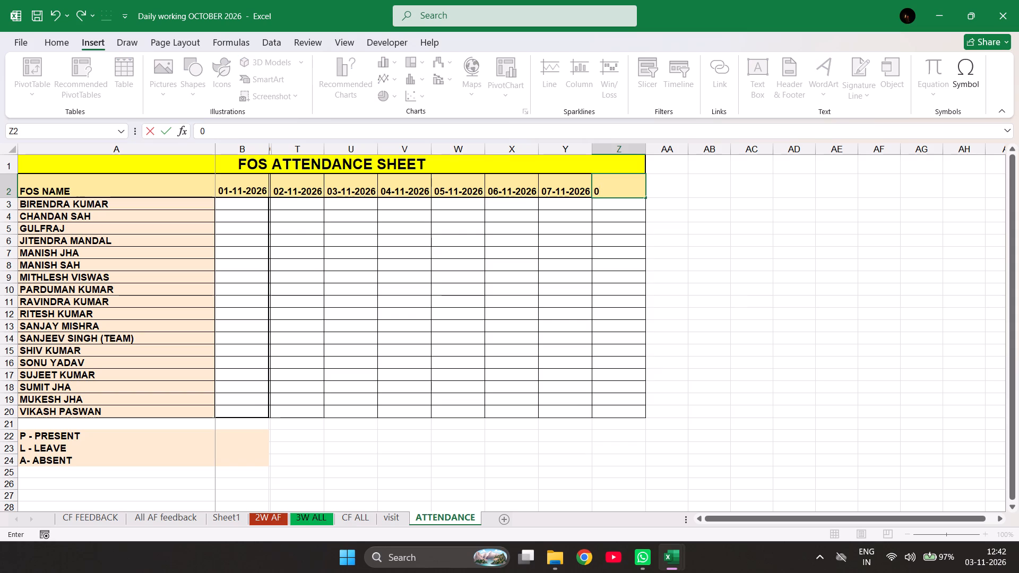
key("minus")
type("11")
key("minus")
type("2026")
left_click(709, 258)
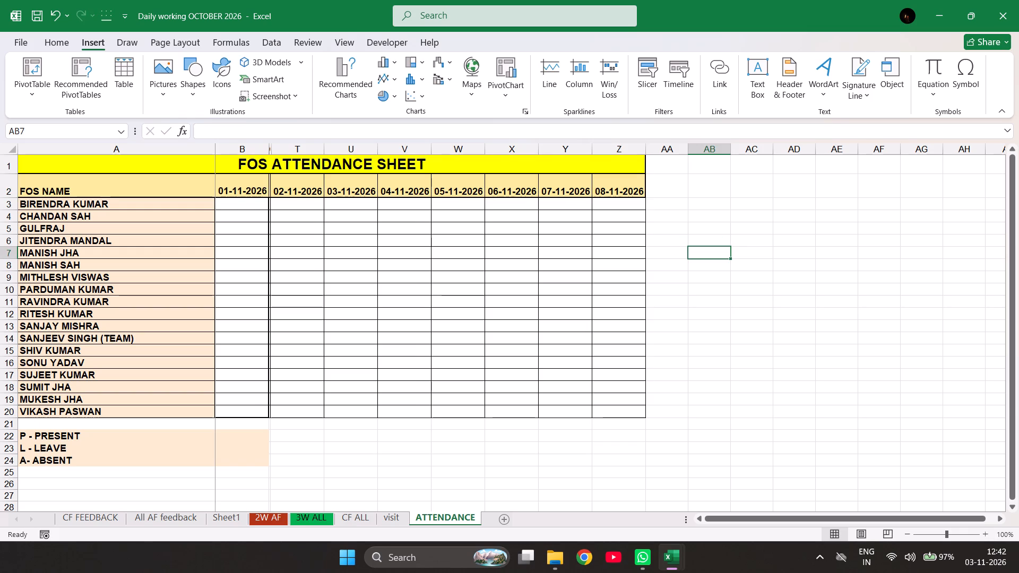
left_click(242, 203)
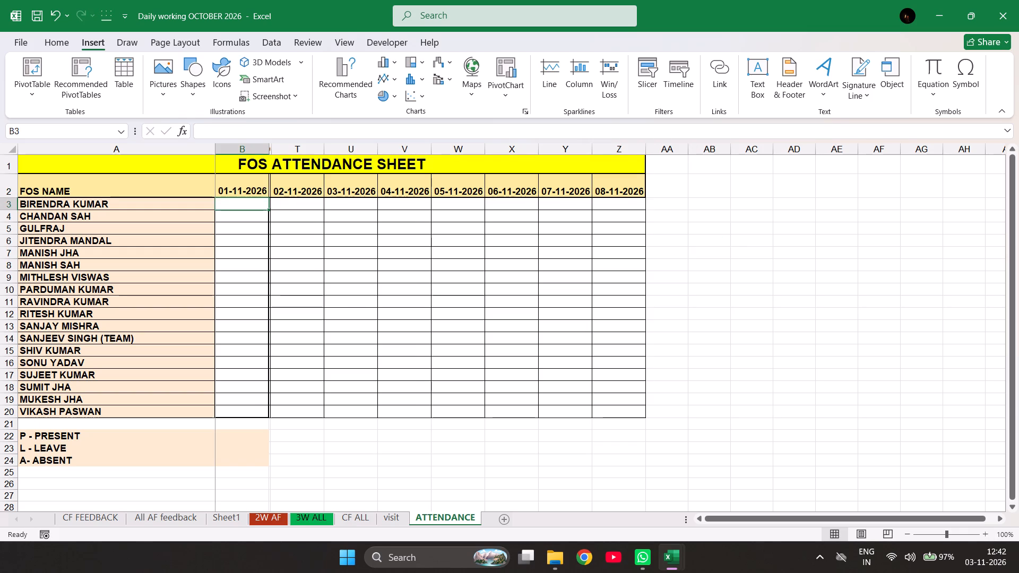